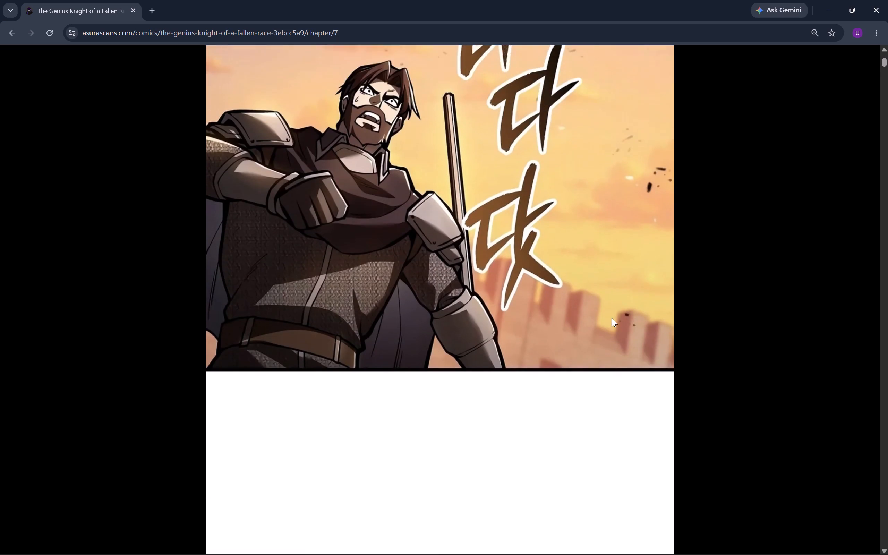
Read the opening of chapter 7 of The Genius Knight of a Fallen Race, covering the wounded rider's return and conversation with the bearded soldier.
scroll(612, 318, "down", 5)
scroll(612, 318, "up", 2)
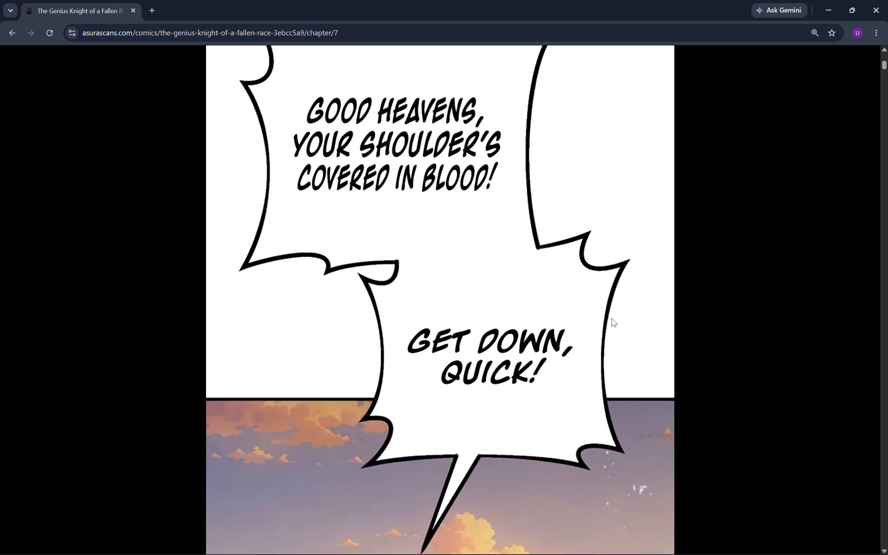
scroll(612, 318, "down", 4)
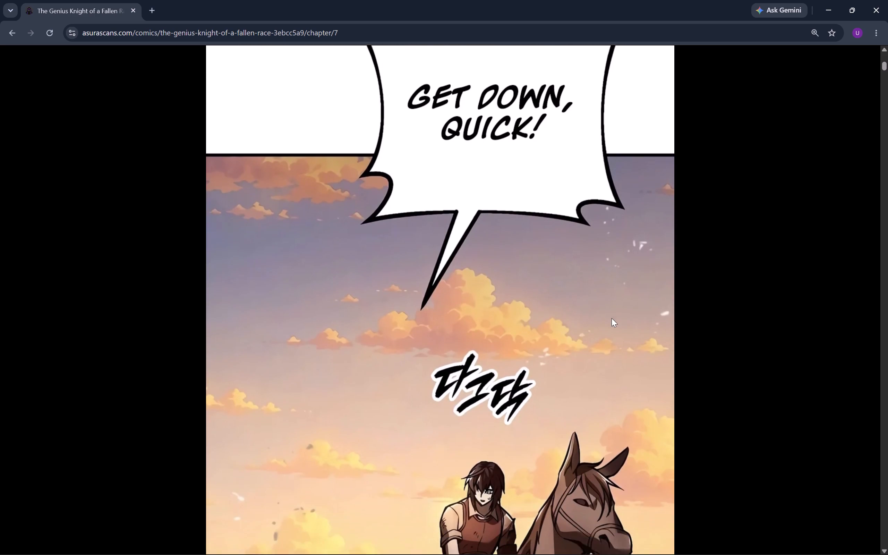
scroll(612, 318, "down", 5)
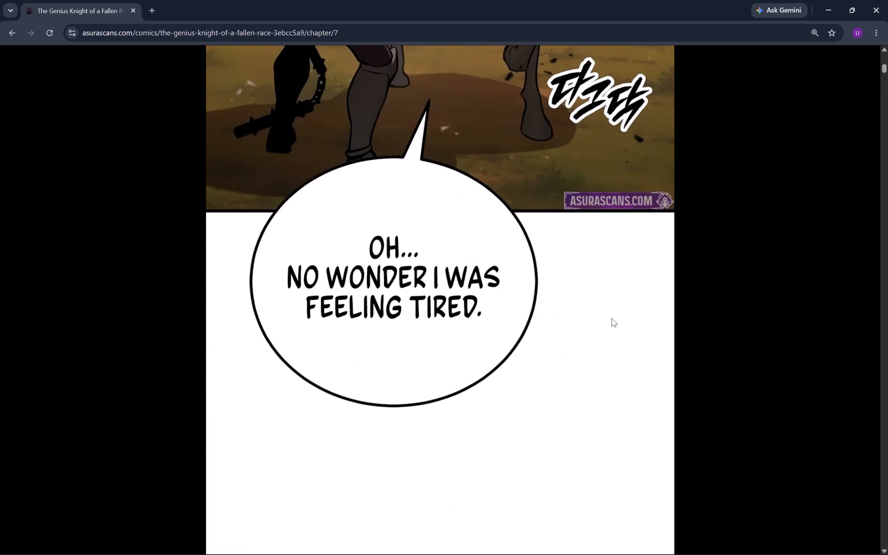
scroll(612, 318, "down", 5)
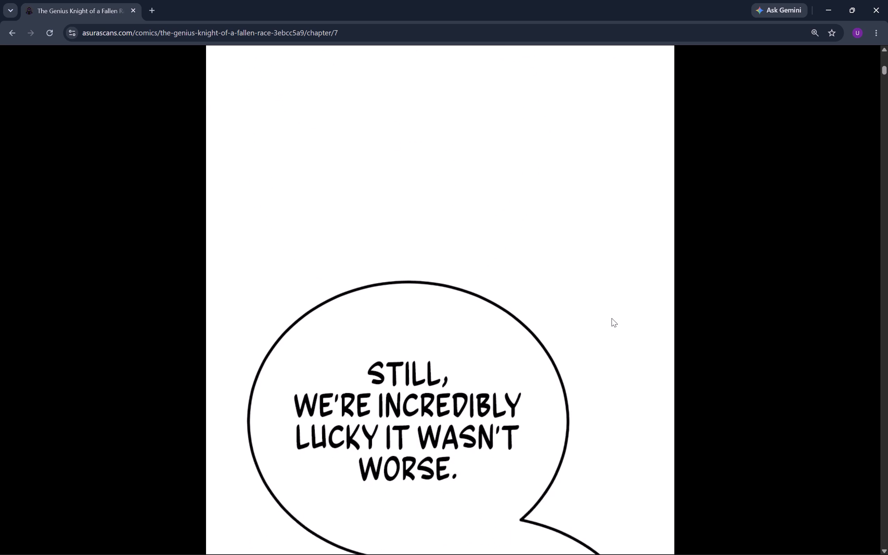
scroll(612, 318, "down", 4)
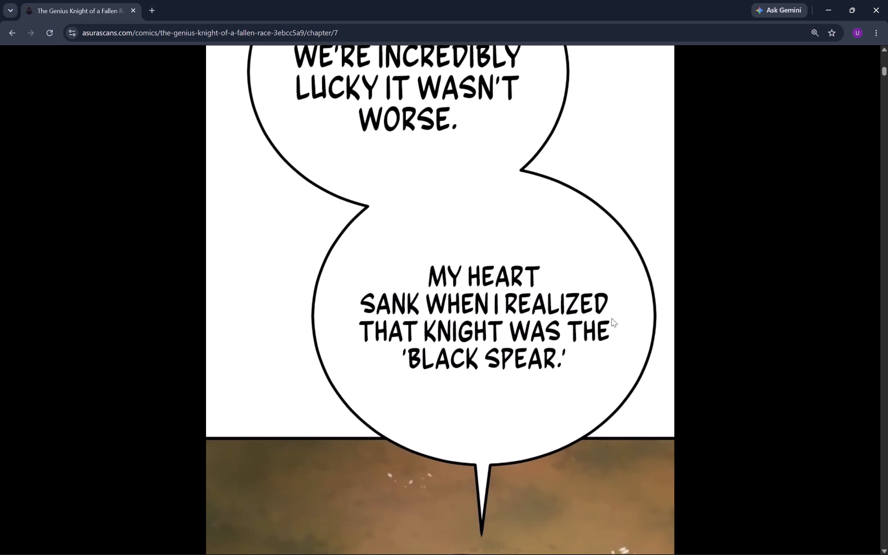
scroll(612, 318, "down", 3)
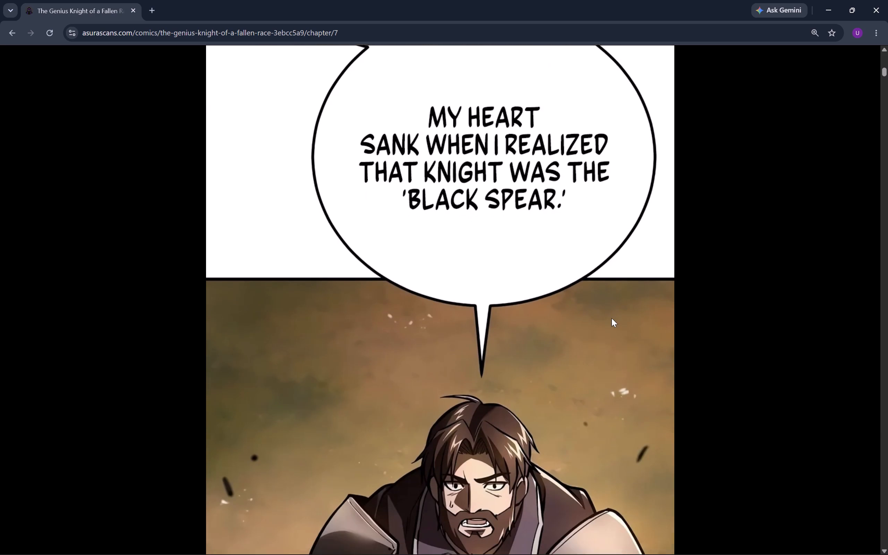
scroll(612, 318, "down", 7)
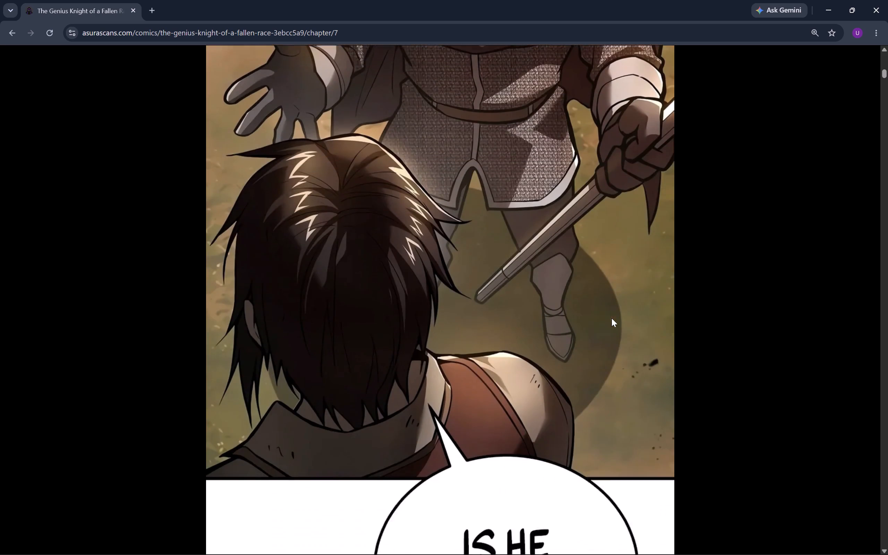
Read the chapter's flashback panels and dialogue about the knight Peonil, the 'Black Spear'.
scroll(612, 318, "down", 6)
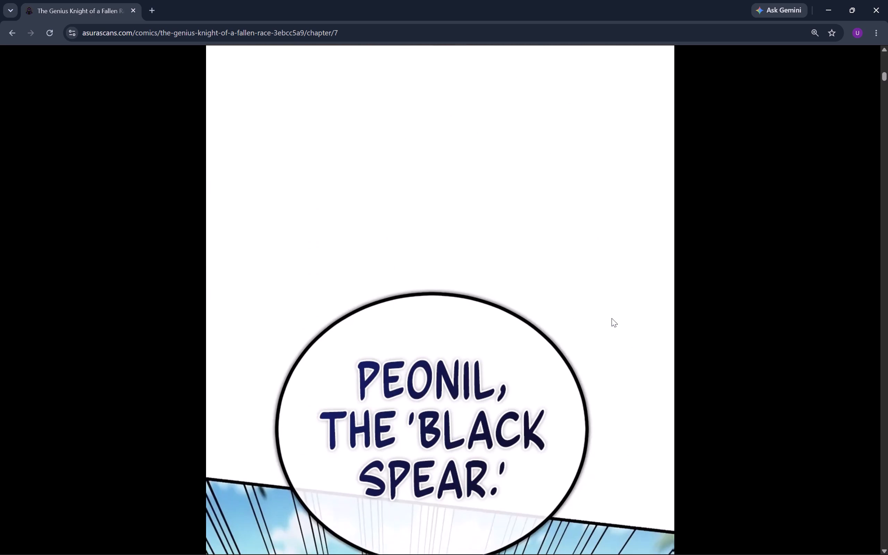
scroll(612, 318, "down", 4)
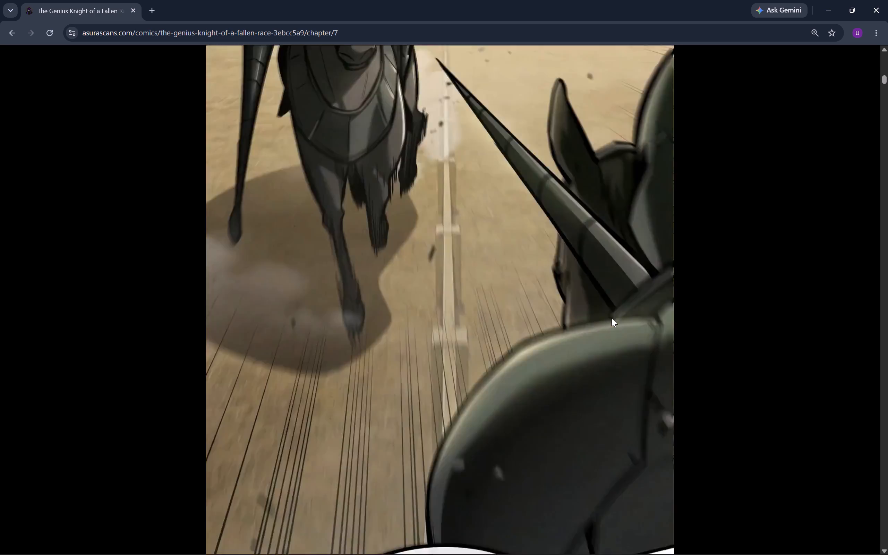
scroll(612, 318, "down", 3)
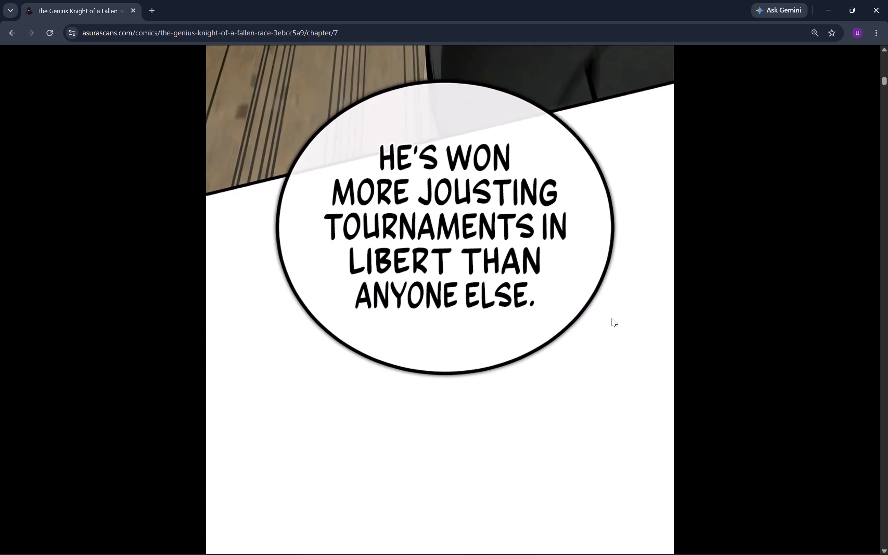
scroll(612, 318, "down", 2)
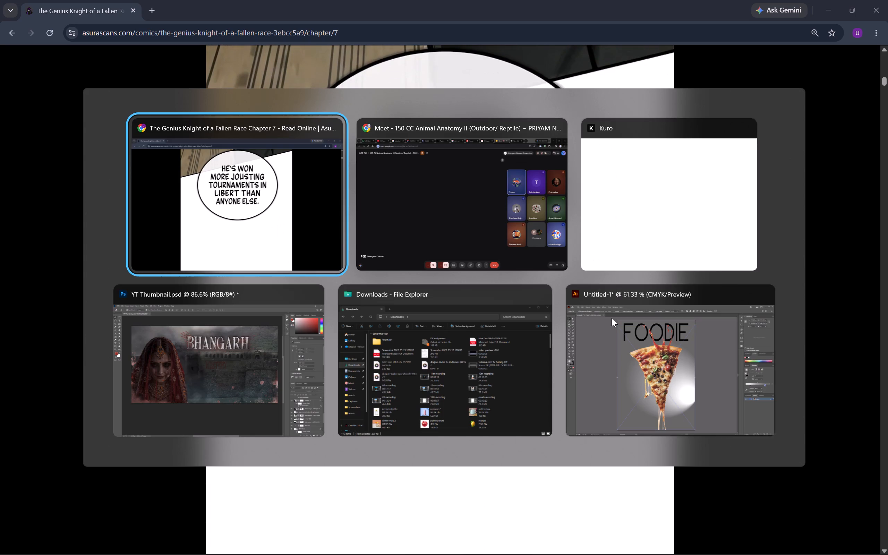
scroll(612, 318, "down", 1)
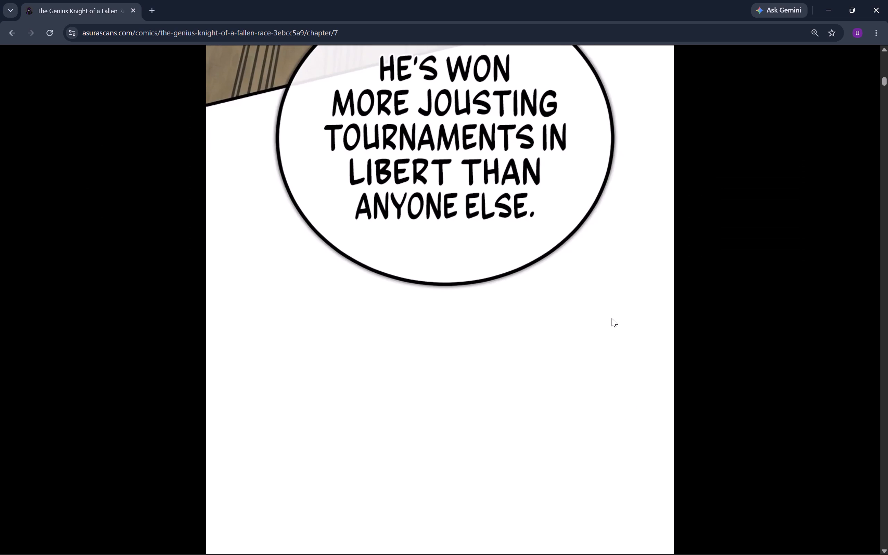
scroll(612, 318, "down", 1)
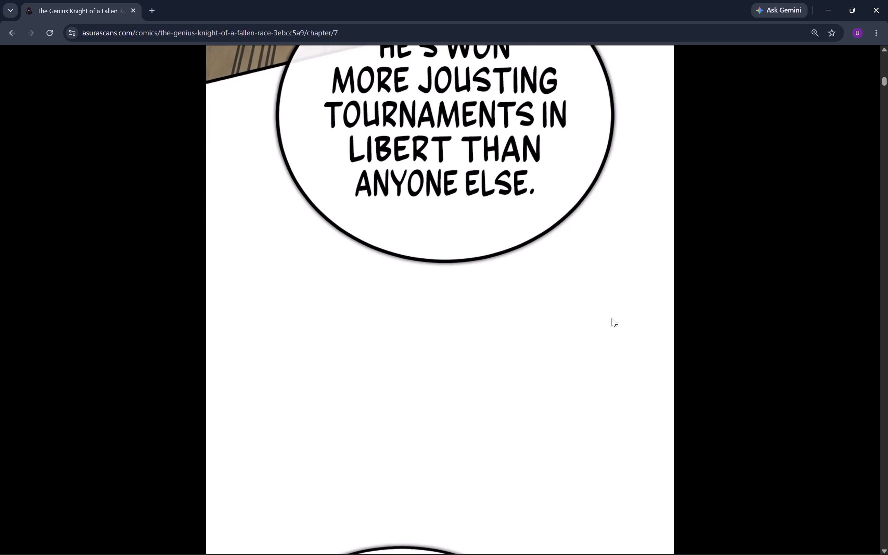
scroll(612, 318, "down", 4)
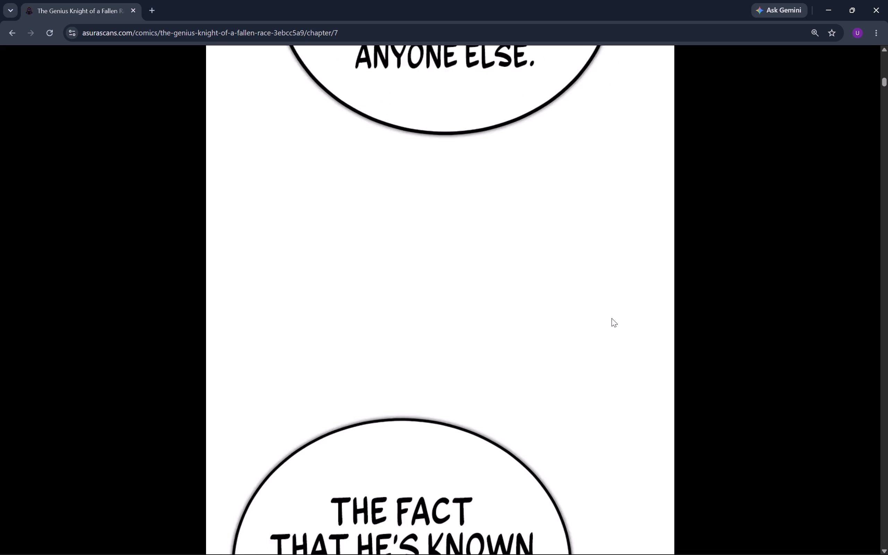
scroll(612, 318, "down", 5)
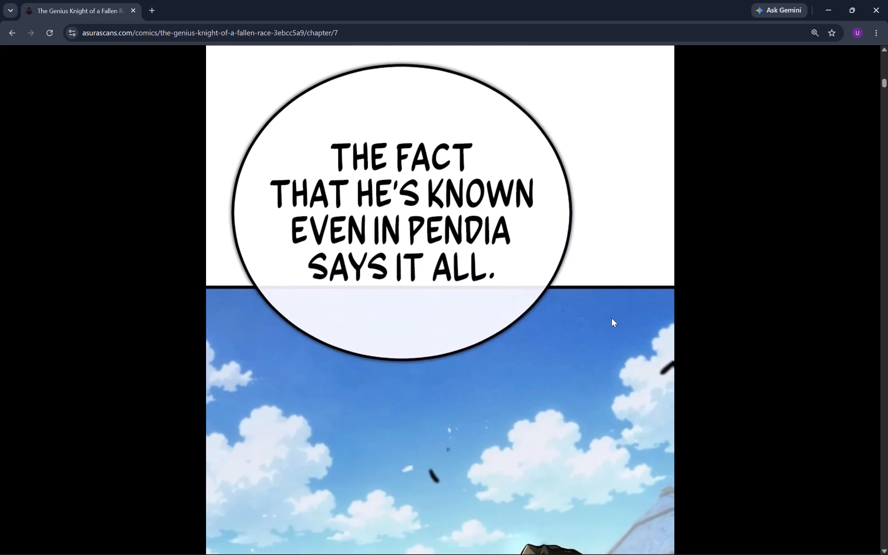
scroll(612, 318, "down", 5)
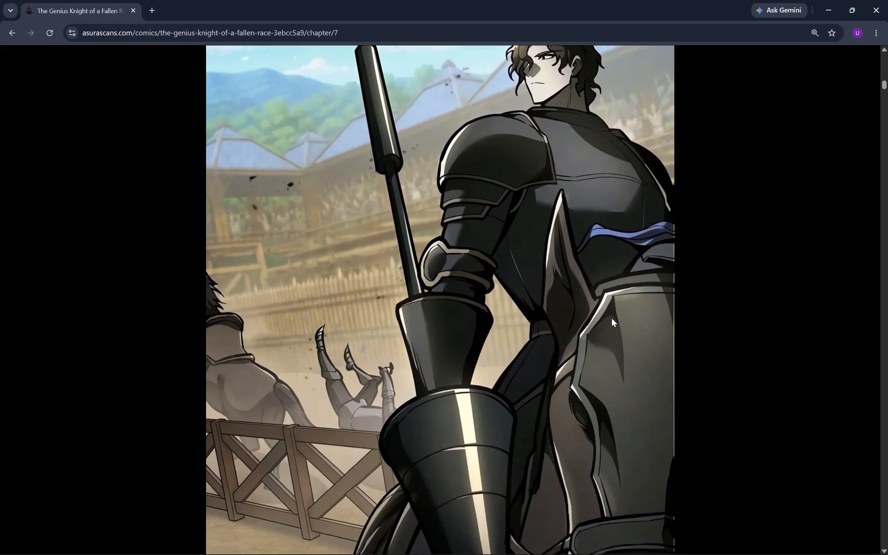
scroll(612, 318, "down", 3)
scroll(612, 318, "up", 1)
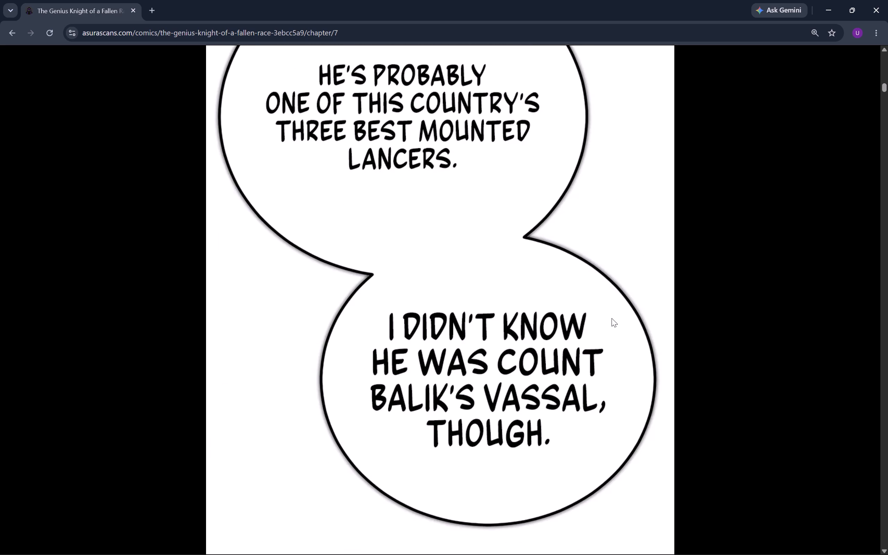
scroll(612, 318, "down", 2)
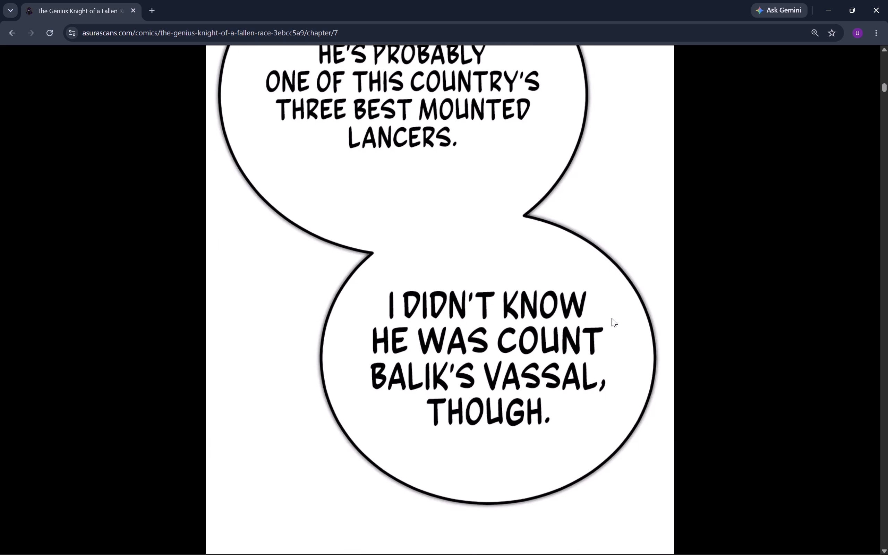
scroll(612, 318, "down", 2)
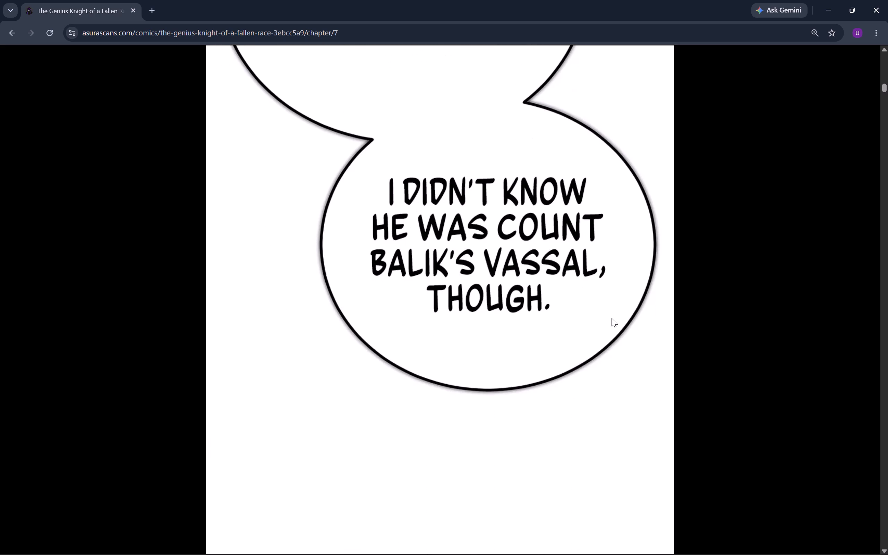
scroll(612, 318, "down", 4)
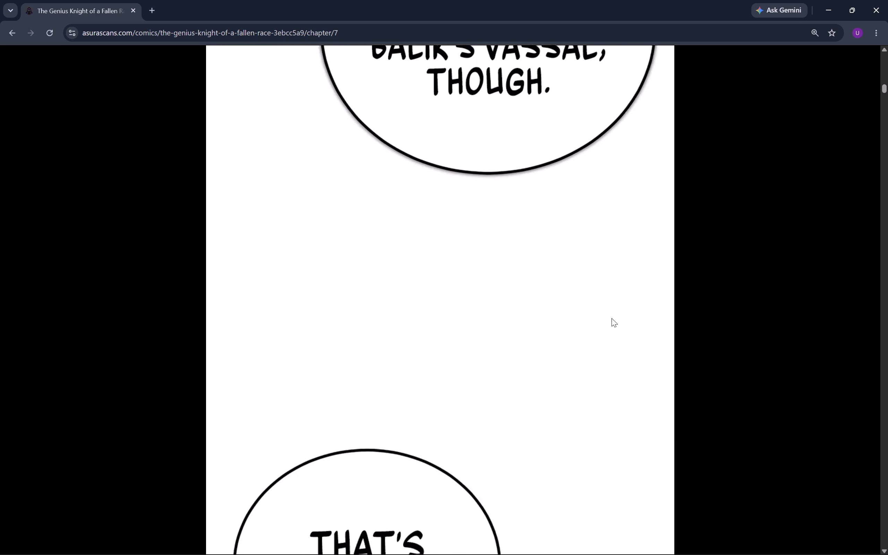
Read the wounded rider's response to the account of the Black Spear's reputation.
scroll(612, 318, "down", 4)
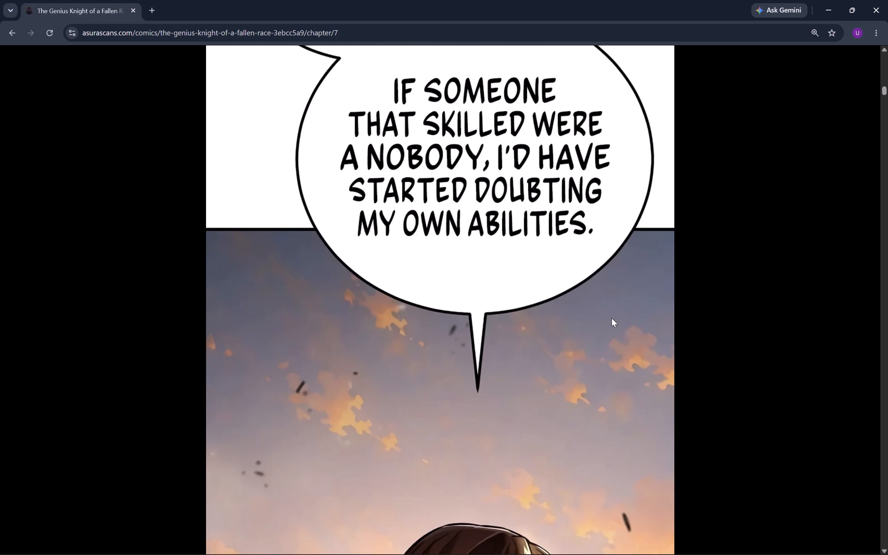
scroll(612, 318, "down", 3)
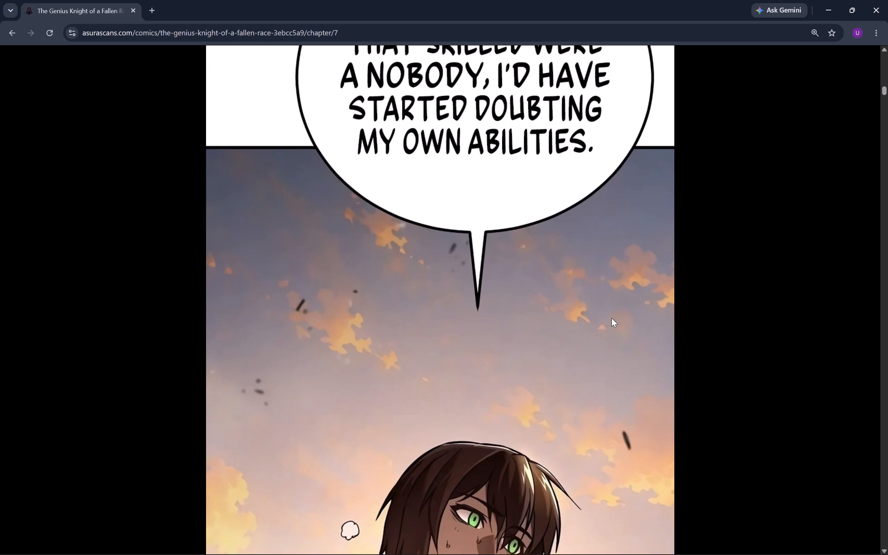
scroll(612, 318, "down", 2)
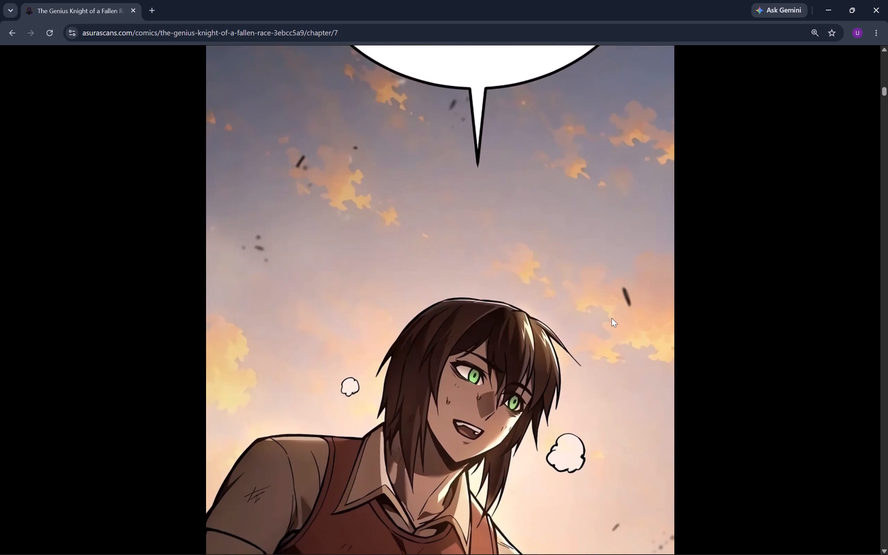
scroll(612, 318, "down", 5)
scroll(612, 318, "up", 1)
scroll(612, 318, "down", 2)
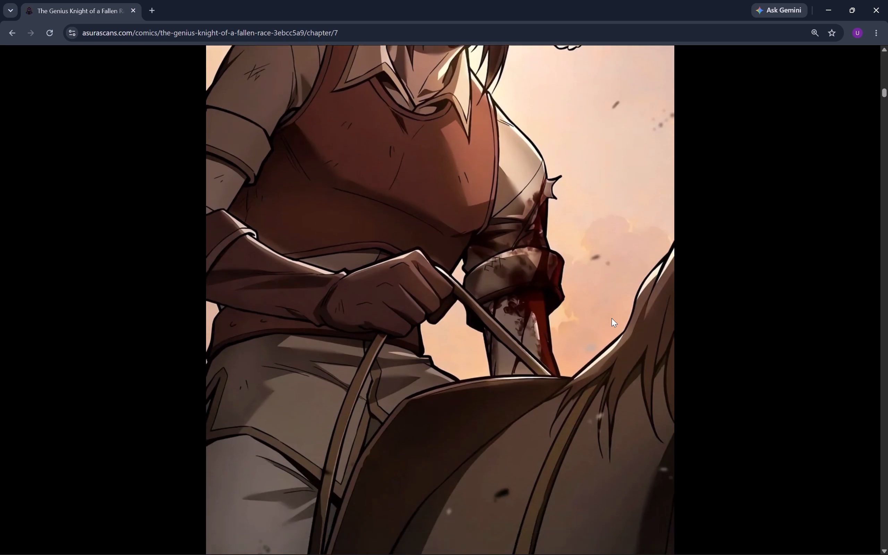
scroll(612, 318, "down", 3)
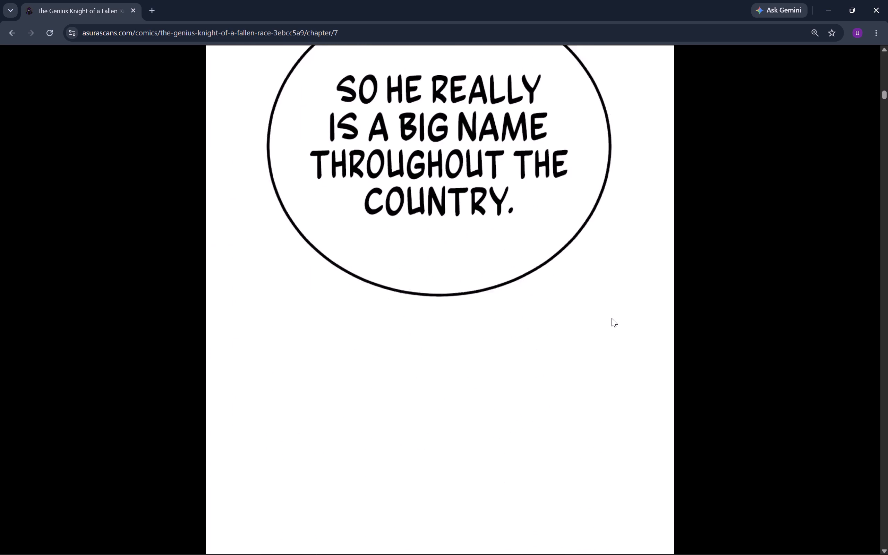
scroll(612, 318, "down", 2)
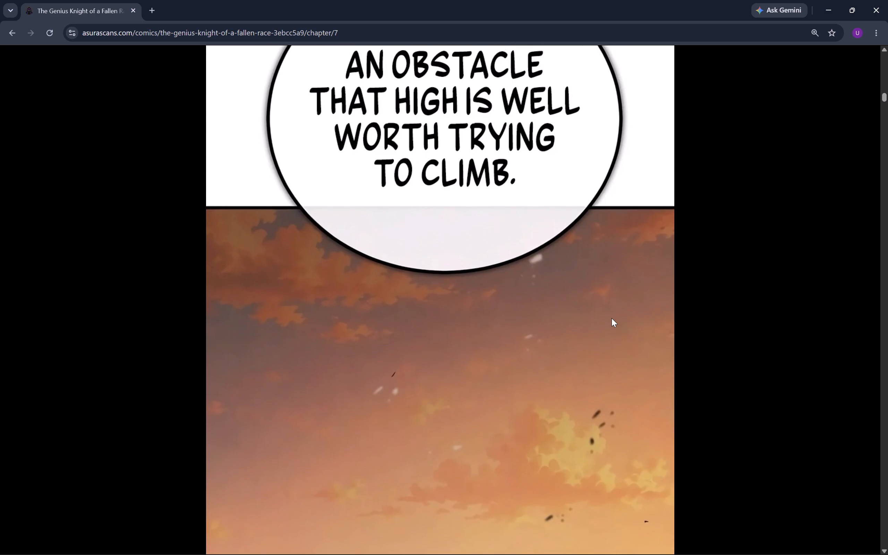
Read the military camp scene, following the conversation about the boy and the mercenaries in the tent.
scroll(612, 318, "down", 4)
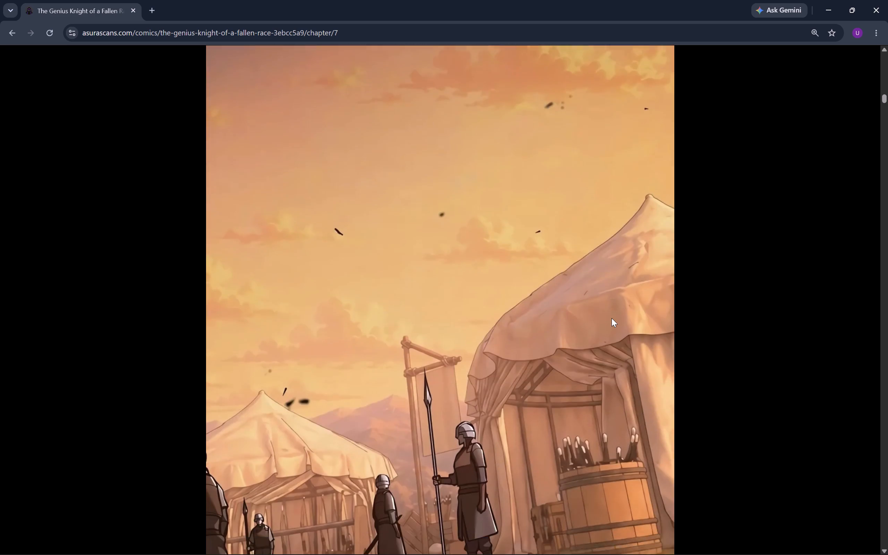
scroll(612, 318, "down", 7)
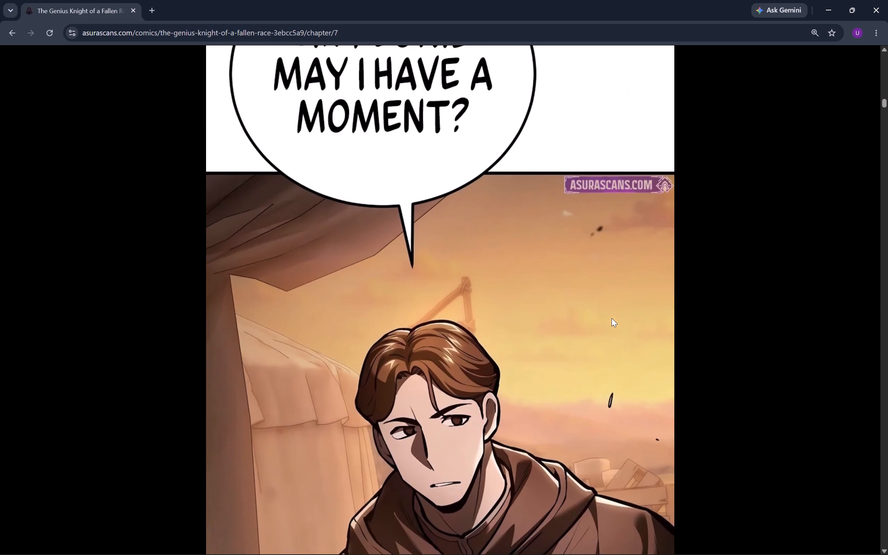
scroll(612, 318, "down", 4)
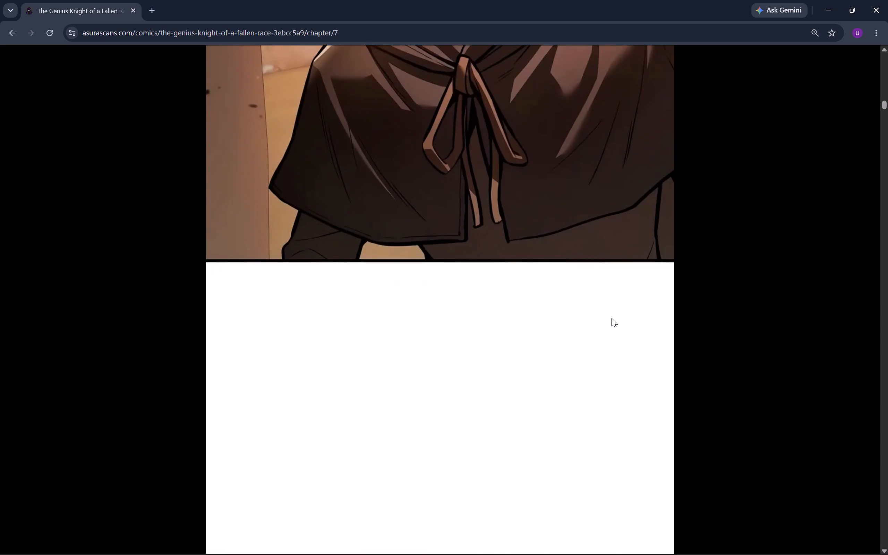
scroll(612, 318, "down", 5)
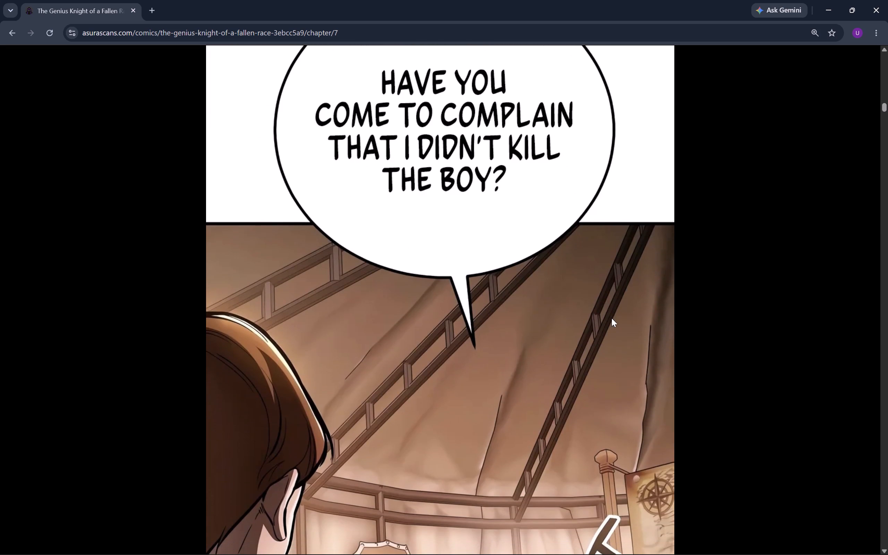
scroll(612, 318, "down", 6)
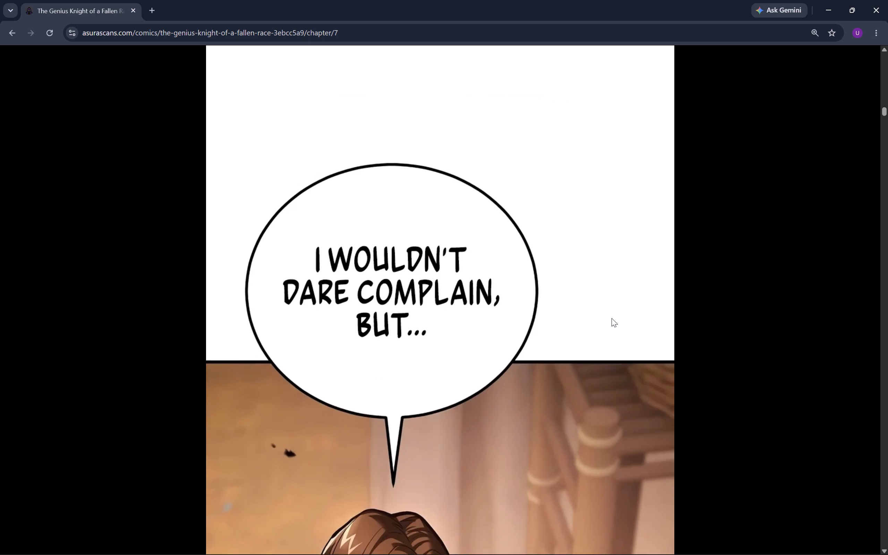
scroll(612, 318, "down", 6)
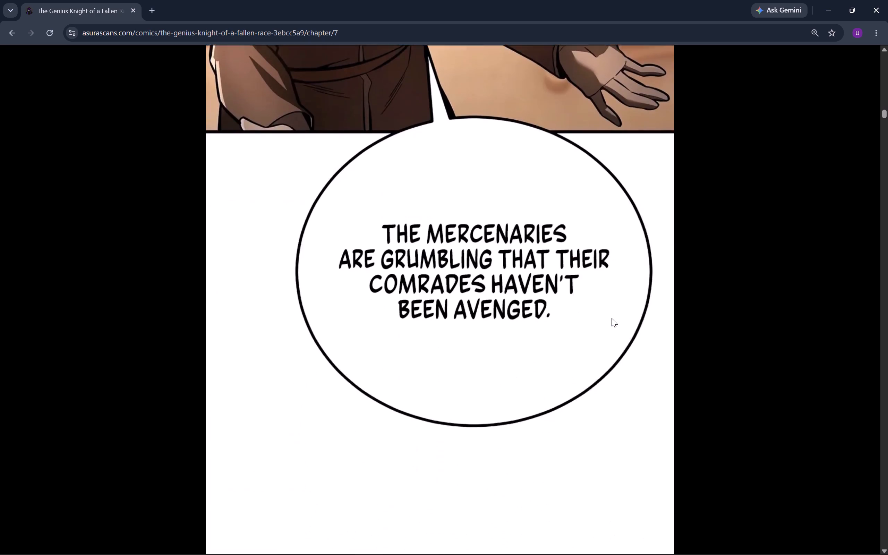
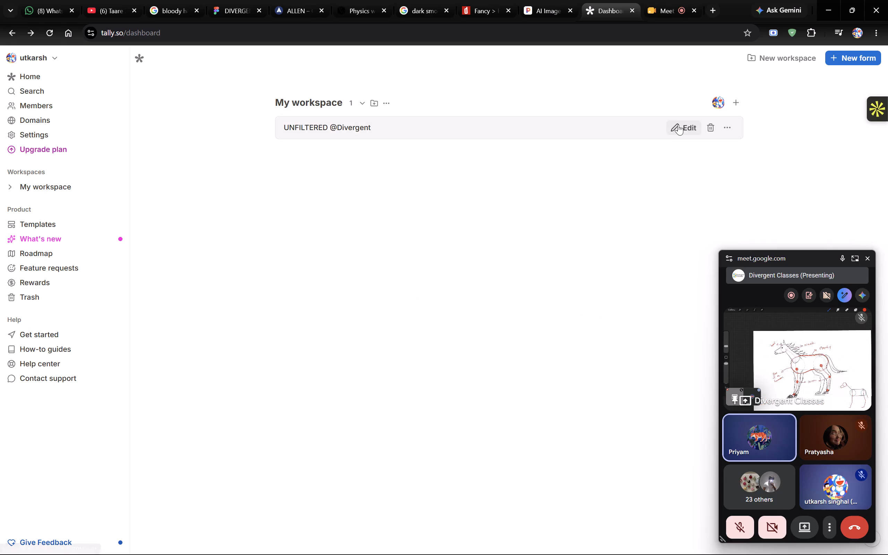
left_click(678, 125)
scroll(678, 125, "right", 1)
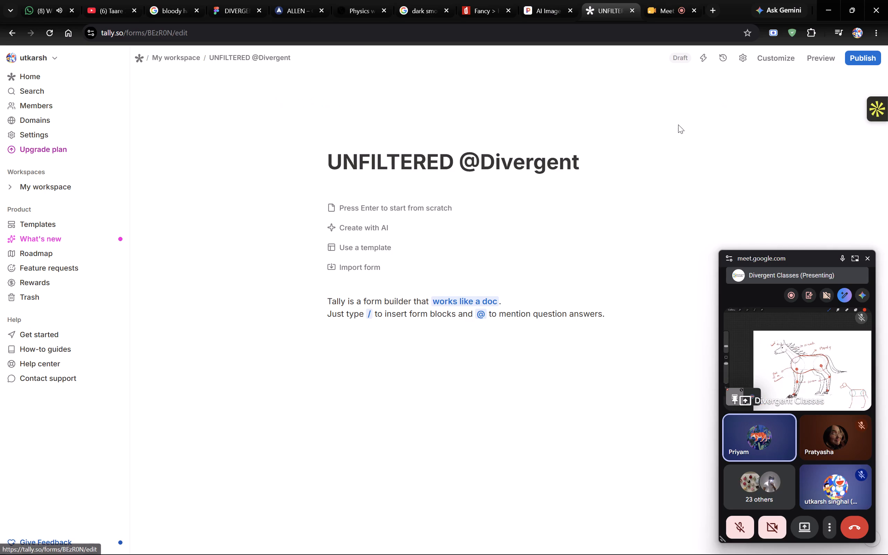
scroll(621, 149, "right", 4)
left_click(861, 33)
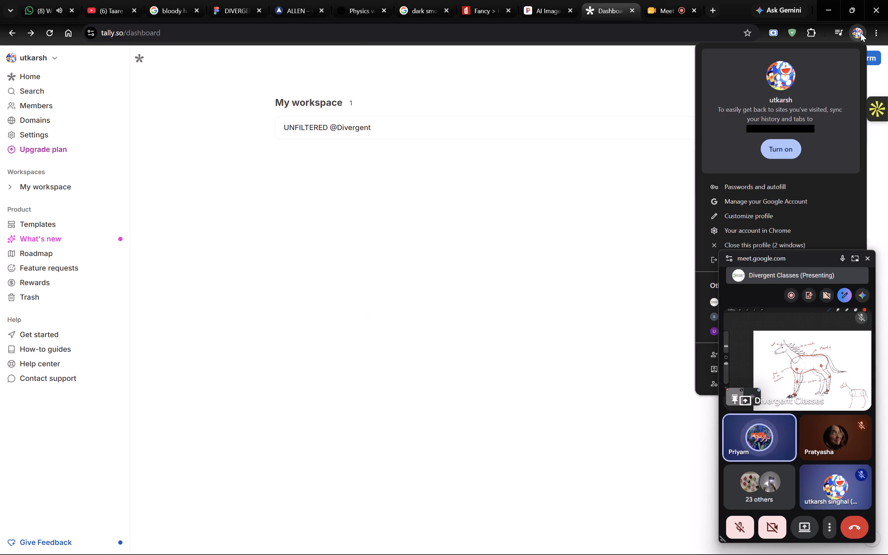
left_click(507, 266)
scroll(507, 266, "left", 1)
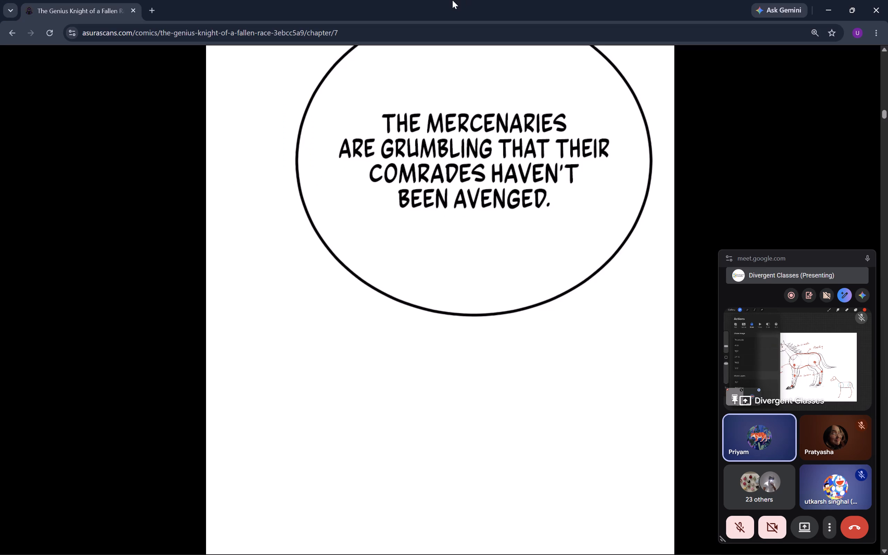
left_click(158, 5)
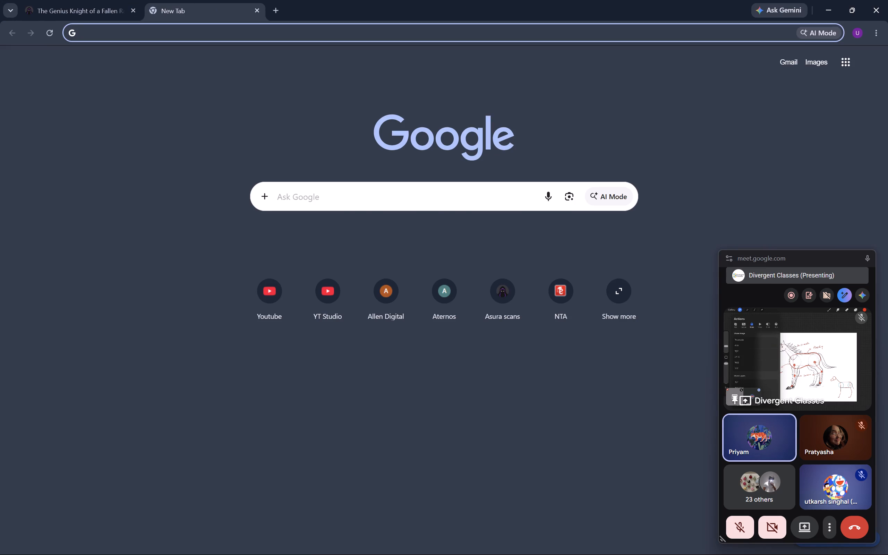
left_click(170, 35)
type("tally")
key("Return")
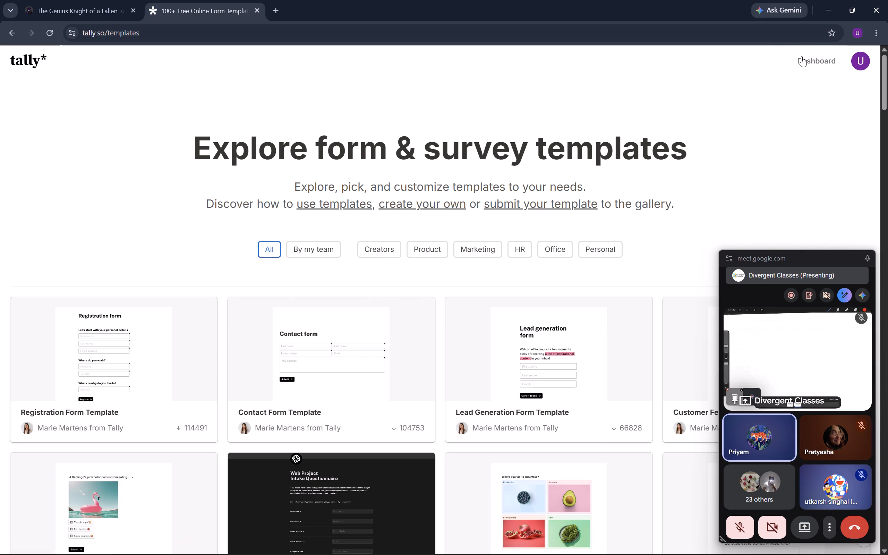
left_click(802, 56)
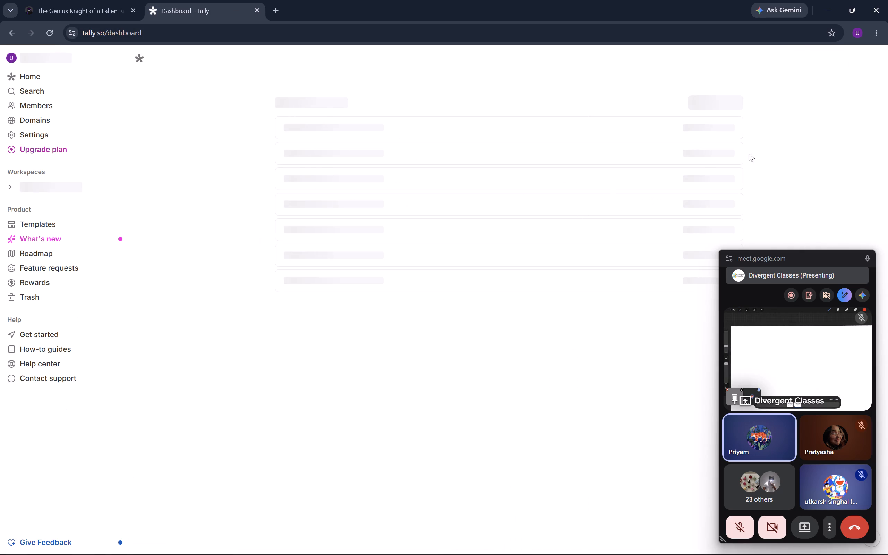
left_click(665, 130)
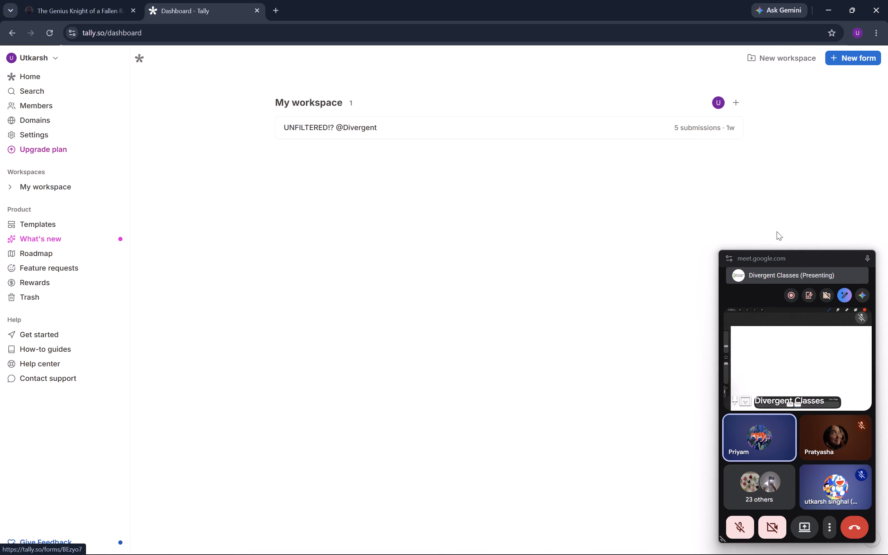
Review the form's pages from the opening question through to the creative challenge on Page 8.
scroll(567, 401, "down", 3)
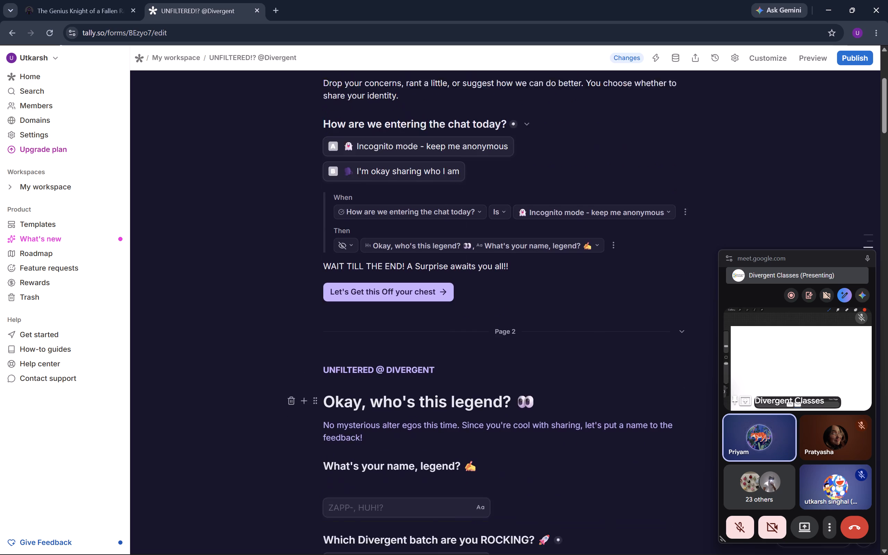
scroll(567, 401, "down", 5)
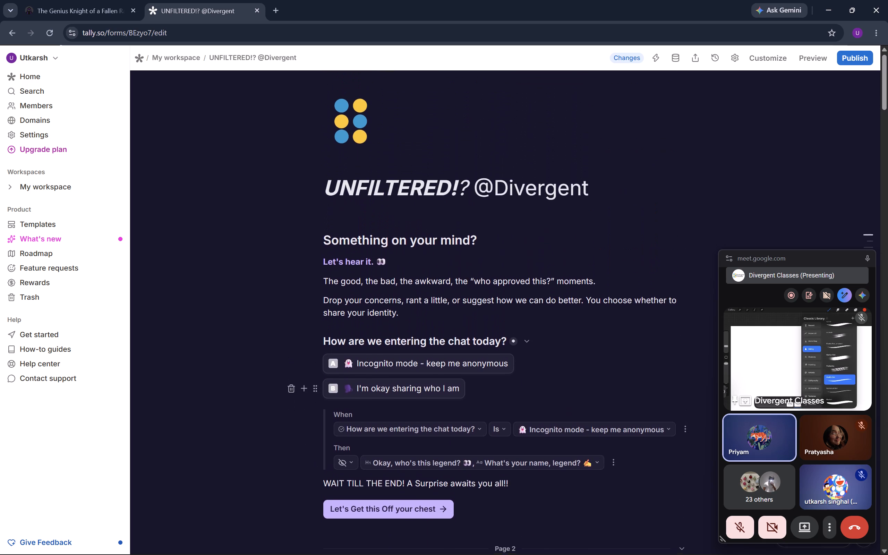
scroll(567, 401, "down", 9)
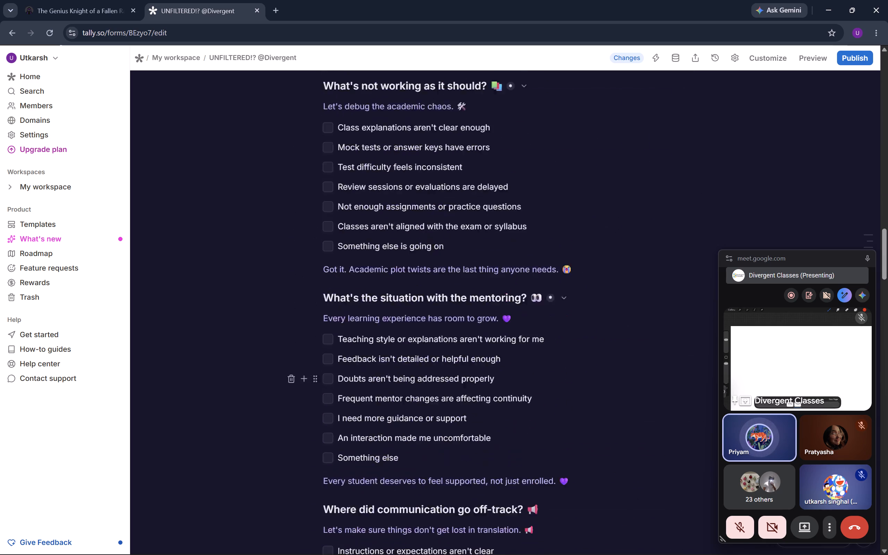
scroll(567, 401, "down", 9)
scroll(567, 401, "up", 7)
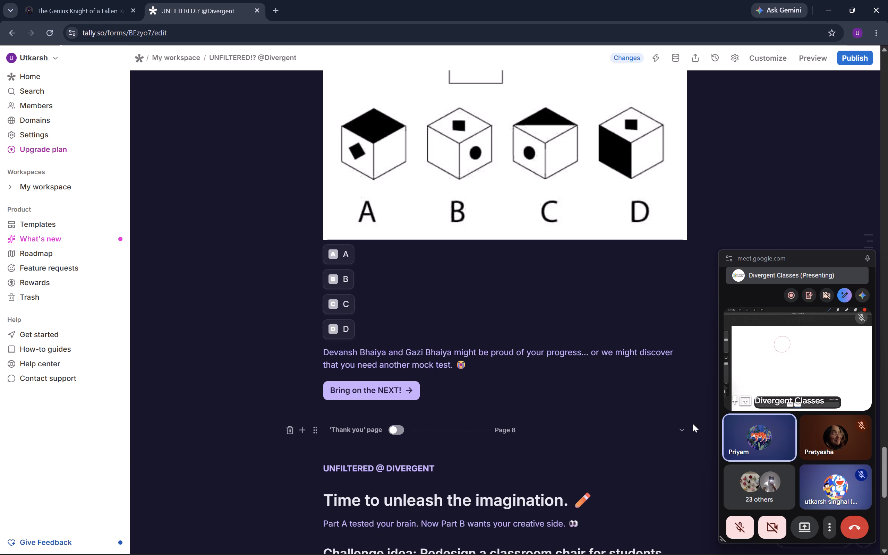
left_click(681, 430)
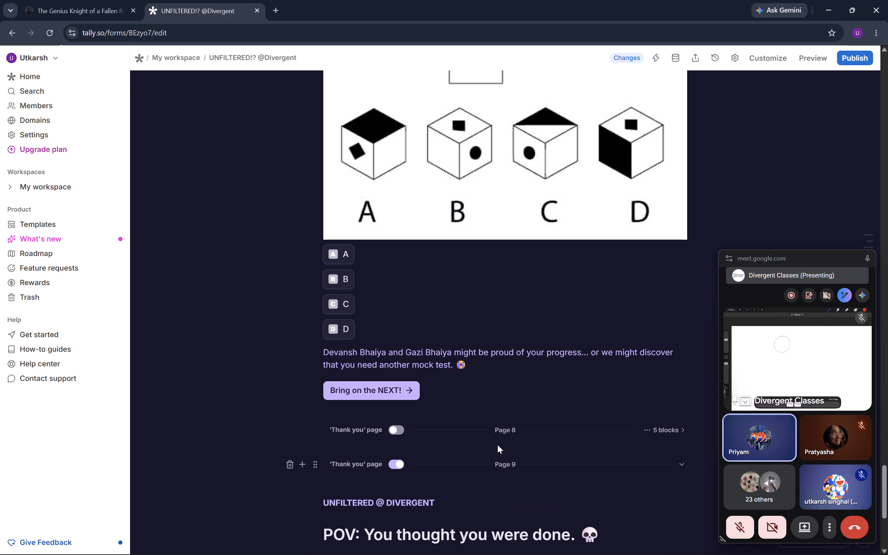
left_click(445, 438)
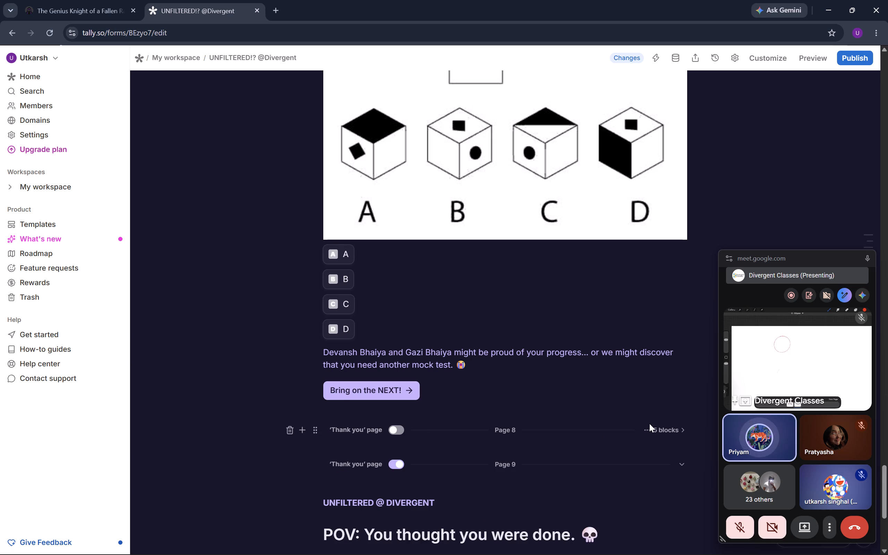
left_click(662, 428)
scroll(549, 429, "down", 2)
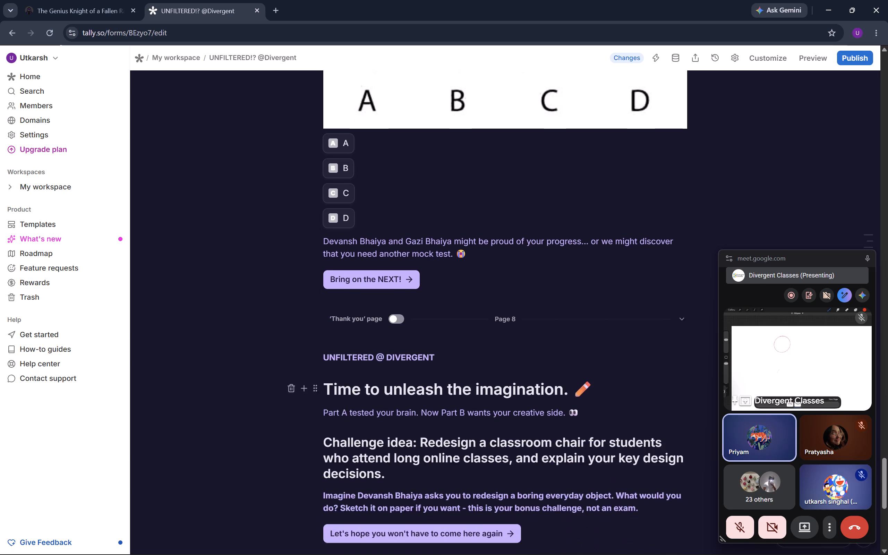
scroll(549, 429, "down", 2)
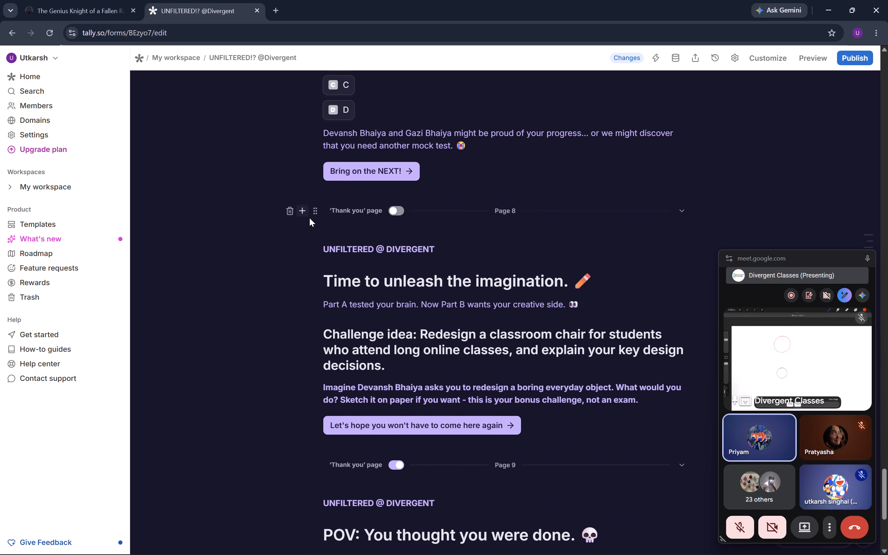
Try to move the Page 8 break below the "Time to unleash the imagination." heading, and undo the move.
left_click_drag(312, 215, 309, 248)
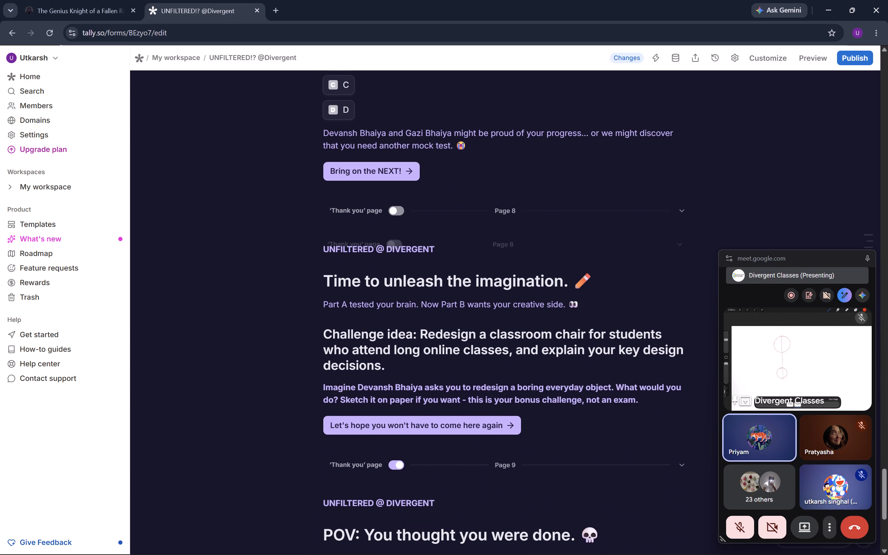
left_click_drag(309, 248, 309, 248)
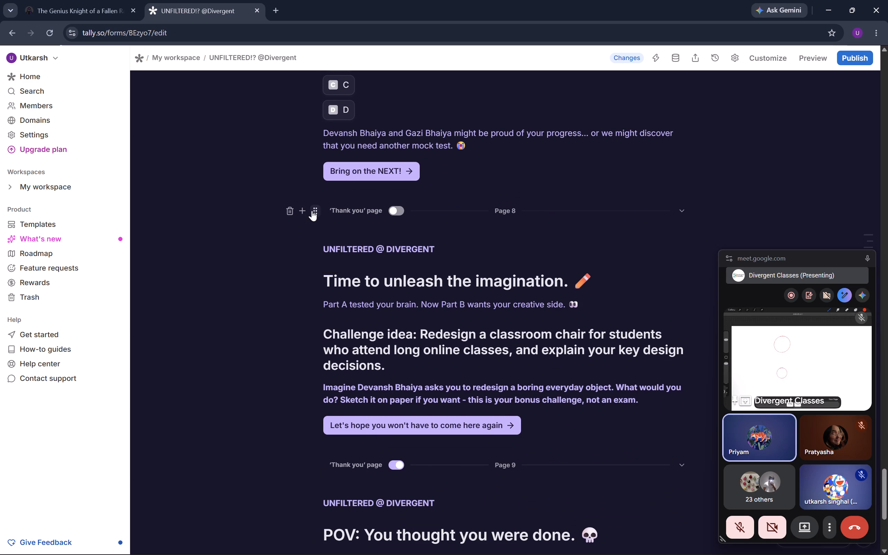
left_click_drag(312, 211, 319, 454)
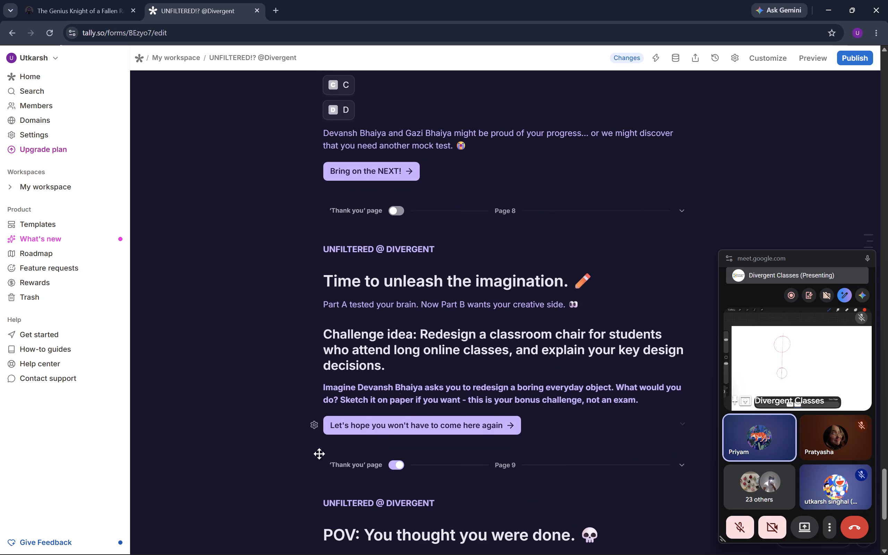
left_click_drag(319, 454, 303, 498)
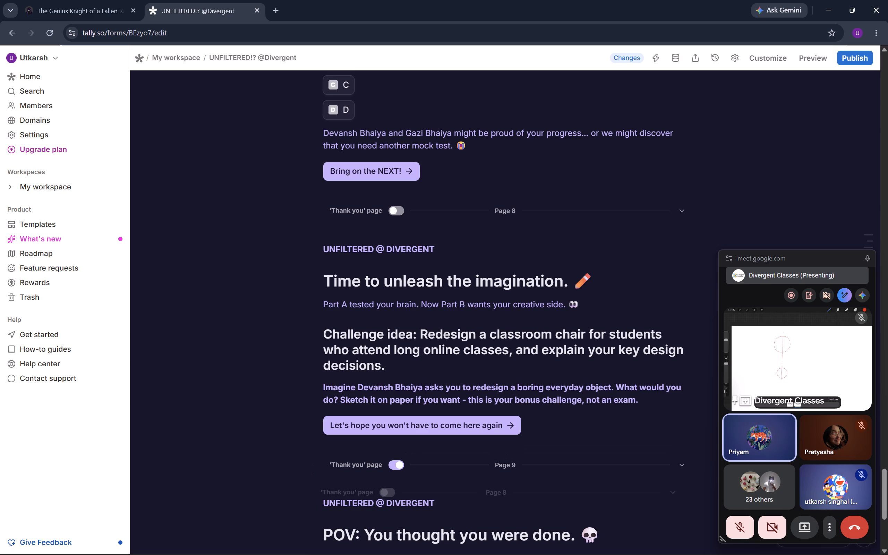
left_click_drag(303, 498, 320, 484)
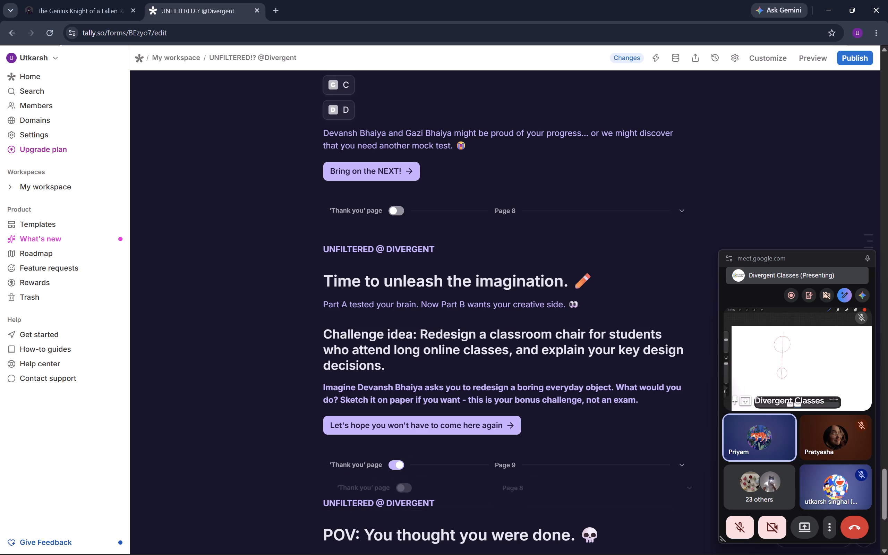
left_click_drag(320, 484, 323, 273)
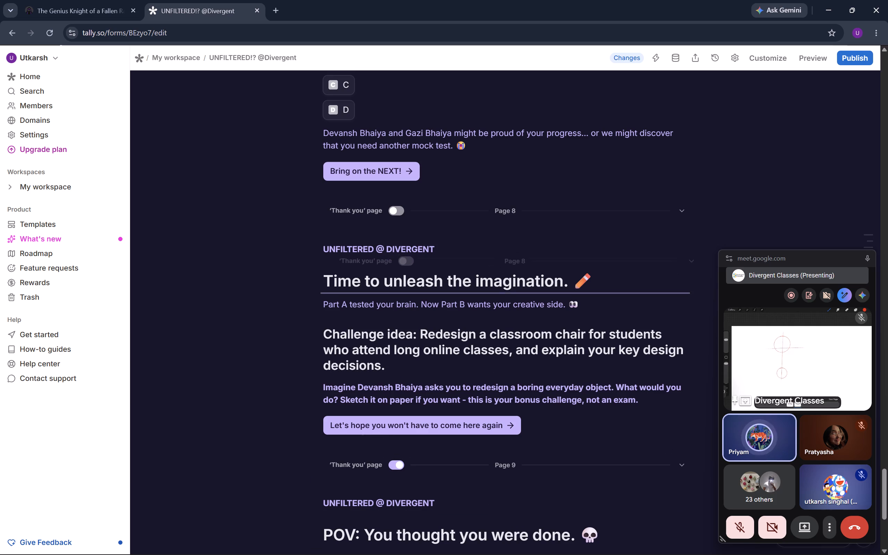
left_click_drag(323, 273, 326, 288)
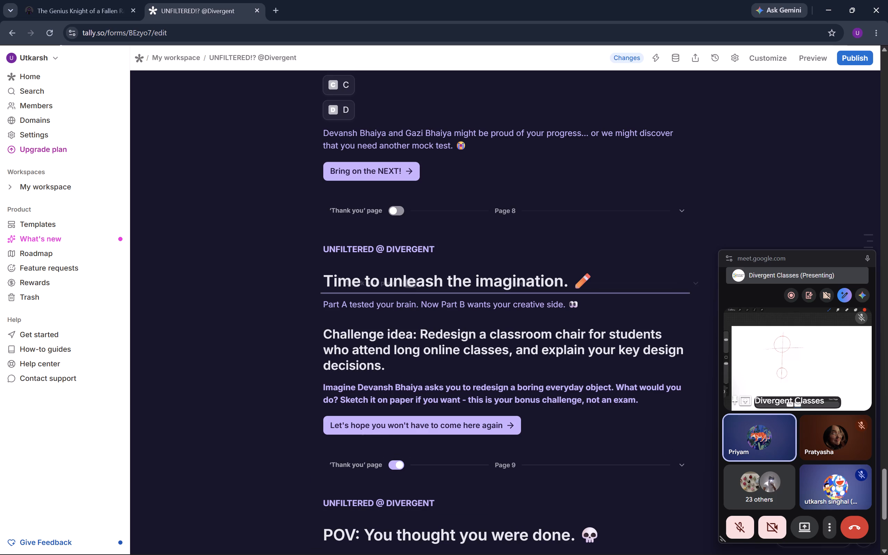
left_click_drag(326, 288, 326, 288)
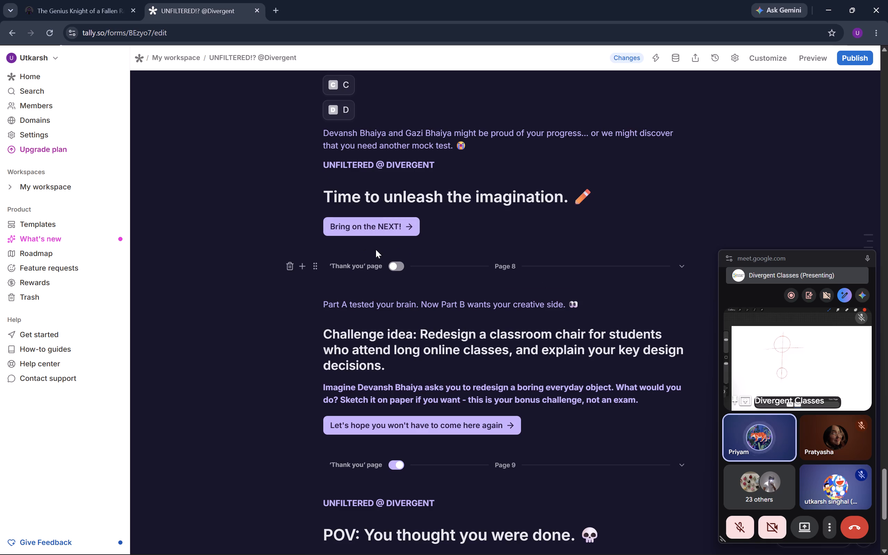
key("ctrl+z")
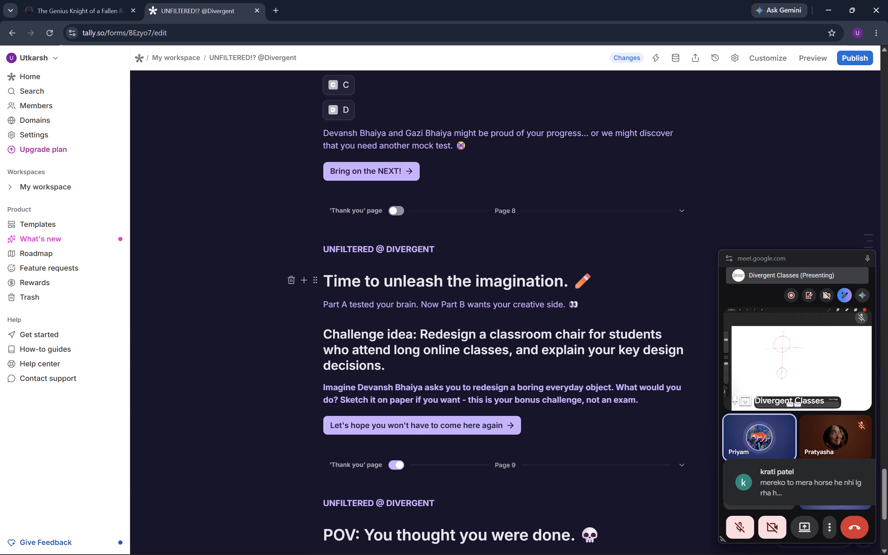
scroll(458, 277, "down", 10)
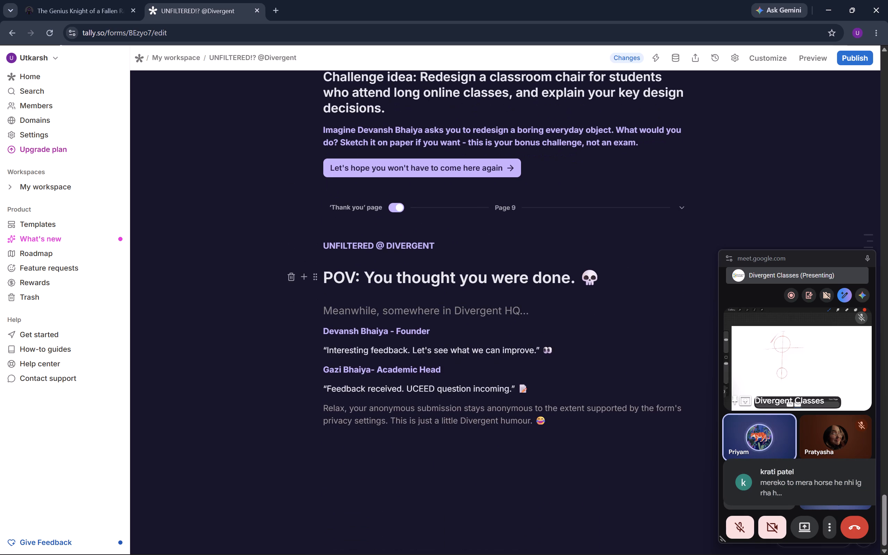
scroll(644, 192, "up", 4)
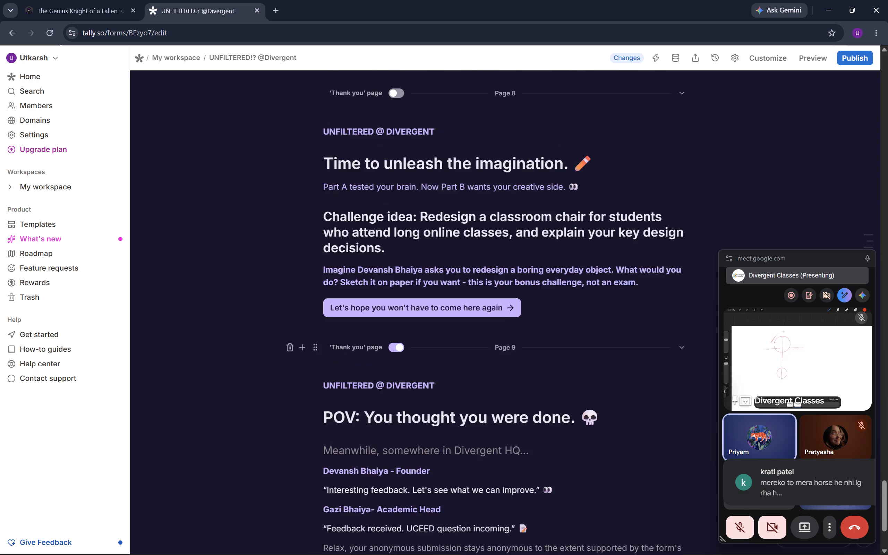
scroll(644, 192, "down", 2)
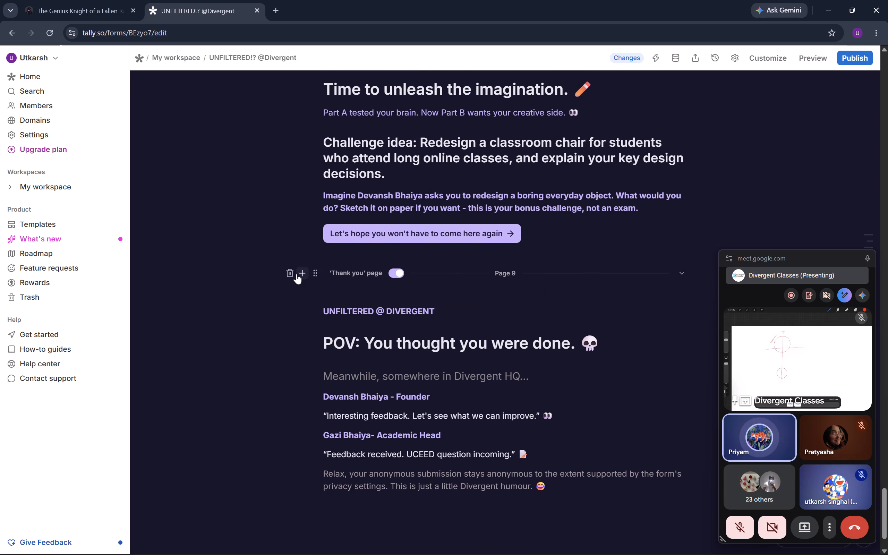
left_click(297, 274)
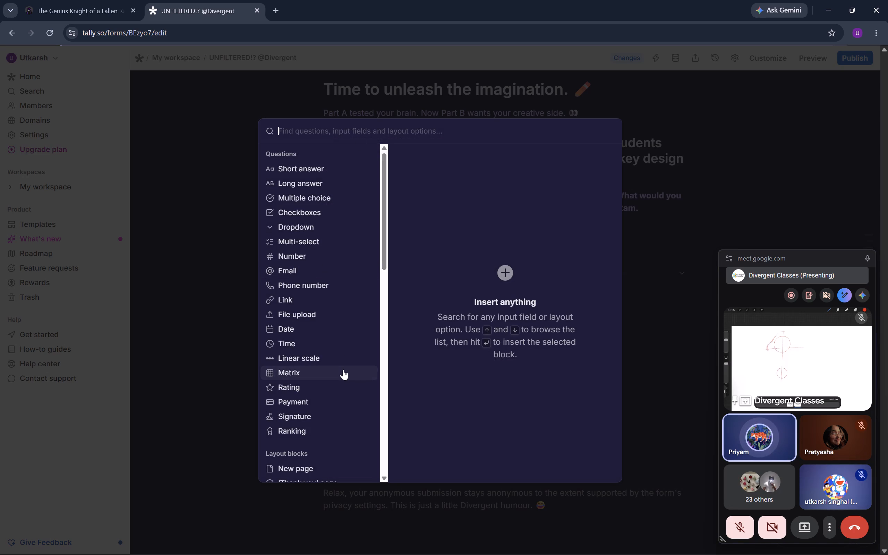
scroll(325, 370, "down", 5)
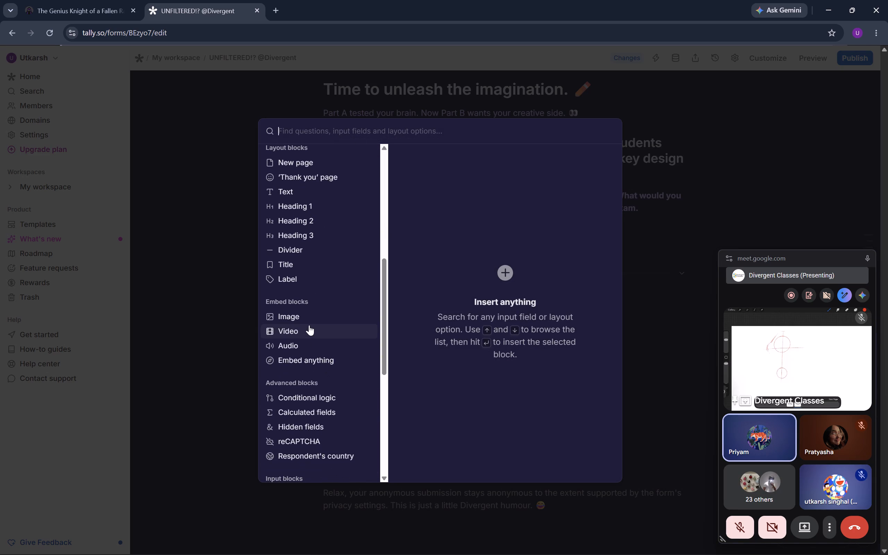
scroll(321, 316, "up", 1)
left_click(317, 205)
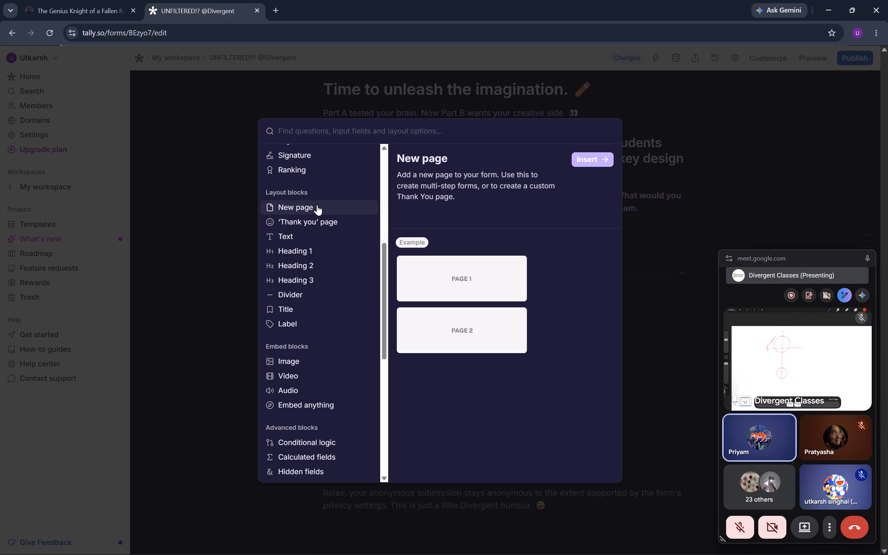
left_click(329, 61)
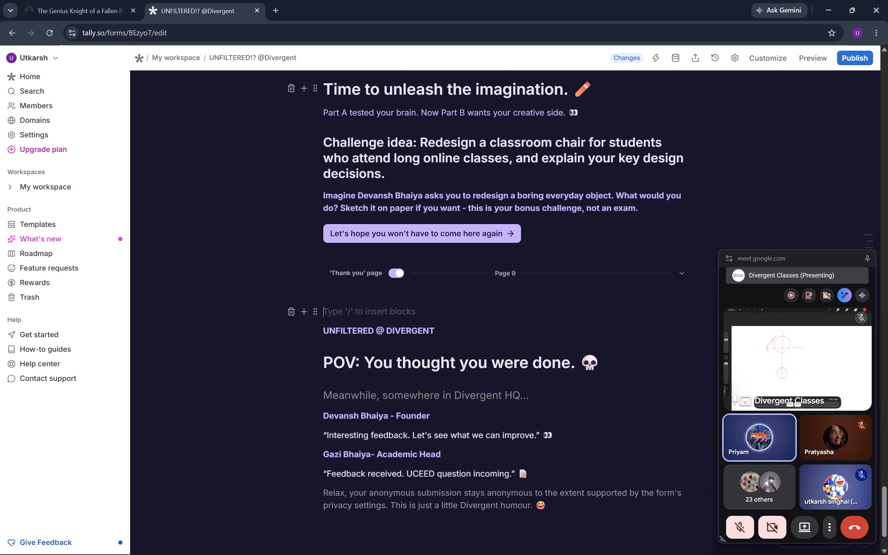
Insert a new page directly below the Page 8 break, ahead of the "Time to unleash the imagination." content.
scroll(467, 287, "up", 6)
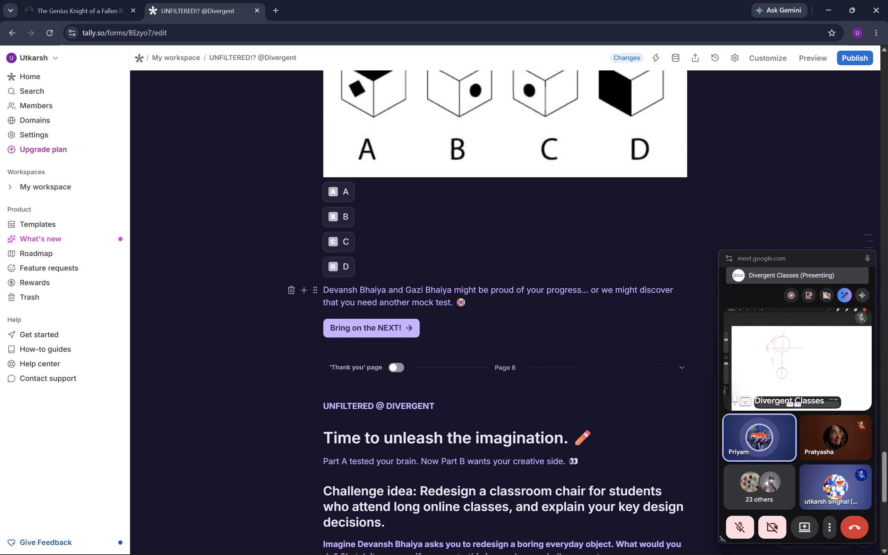
scroll(467, 287, "up", 1)
left_click(307, 343)
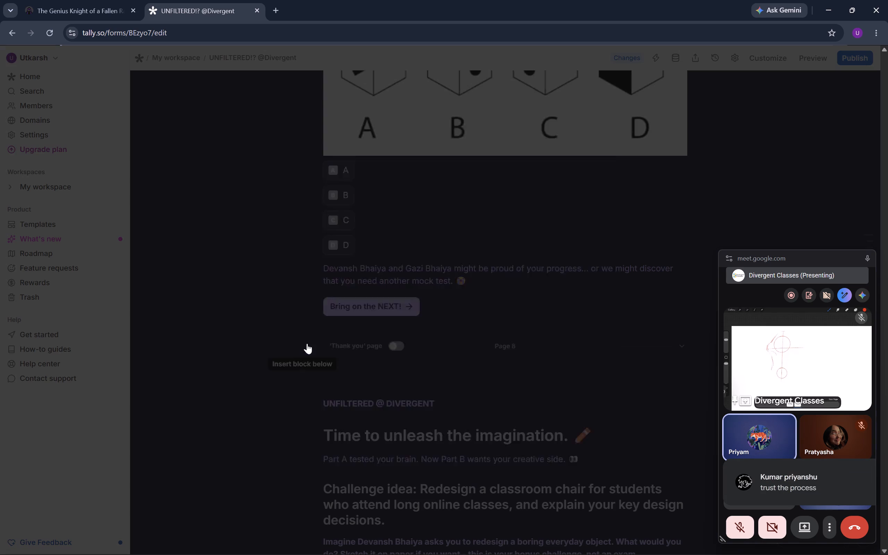
left_click(325, 466)
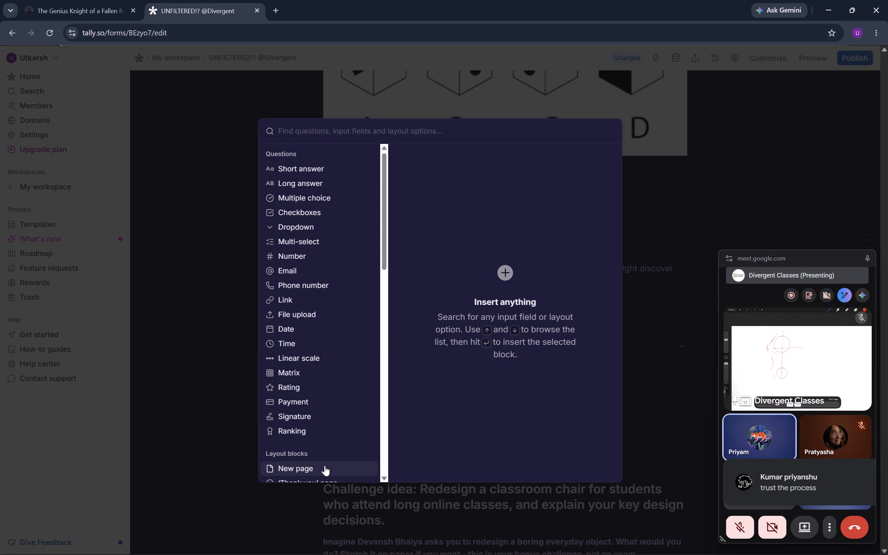
left_click(470, 270)
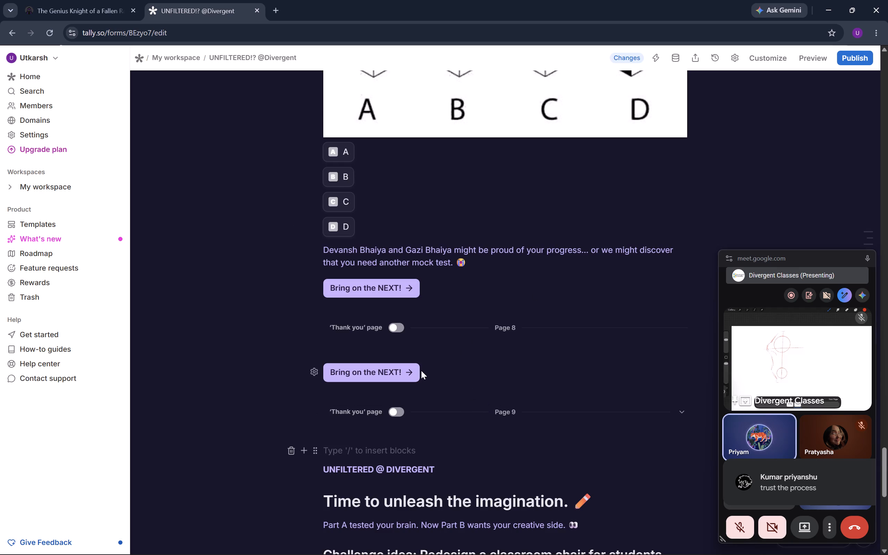
Undo the new page insertion below the Page 8 break and try to redo it.
scroll(421, 370, "down", 4)
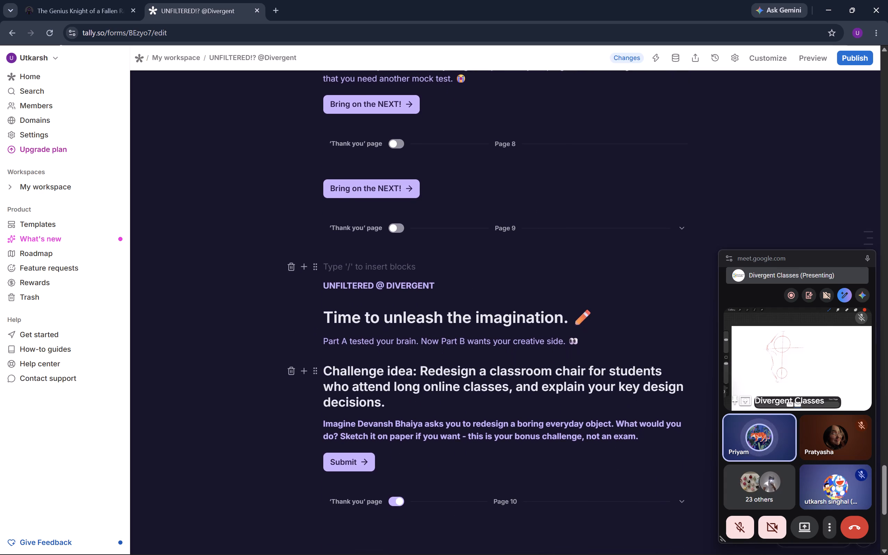
scroll(421, 370, "down", 1)
key("ctrl+z")
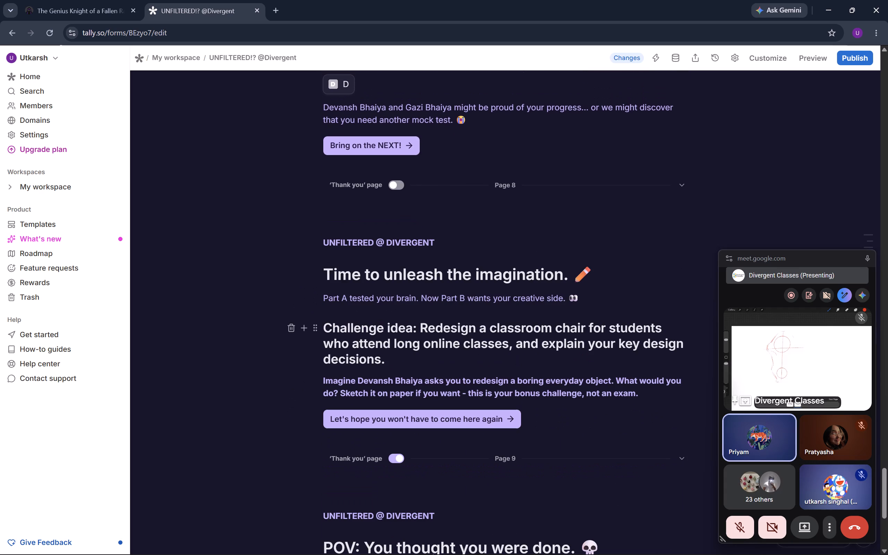
key("ctrl+shift+z")
key("ctrl+shift+z")
Insert a new page directly below the Page 8 break again and start an empty block on it above its button.
left_click(305, 189)
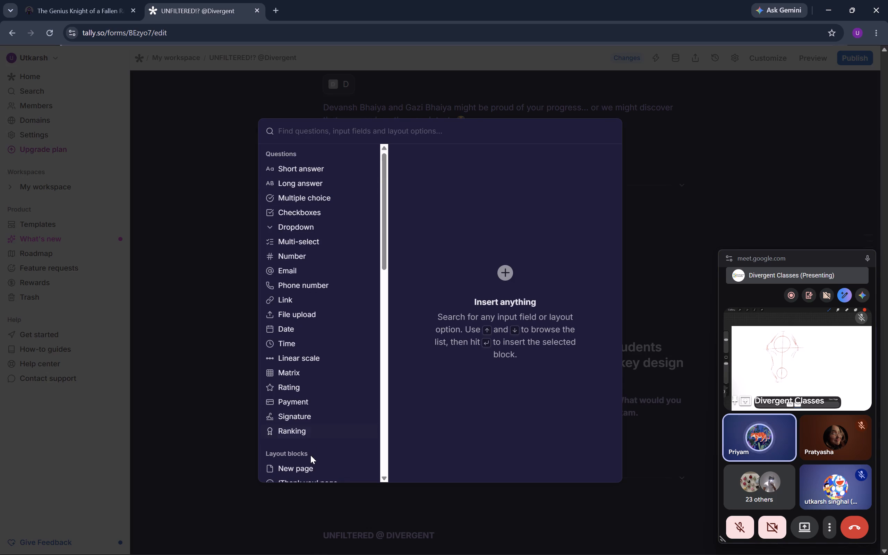
left_click(314, 469)
left_click(593, 159)
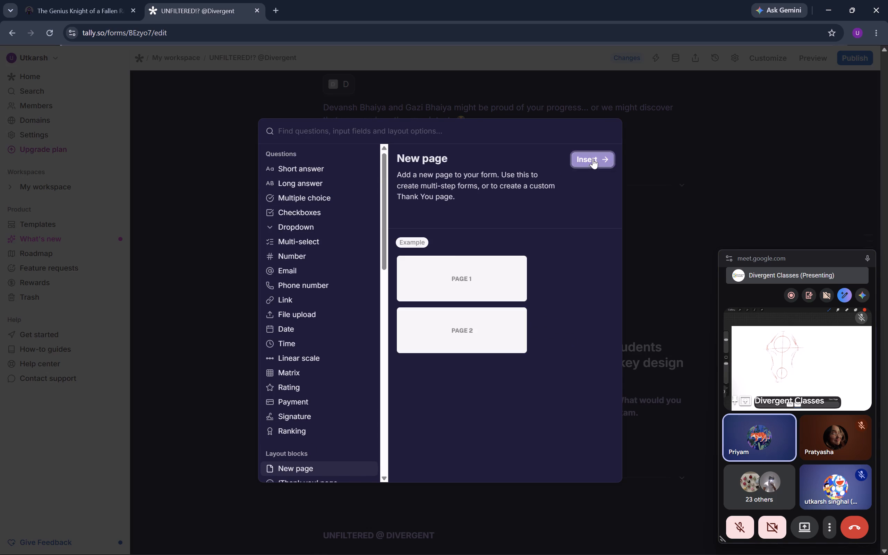
left_click(495, 222)
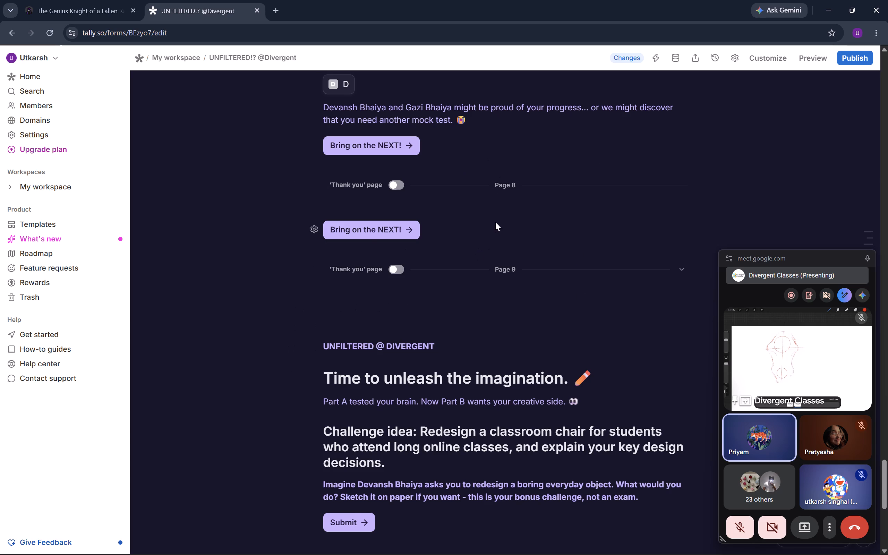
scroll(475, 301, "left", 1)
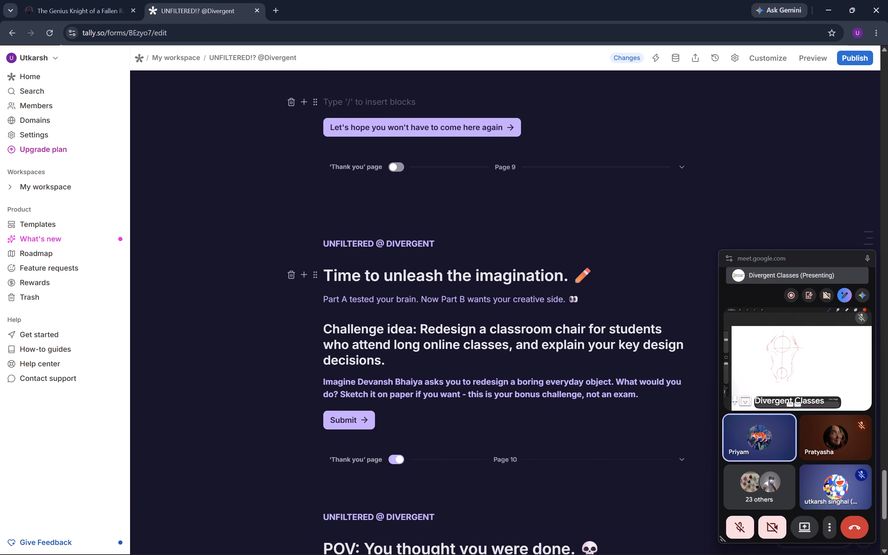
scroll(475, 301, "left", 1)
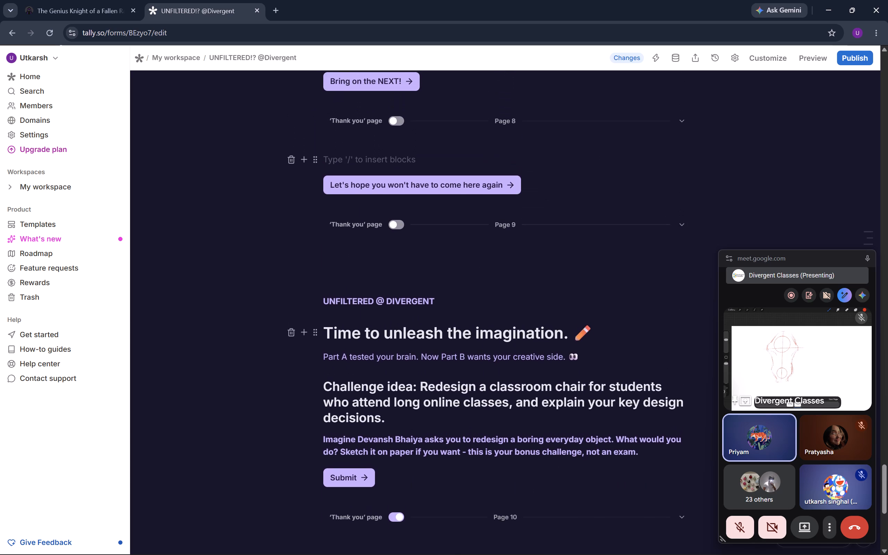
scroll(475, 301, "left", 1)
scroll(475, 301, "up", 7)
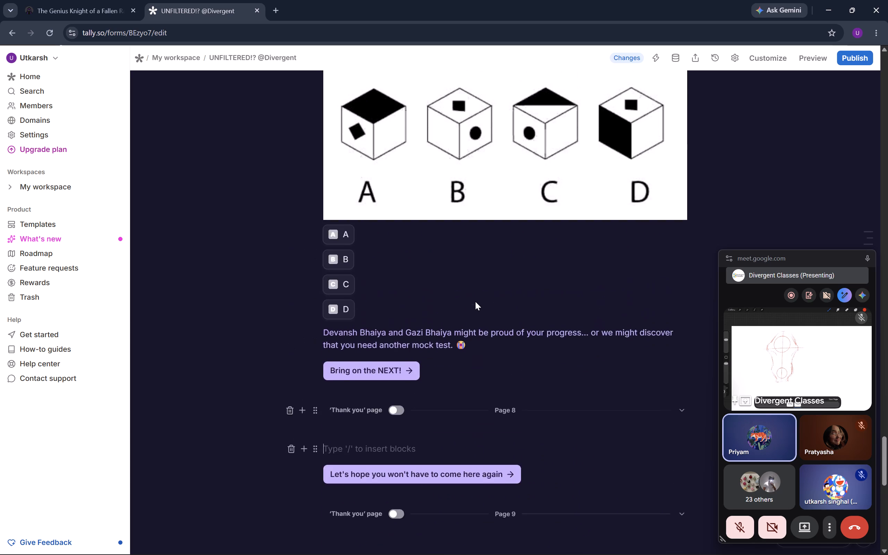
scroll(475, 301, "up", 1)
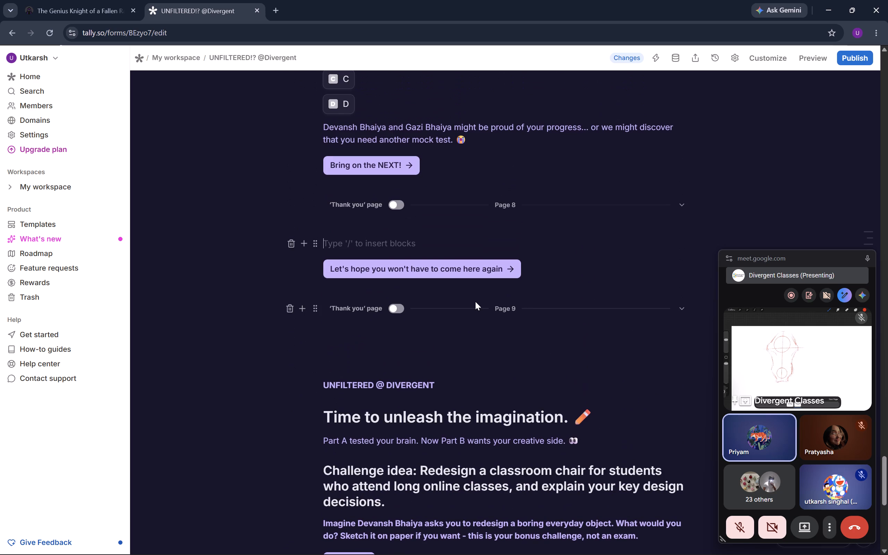
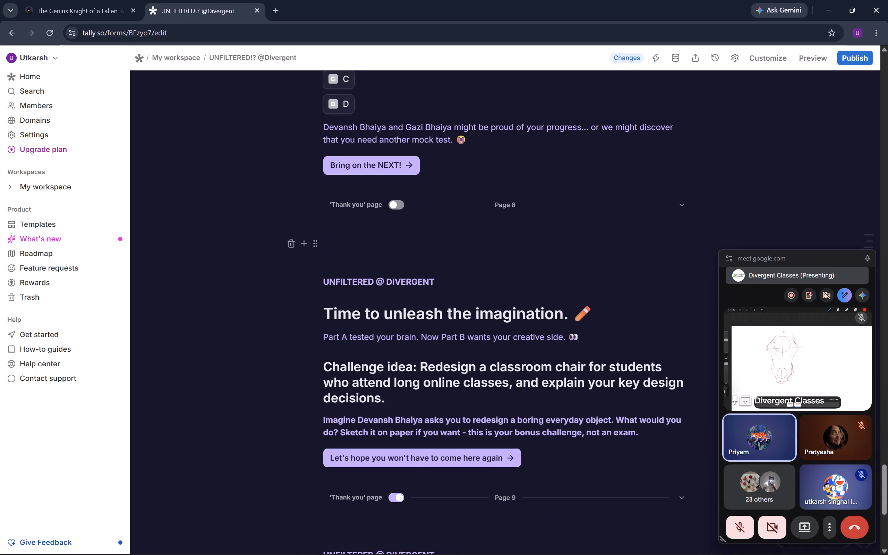
Delete the empty blocks above the "UNFILTERED @ DIVERGENT" lines that follow the Page 8 and Page 9 breaks.
left_click(344, 253)
key("BackSpace")
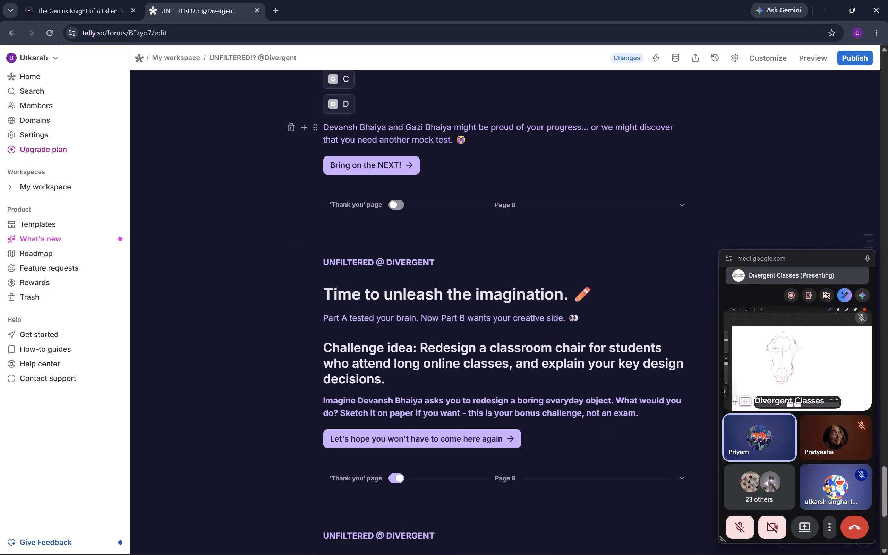
left_click(344, 242)
key("BackSpace")
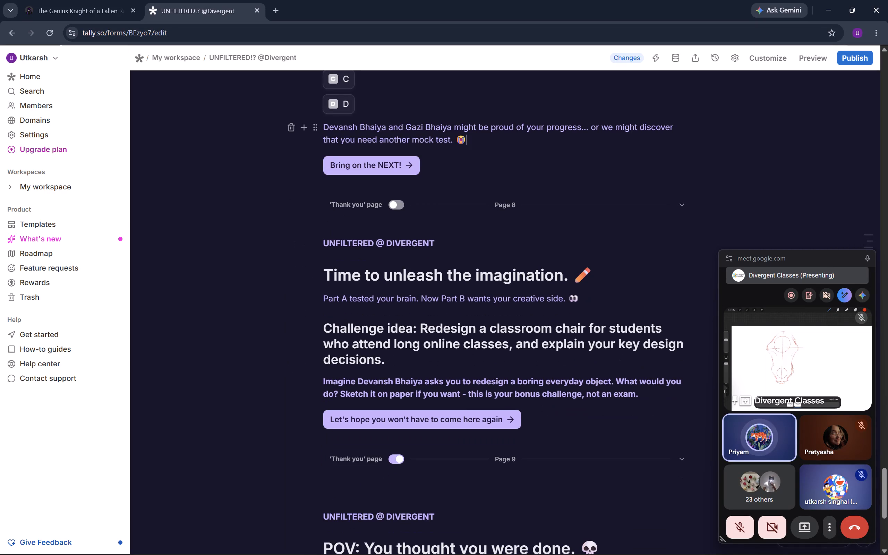
left_click(389, 222)
scroll(389, 222, "down", 1)
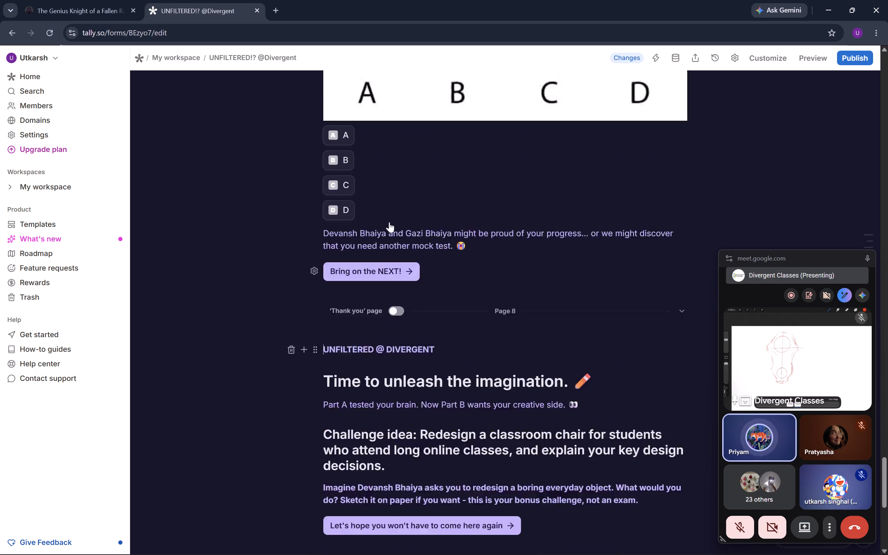
scroll(389, 222, "down", 1)
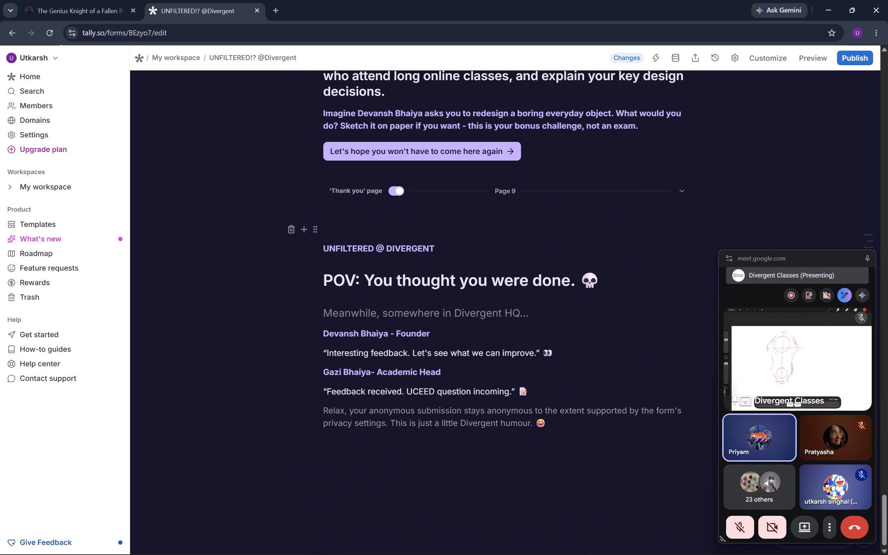
scroll(389, 222, "down", 1)
left_click(373, 242)
key("BackSpace")
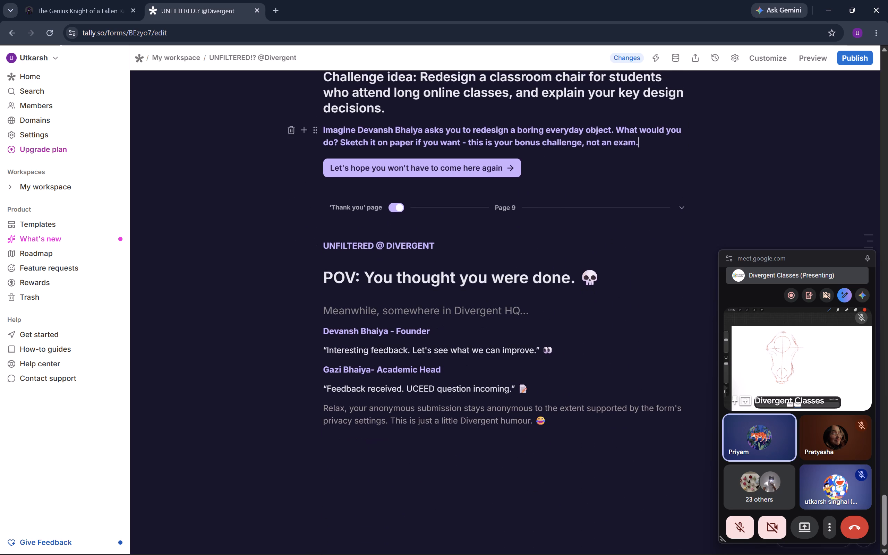
Delete the empty block above the "Which of the options matches the given image if unfolded?" question.
scroll(373, 242, "up", 13)
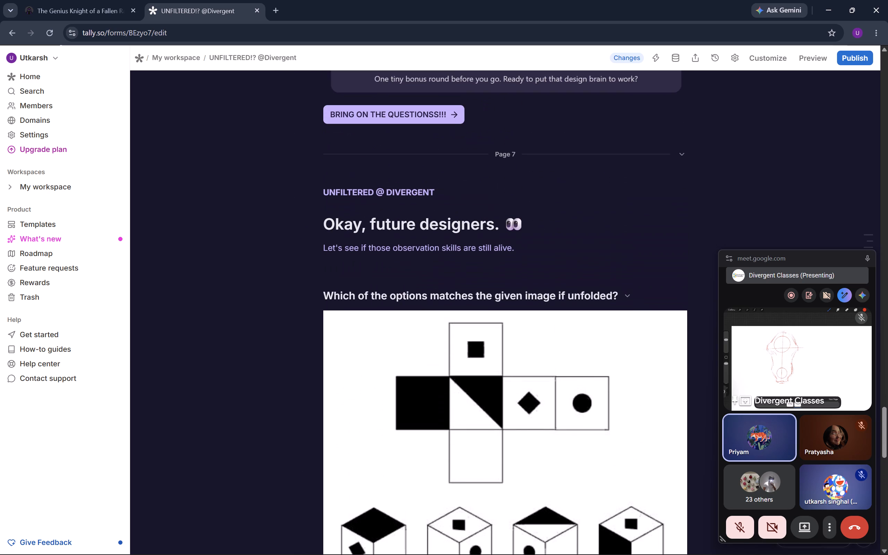
scroll(373, 242, "up", 1)
left_click(342, 281)
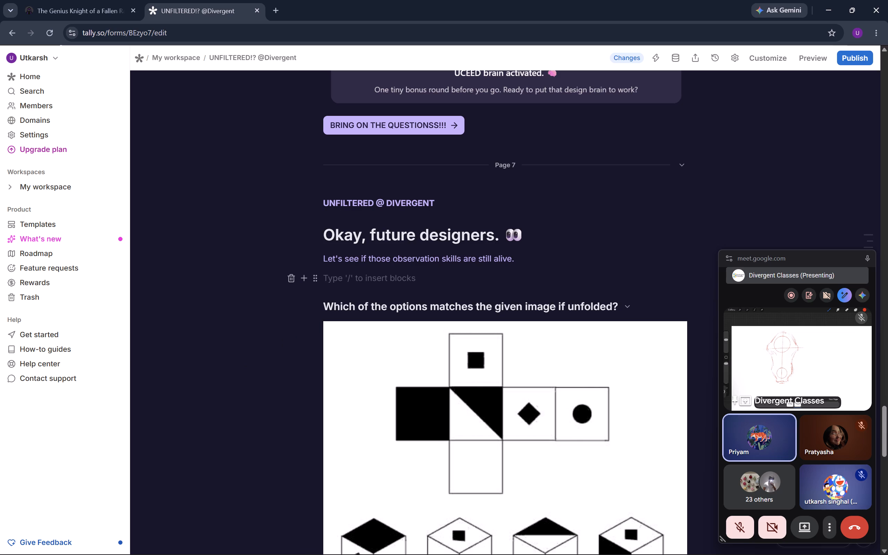
key("BackSpace")
Insert a new page directly below the Page 8 break, ahead of the "Time to unleash the imagination." content.
scroll(342, 281, "up", 4)
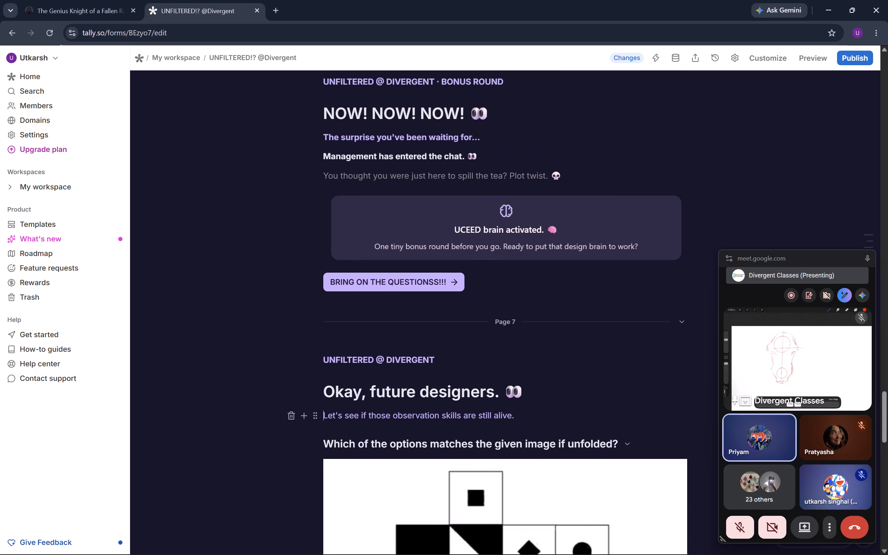
scroll(342, 281, "up", 5)
scroll(342, 281, "down", 4)
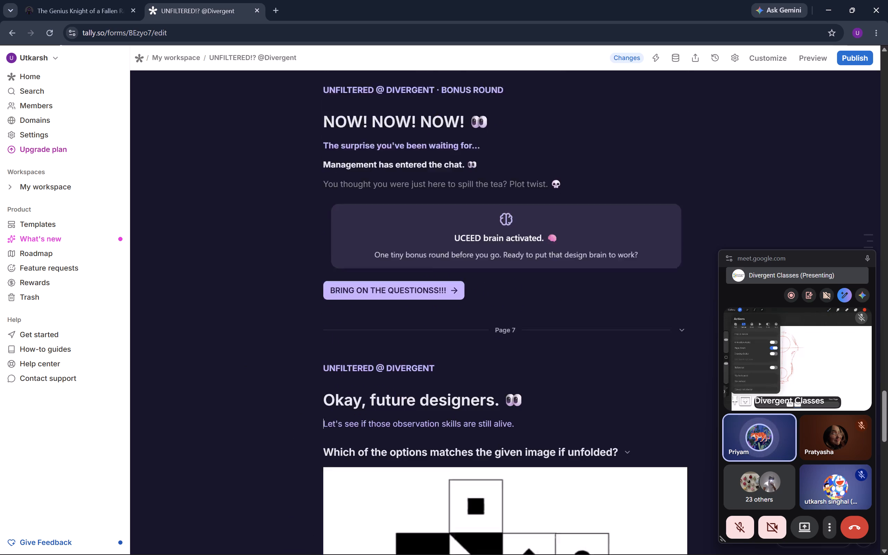
scroll(342, 281, "down", 8)
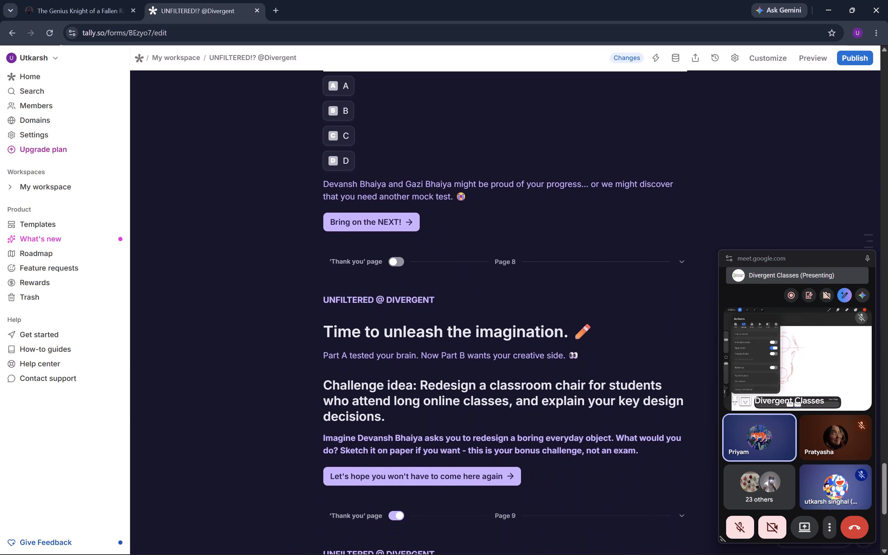
left_click(300, 262)
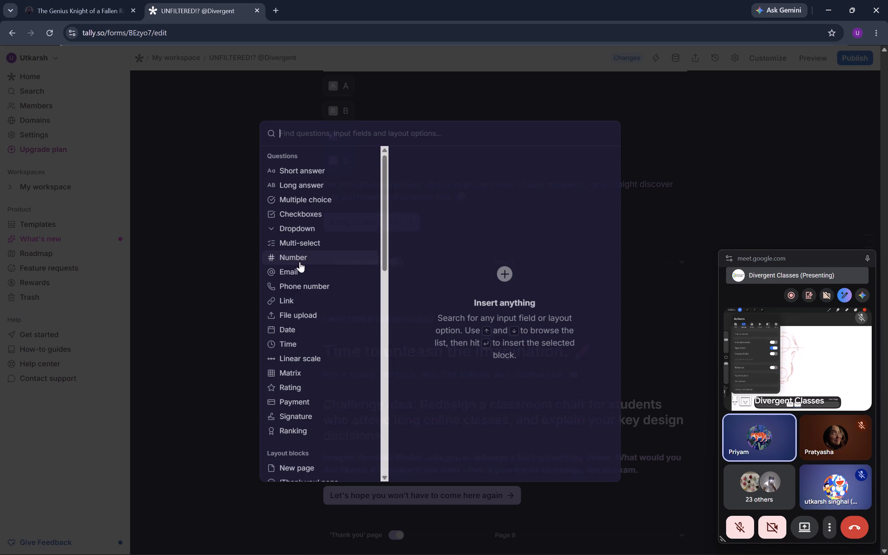
left_click(318, 470)
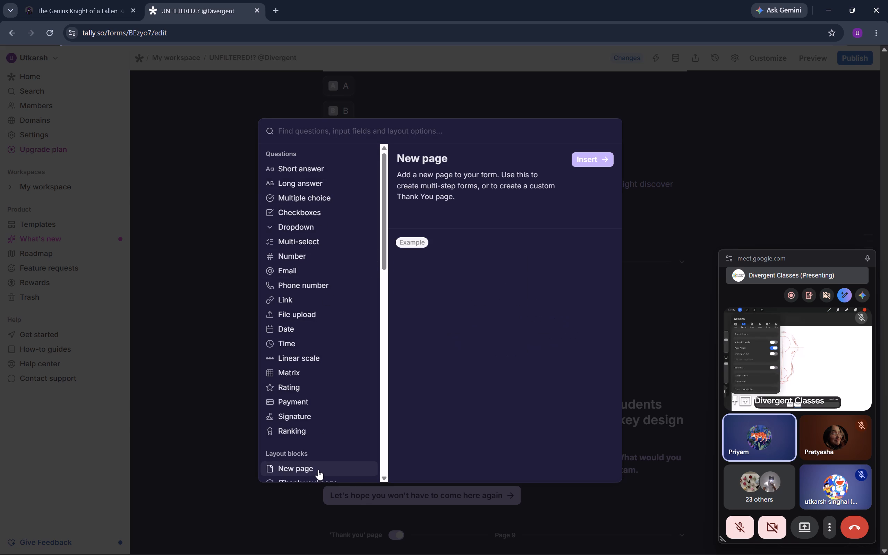
left_click(579, 171)
left_click(577, 162)
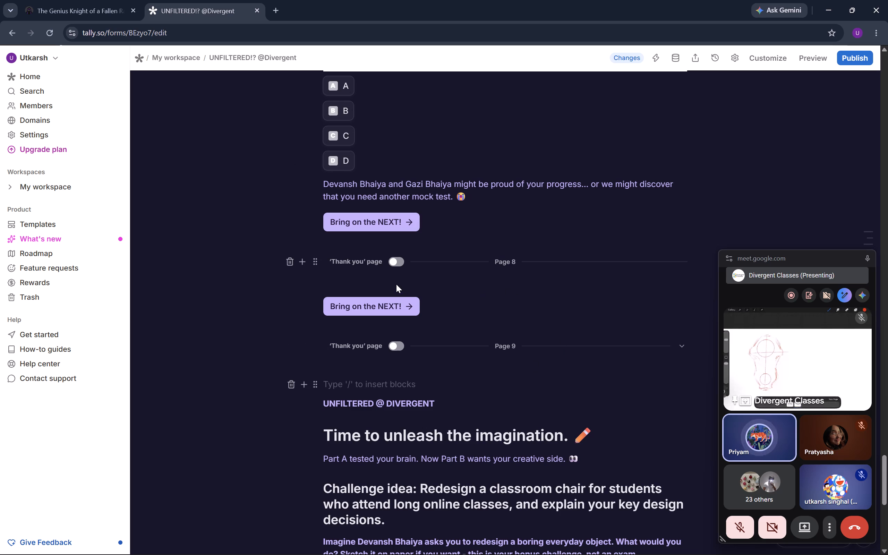
Insert a Text block on the new page, between the Page 8 break and the page's button.
scroll(396, 284, "down", 7)
scroll(396, 284, "up", 1)
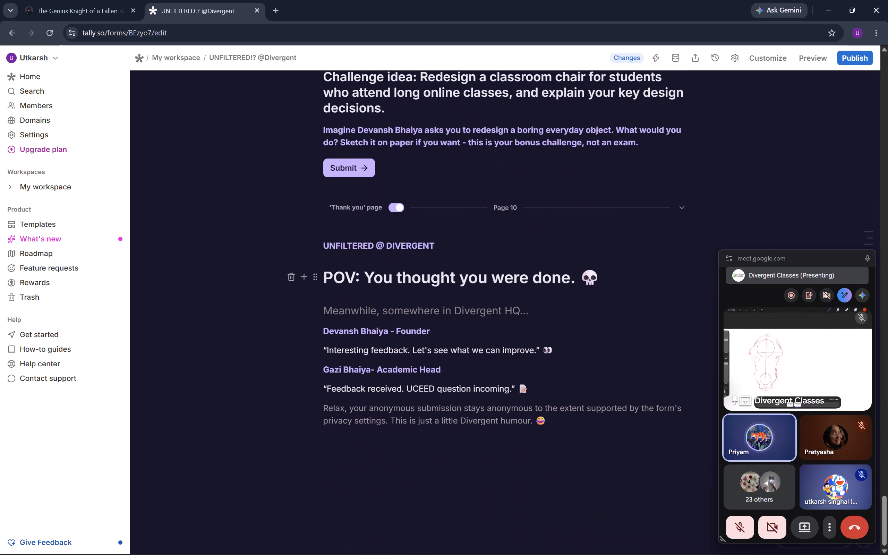
scroll(396, 284, "up", 1)
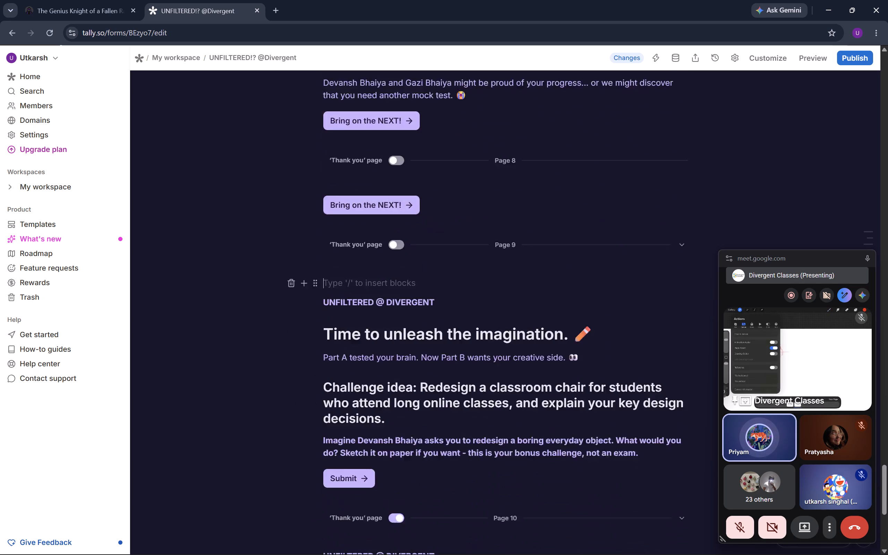
scroll(396, 284, "up", 1)
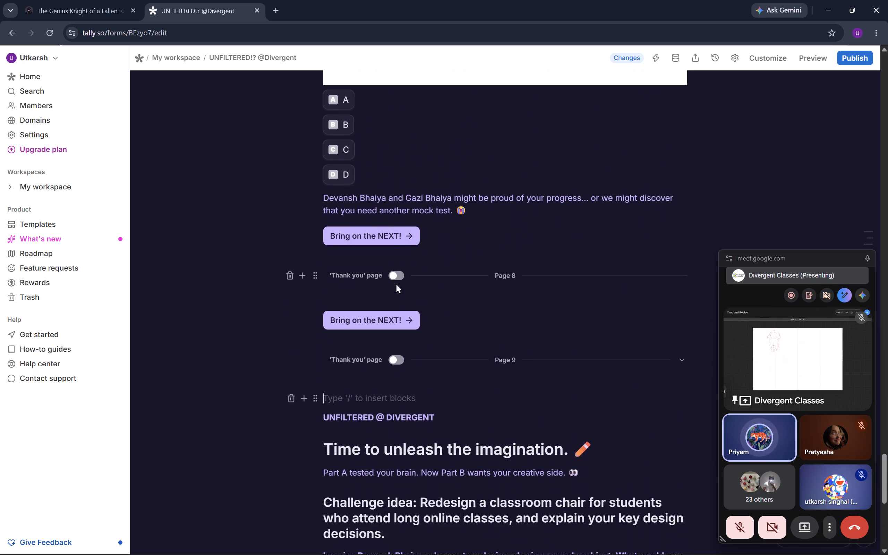
scroll(396, 284, "up", 1)
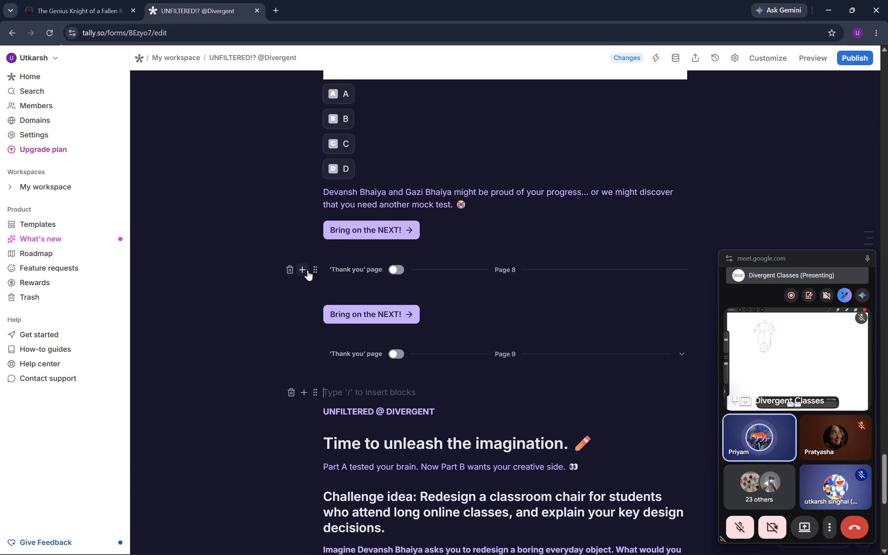
left_click(308, 270)
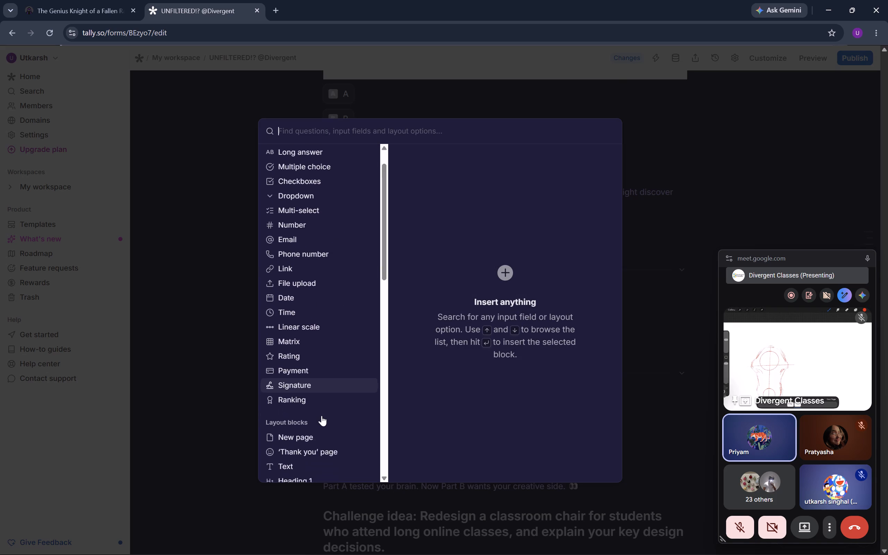
scroll(316, 404, "down", 1)
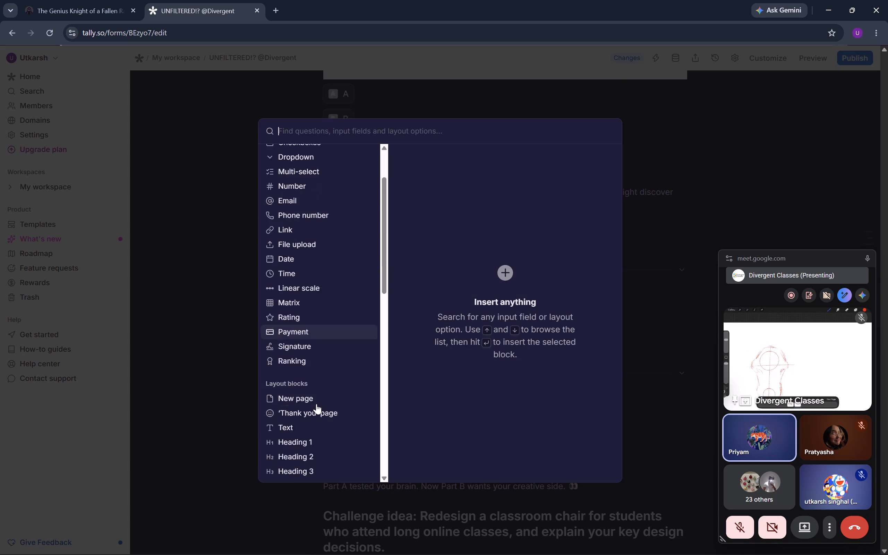
scroll(316, 404, "down", 2)
left_click(308, 331)
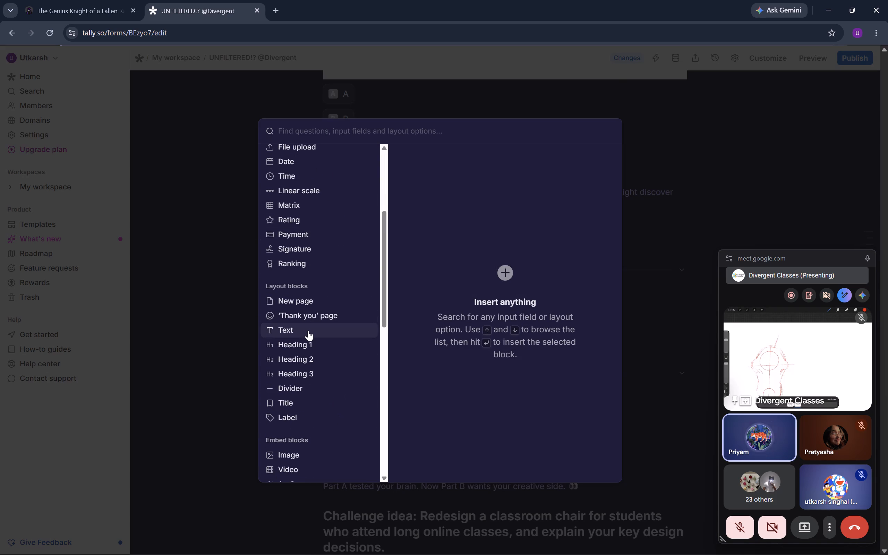
left_click(595, 158)
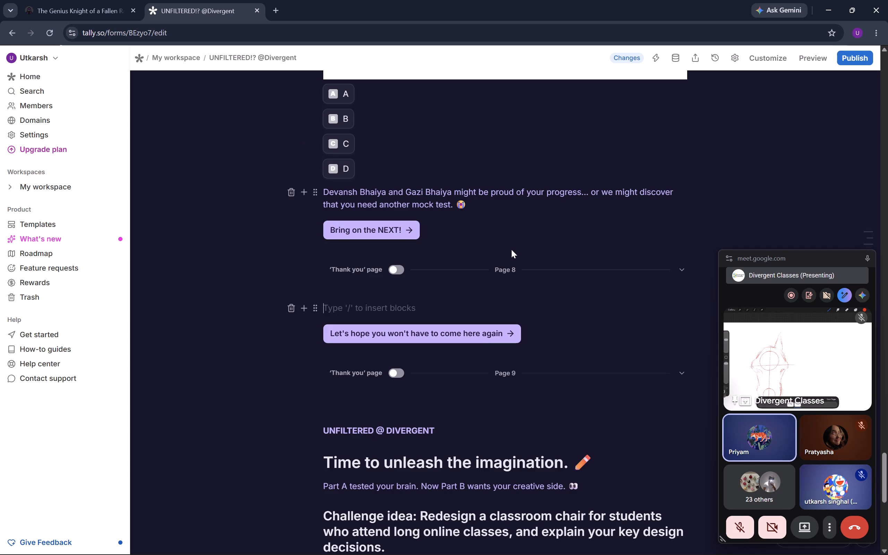
Copy the "UNFILTERED @ DIVERGENT" line from the "Okay, future designers." page into the empty text block on the new page.
scroll(477, 264, "up", 7)
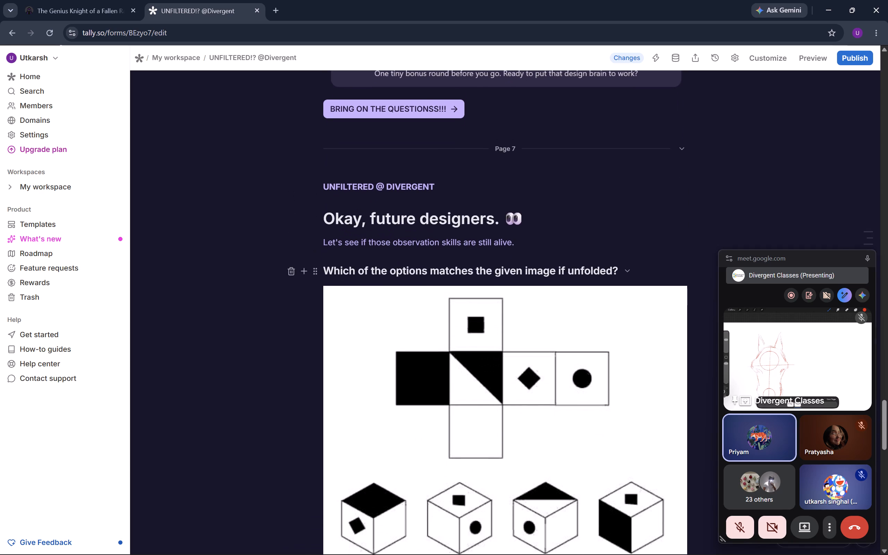
scroll(477, 264, "up", 1)
left_click_drag(436, 179, 316, 186)
key("ctrl+c")
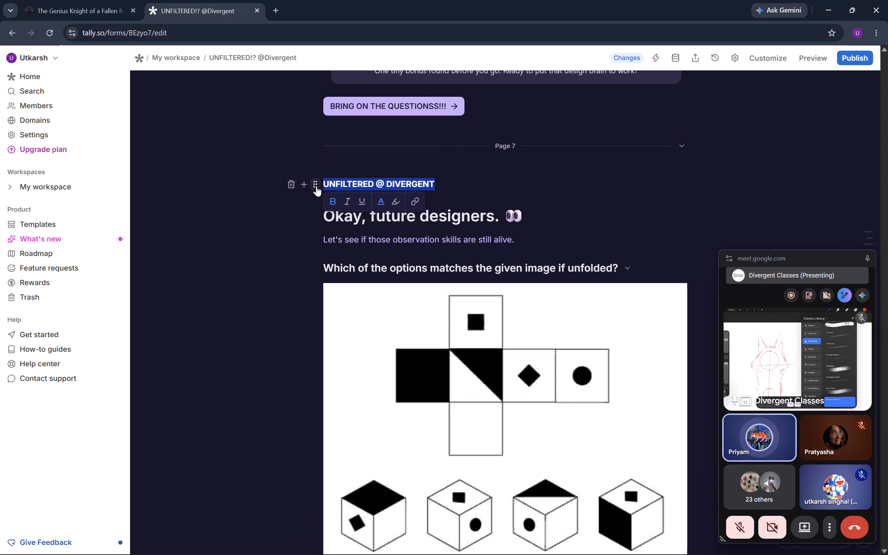
scroll(316, 186, "down", 5)
left_click(287, 272)
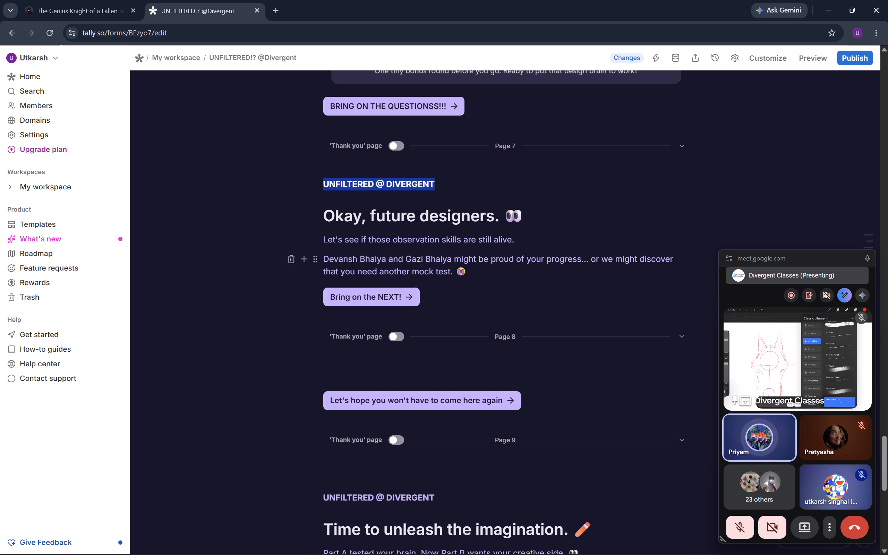
key("ctrl+z")
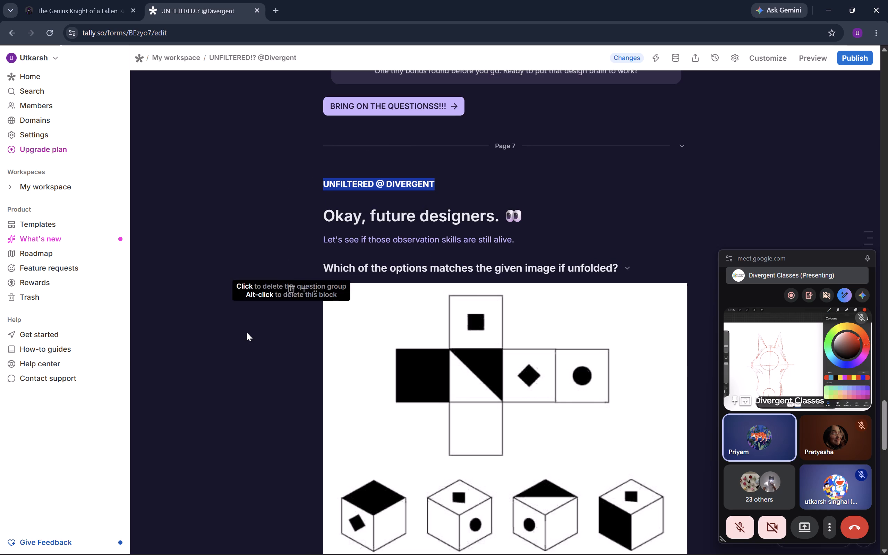
left_click(247, 332)
scroll(247, 332, "down", 7)
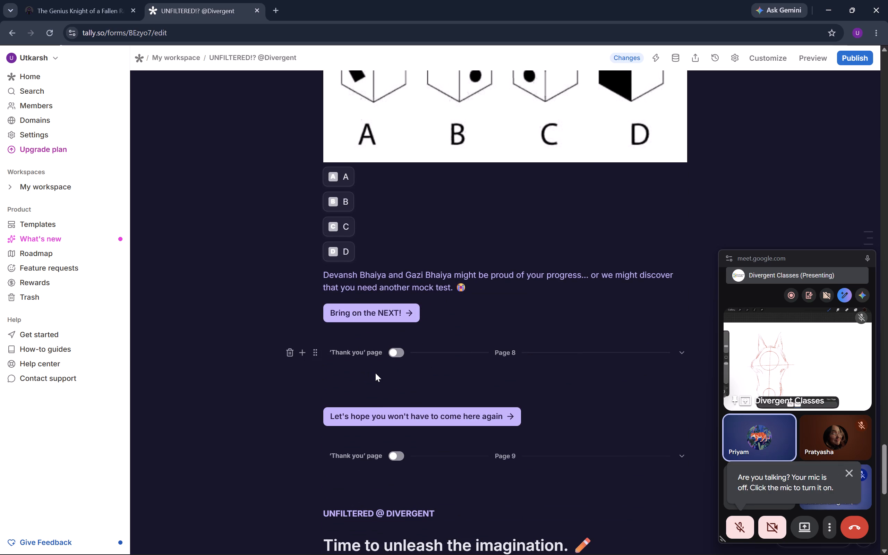
left_click(376, 374)
left_click(350, 391)
key("ctrl+v")
Copy the text colour code #c4b5fd from the purple paragraph below the A–D answer options.
key("ctrl+a")
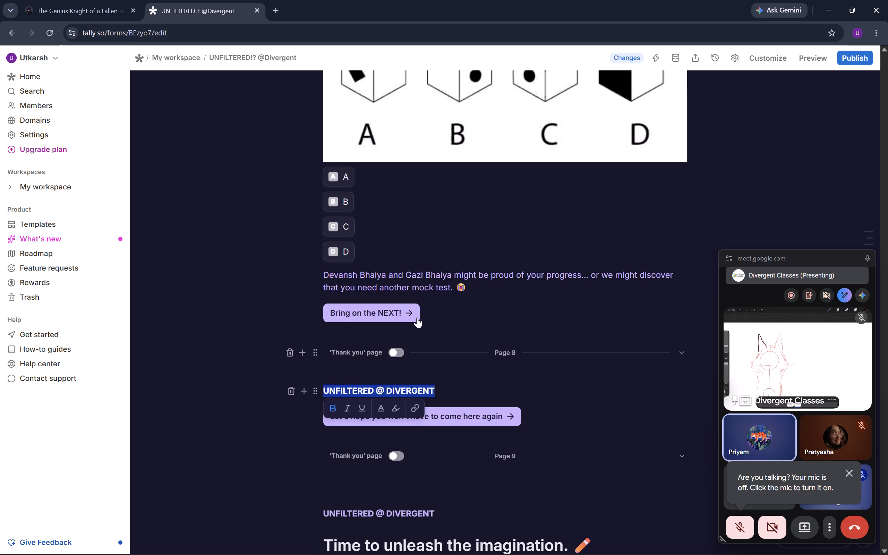
scroll(417, 314, "up", 7)
left_click(492, 303)
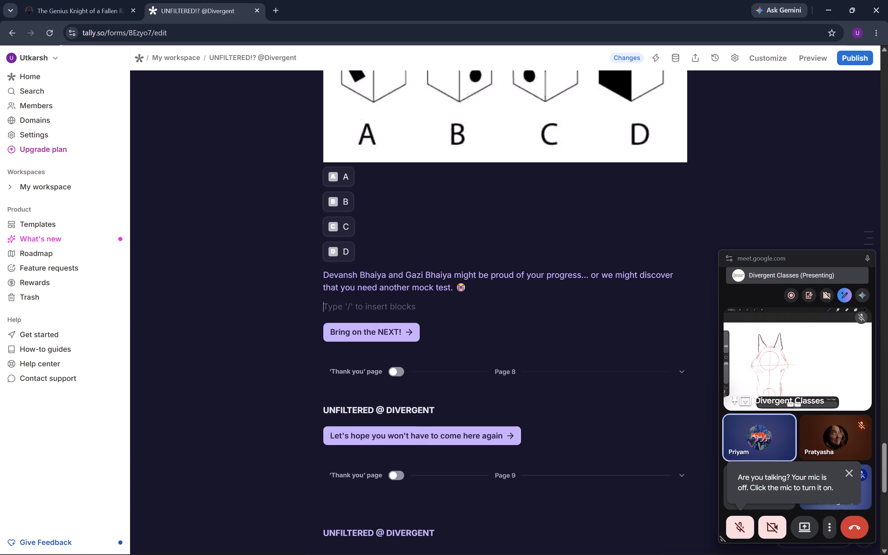
left_click(446, 273)
left_click(439, 276)
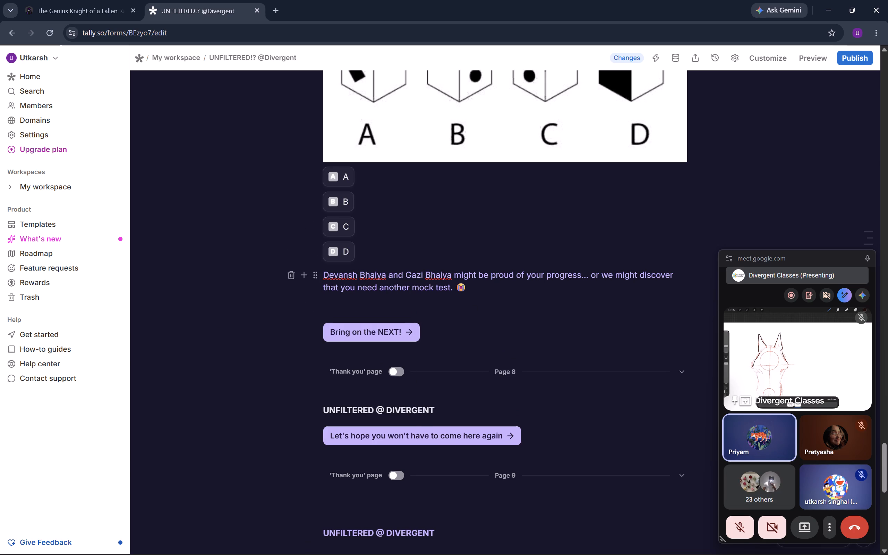
key("ctrl+s")
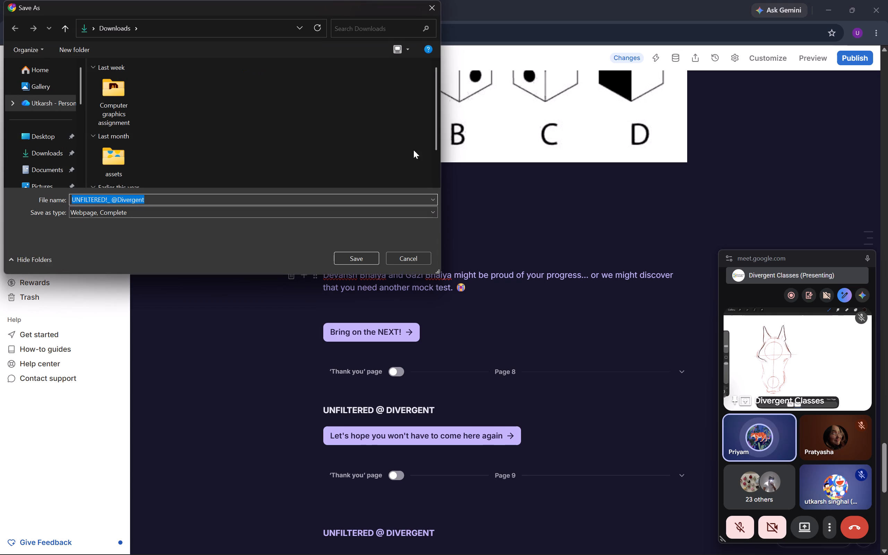
left_click(412, 261)
key("ctrl+a")
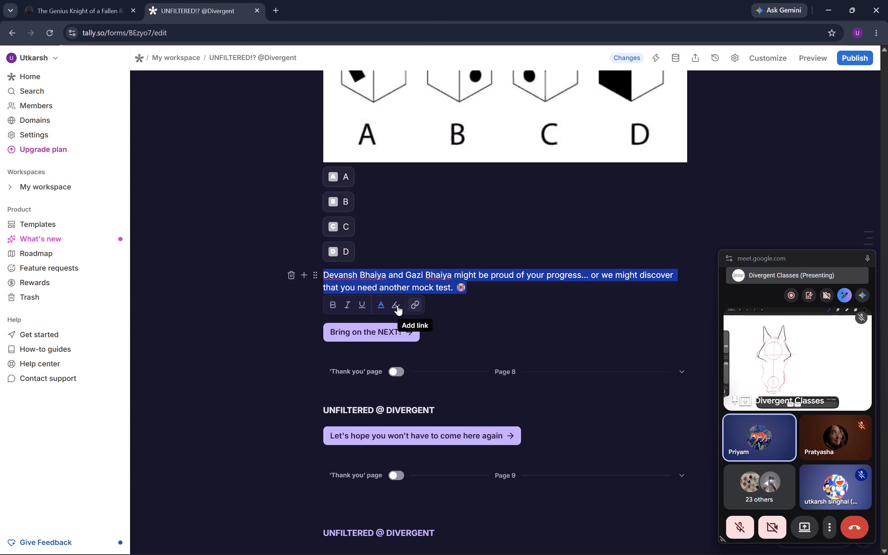
left_click(381, 306)
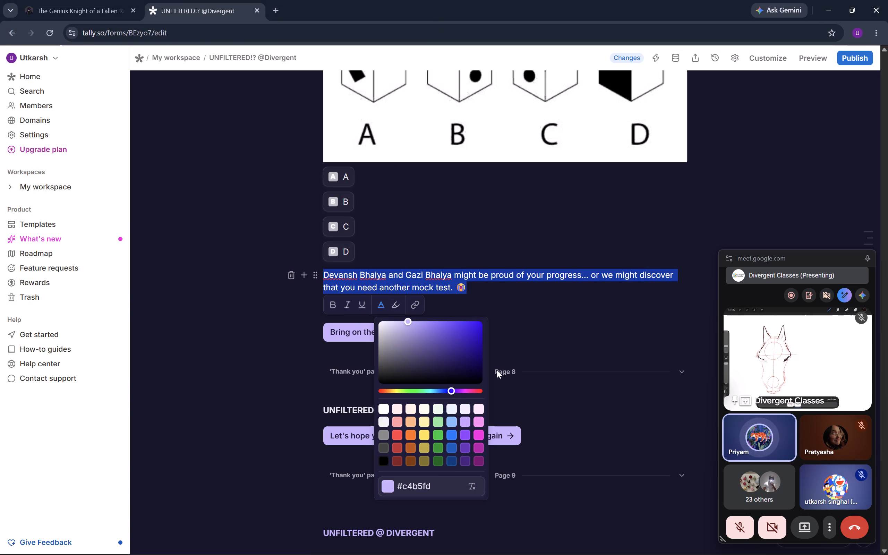
left_click(441, 486)
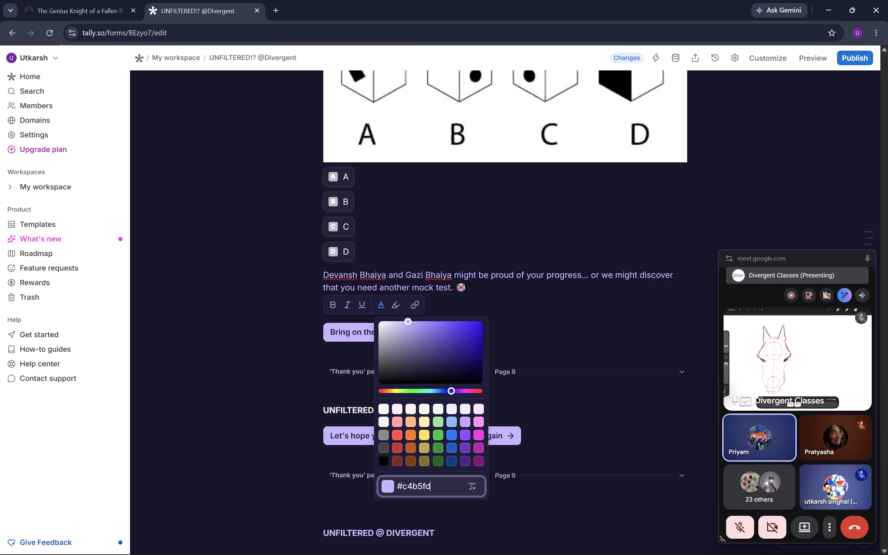
key("ctrl+a")
key("ctrl+c")
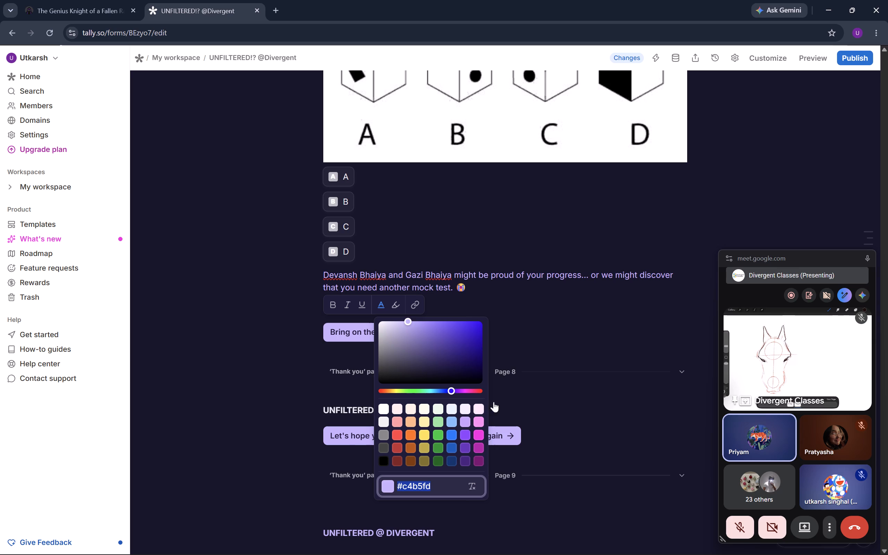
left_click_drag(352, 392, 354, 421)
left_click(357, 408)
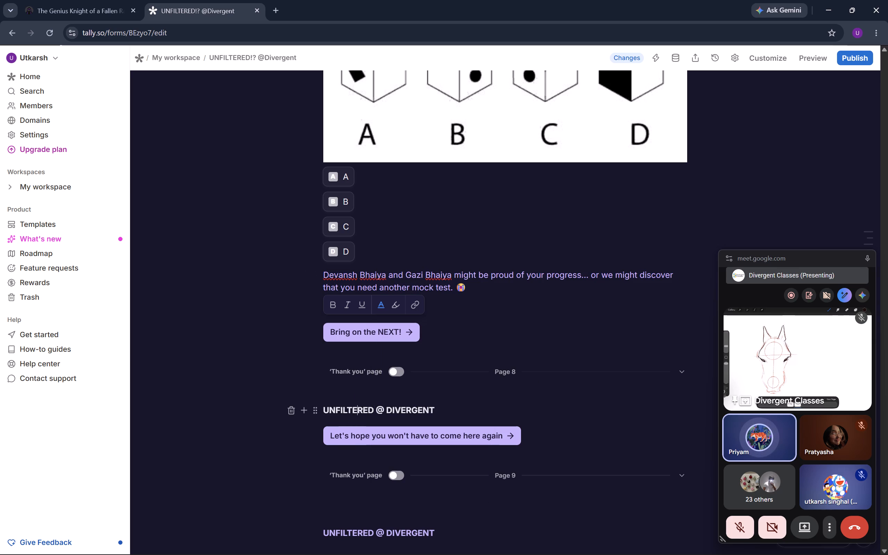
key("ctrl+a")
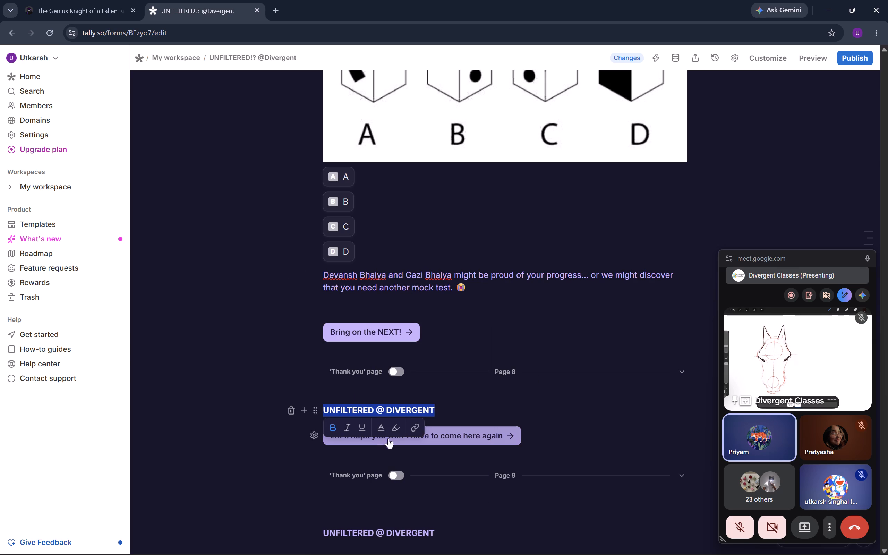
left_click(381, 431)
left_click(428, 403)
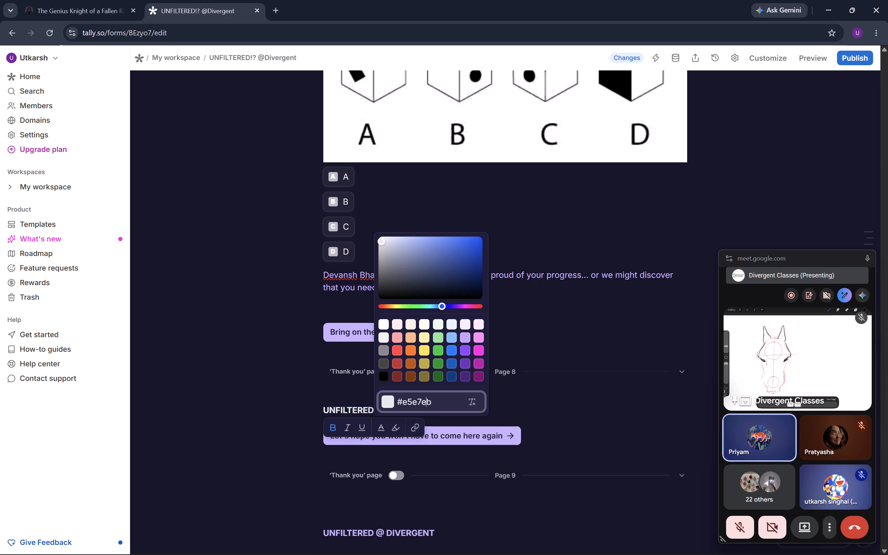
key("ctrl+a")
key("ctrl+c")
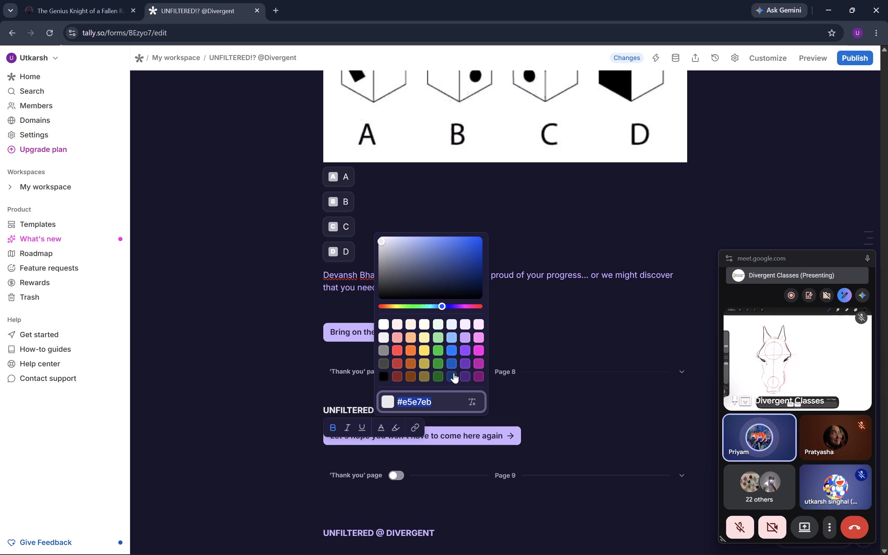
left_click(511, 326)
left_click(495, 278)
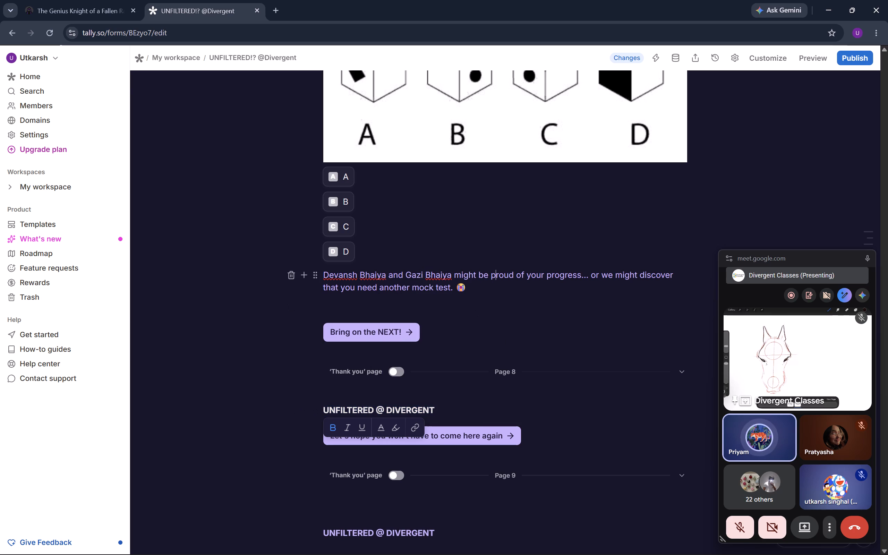
Copy the button background colour code #C4B5FD from the form's customization settings.
left_click(768, 61)
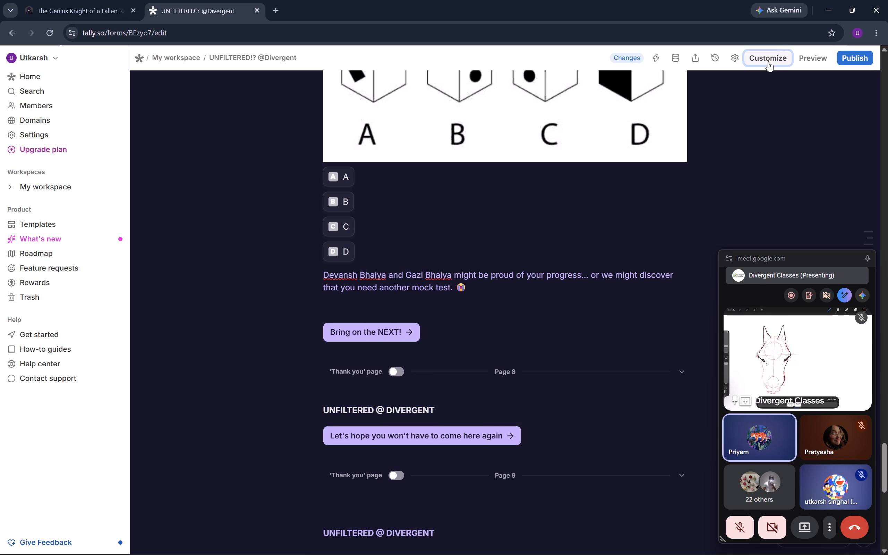
left_click(716, 224)
key("ctrl+a")
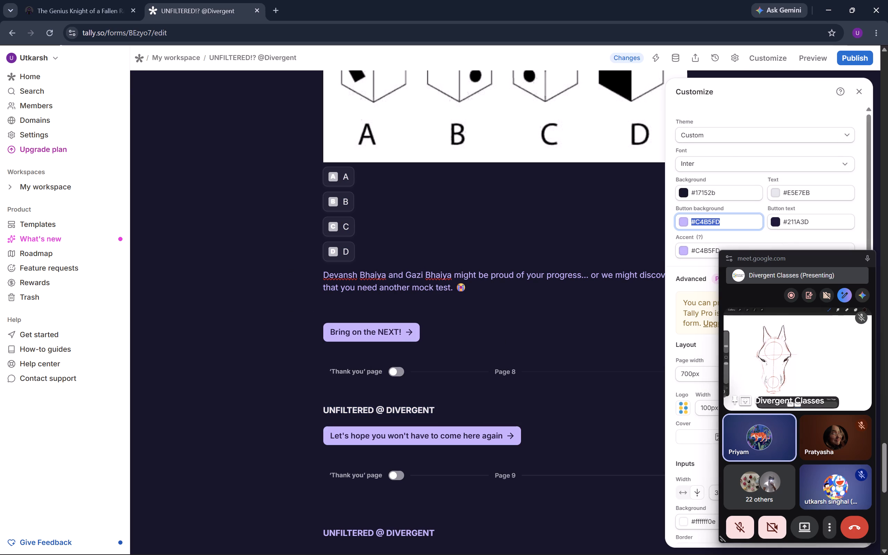
key("ctrl+c")
Set the text colour of the new page's "UNFILTERED @ DIVERGENT" line to #C4B5FD and close the customization settings.
left_click(415, 405)
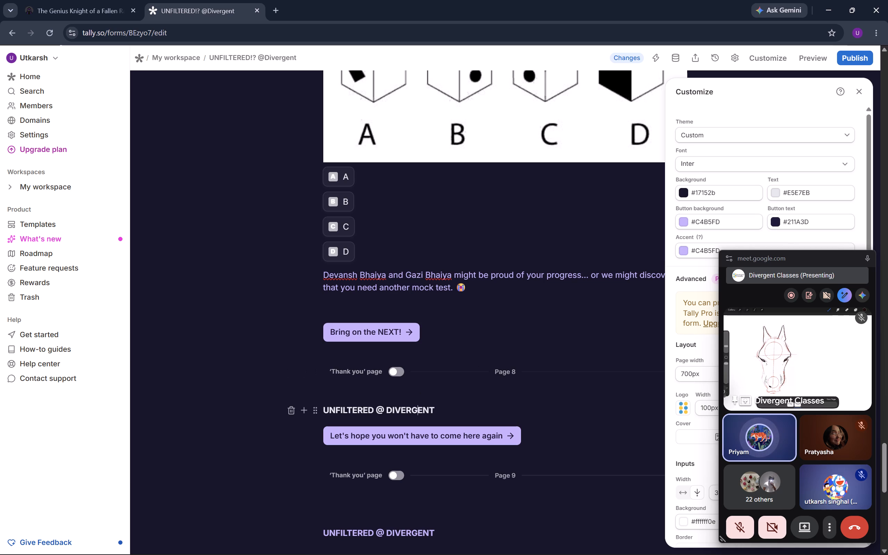
key("ctrl+a")
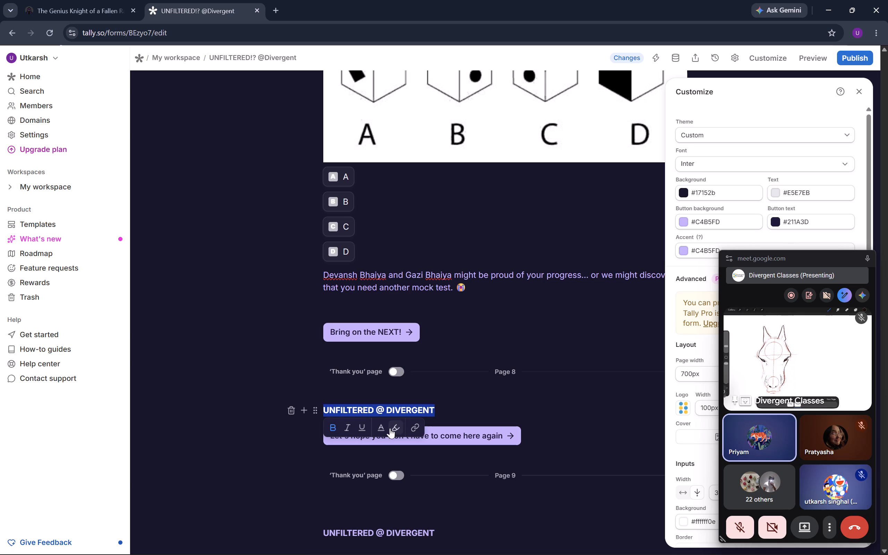
left_click(378, 430)
left_click(421, 404)
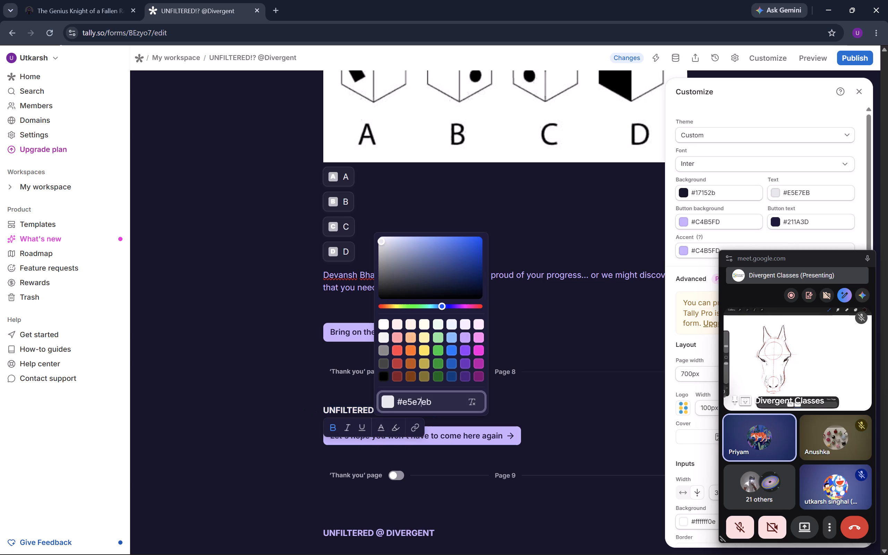
key("ctrl+a")
key("ctrl+v")
left_click(497, 405)
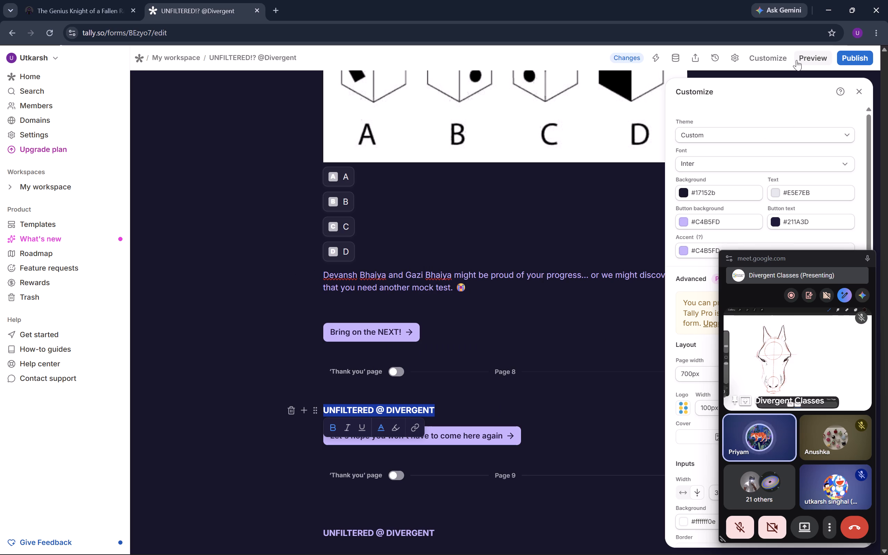
left_click(783, 60)
left_click(607, 249)
Review the layout of the "Okay, future designers." page, from its heading down to the new page.
scroll(607, 249, "up", 2)
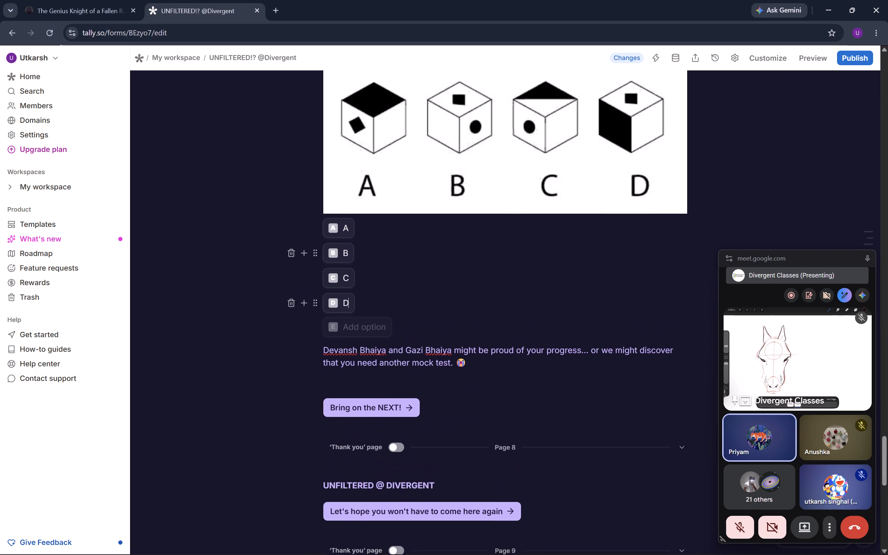
scroll(607, 249, "up", 4)
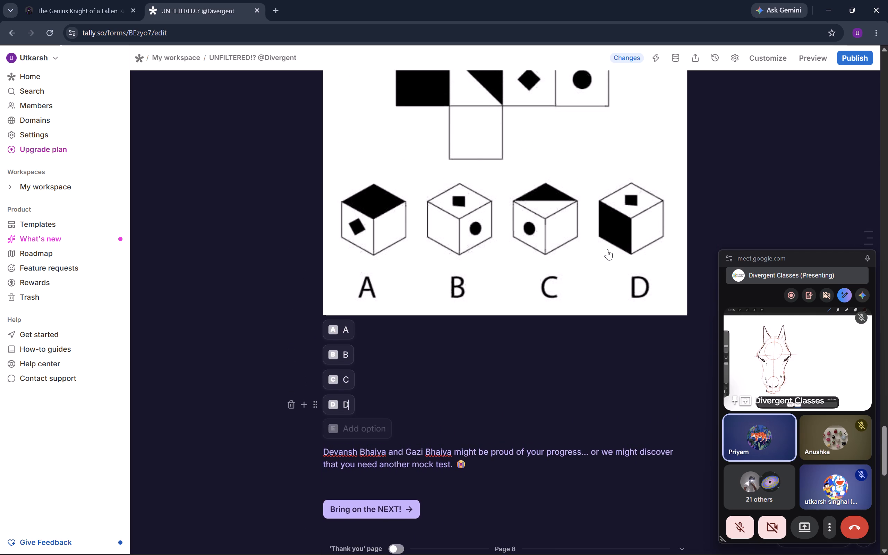
scroll(607, 249, "up", 6)
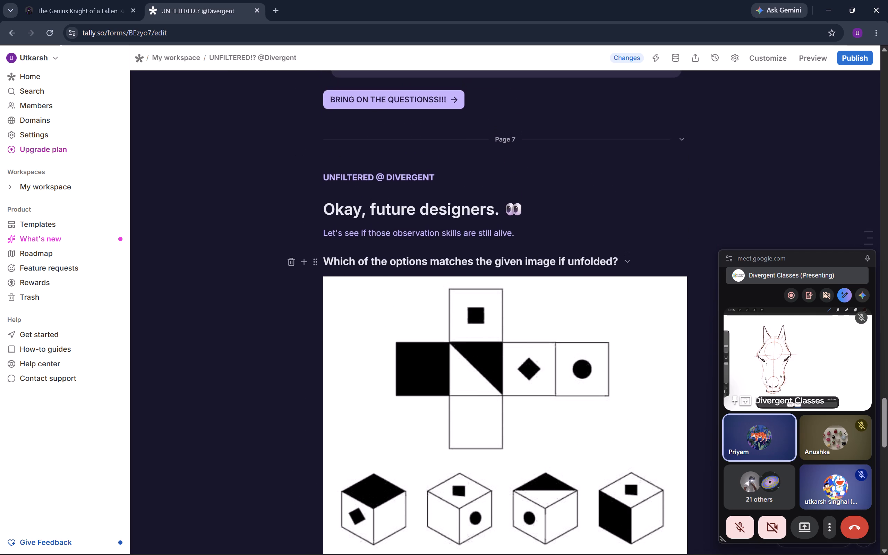
scroll(607, 249, "down", 3)
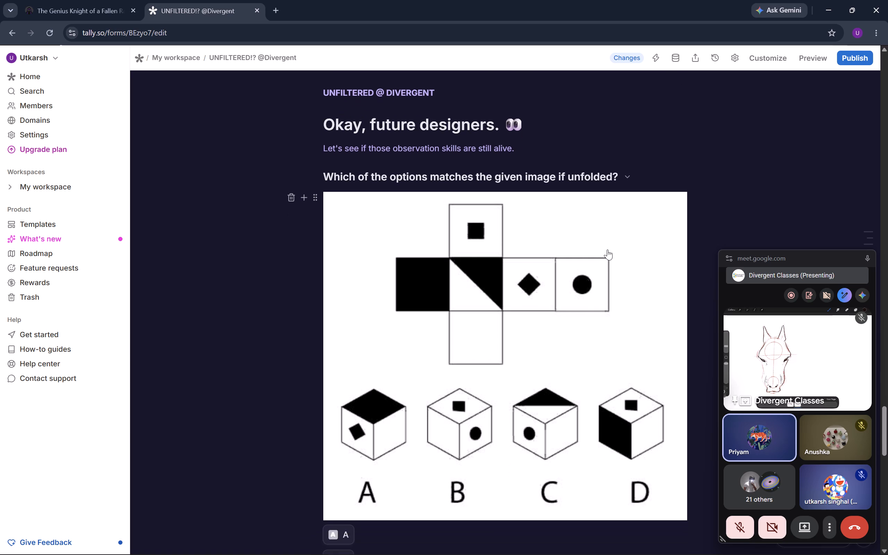
scroll(607, 249, "down", 2)
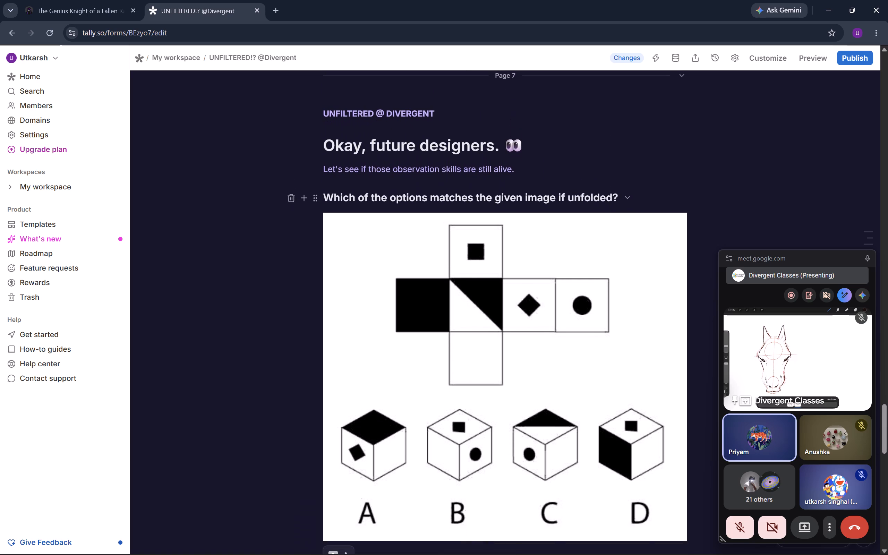
scroll(607, 249, "down", 2)
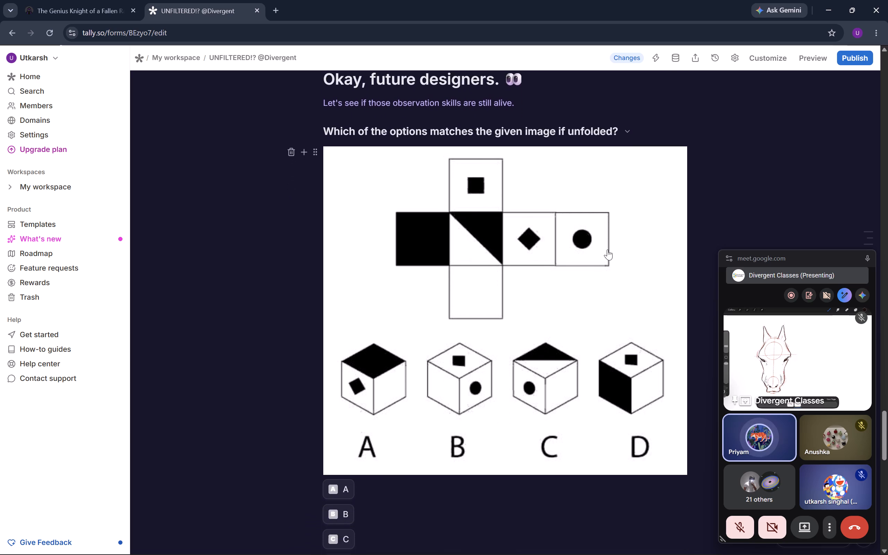
scroll(607, 249, "down", 2)
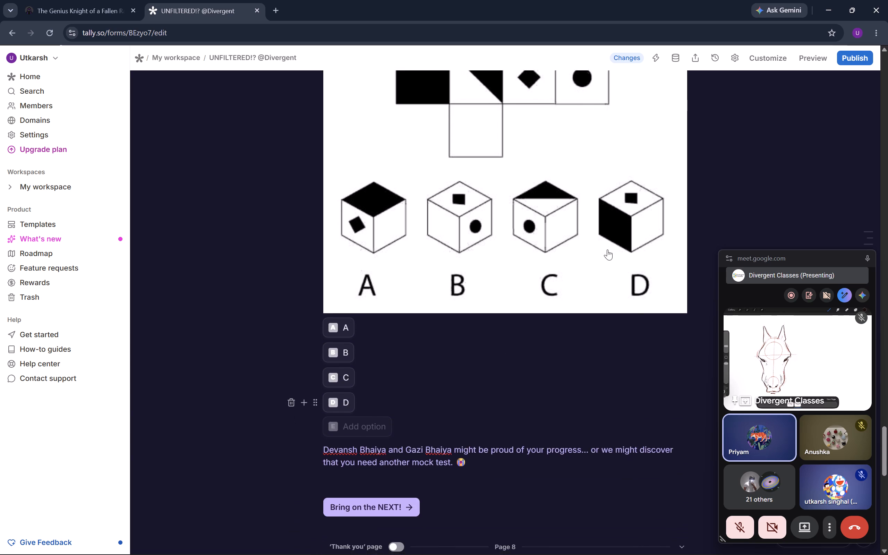
scroll(607, 249, "down", 2)
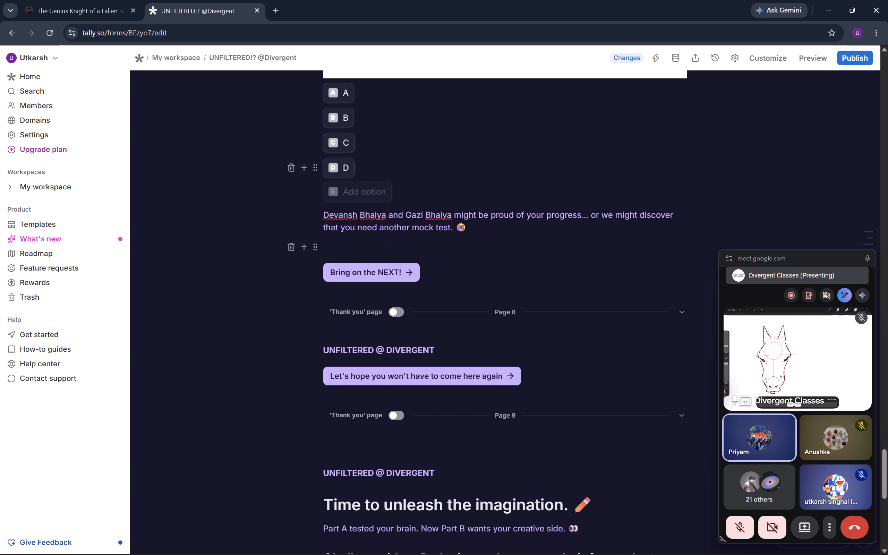
Switch to File Explorer, look through the files in the Downloads folder, and close its window.
key("alt+Tab")
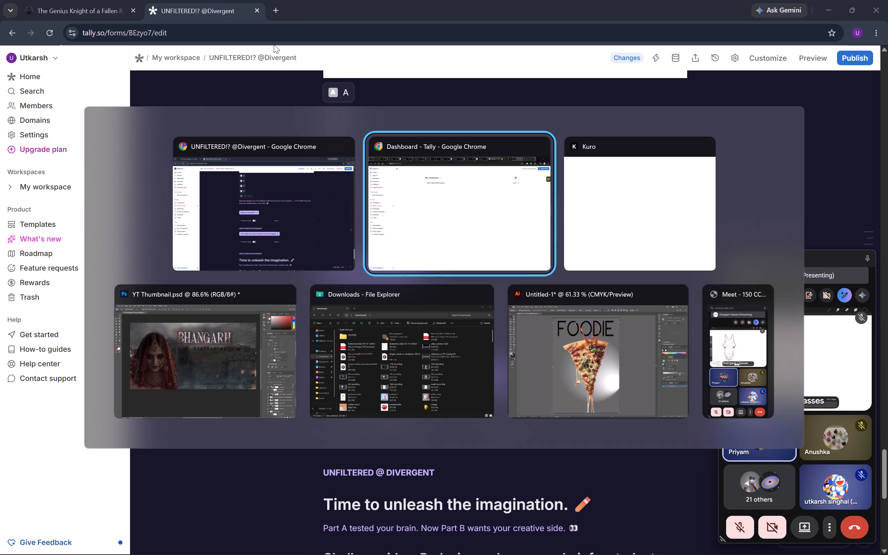
key("alt+Tab")
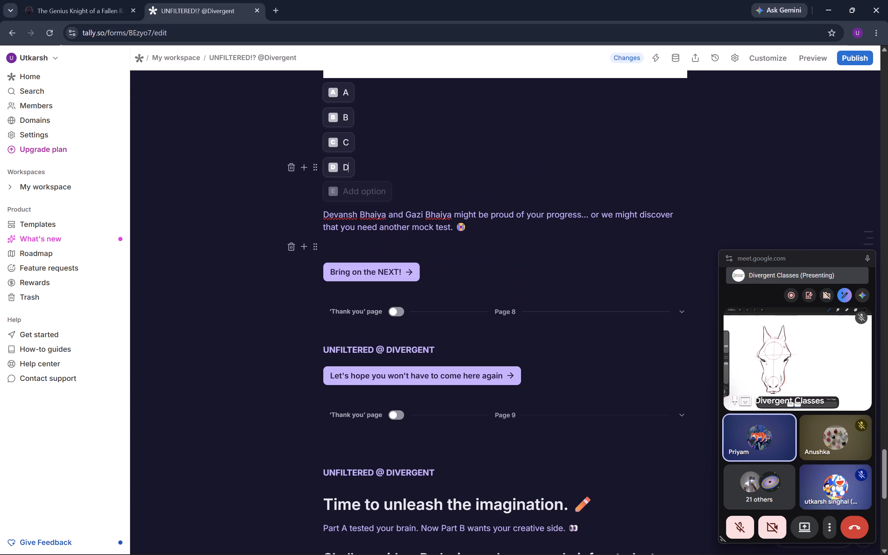
key("alt+Tab")
key("alt+Tab")
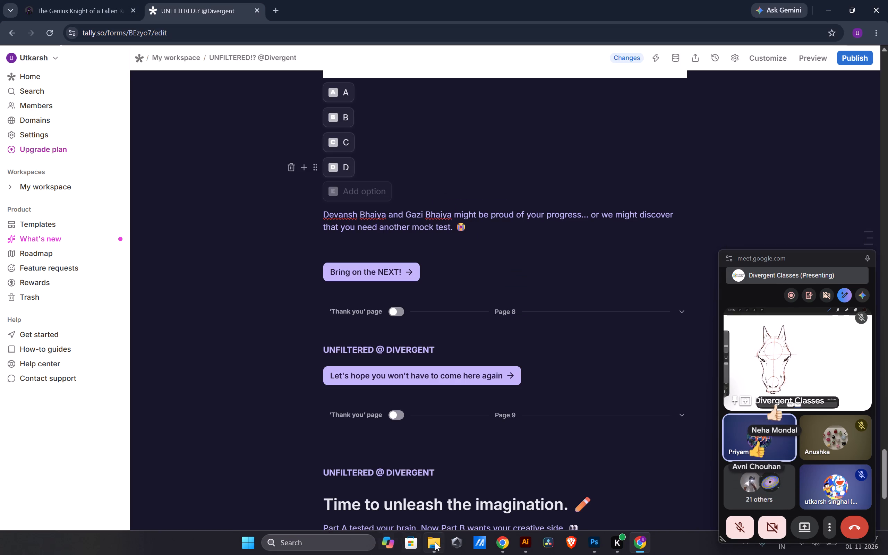
left_click(437, 543)
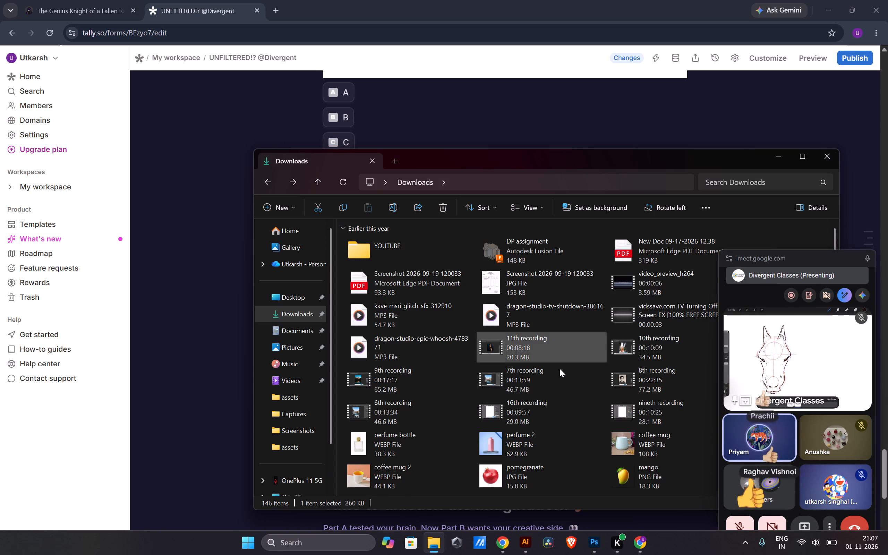
scroll(559, 372, "down", 16)
scroll(559, 372, "down", 5)
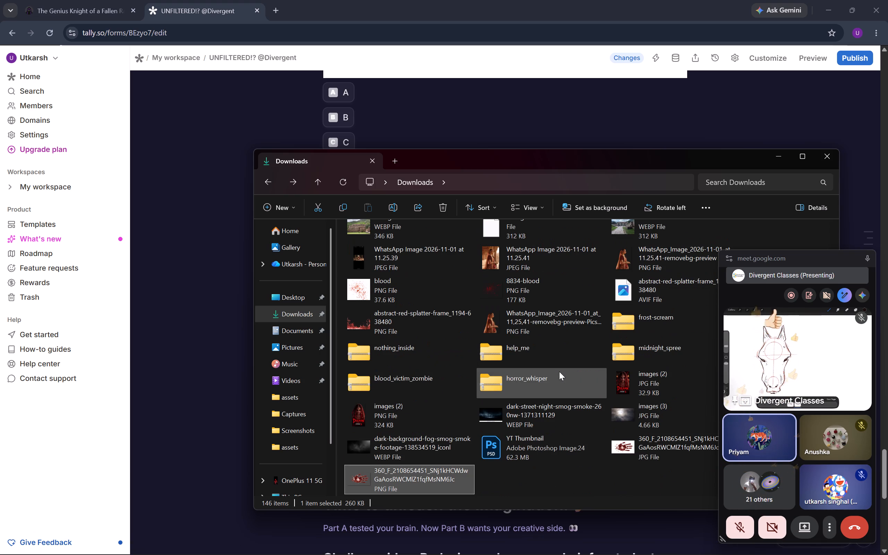
scroll(559, 372, "down", 3)
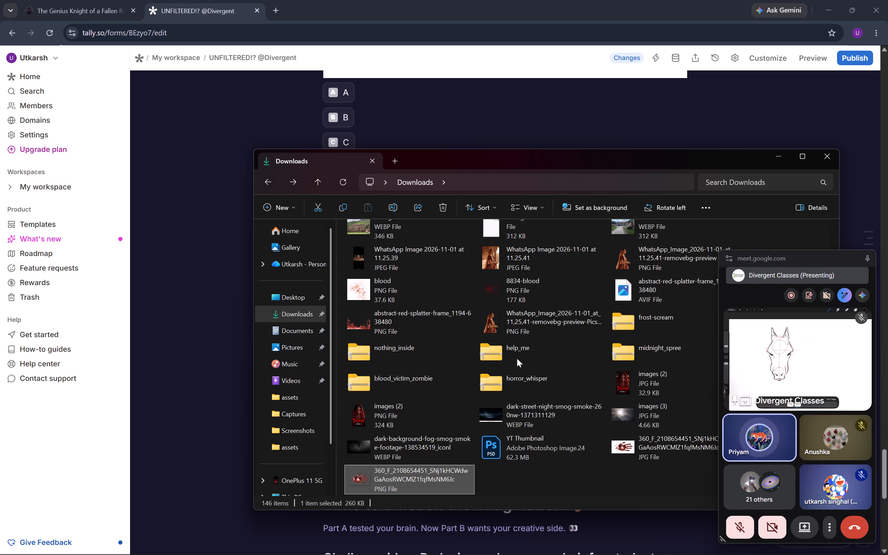
scroll(584, 306, "up", 3)
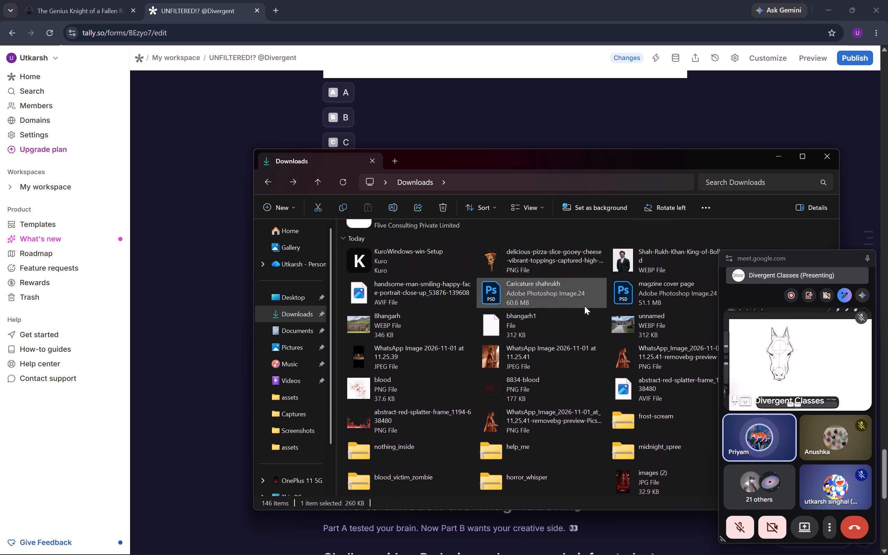
scroll(584, 306, "up", 5)
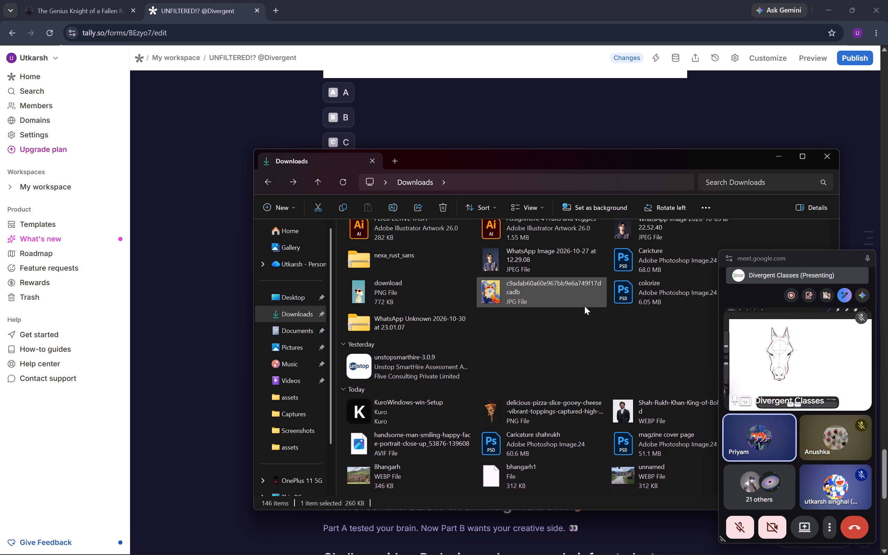
scroll(584, 306, "up", 4)
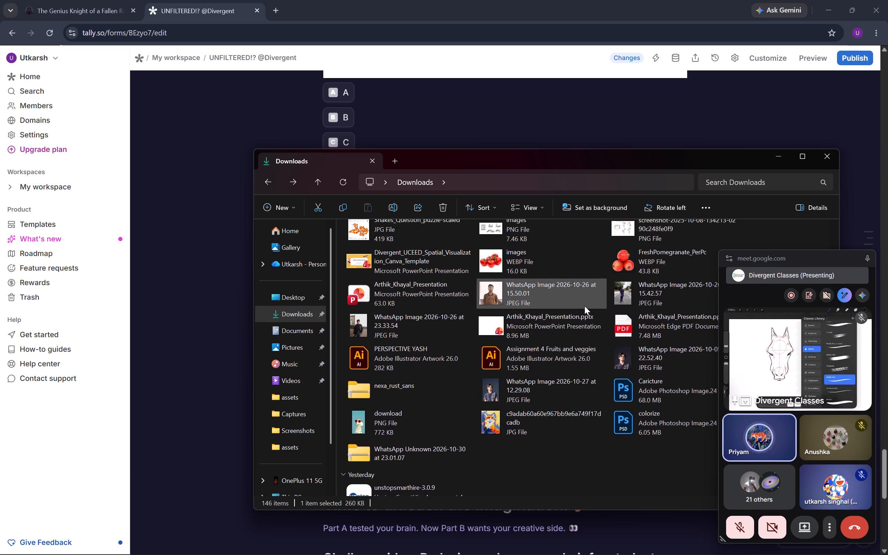
scroll(584, 306, "down", 5)
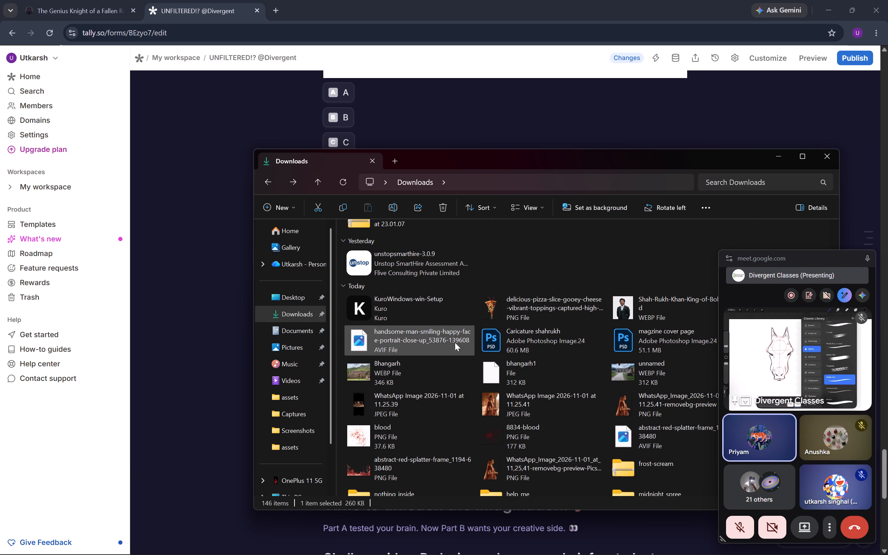
left_click(833, 155)
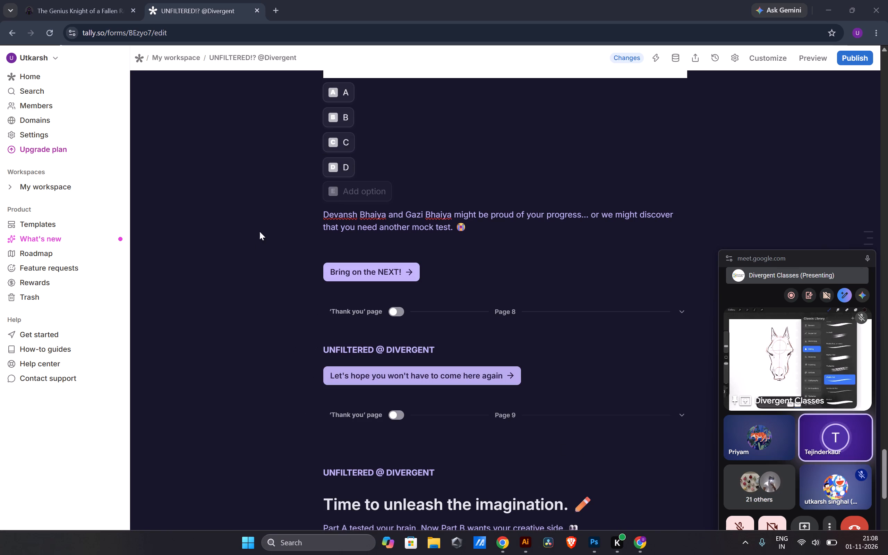
Switch to the other Chrome window, which has the Tally dashboard open.
key("alt+Tab")
key("alt+Tab")
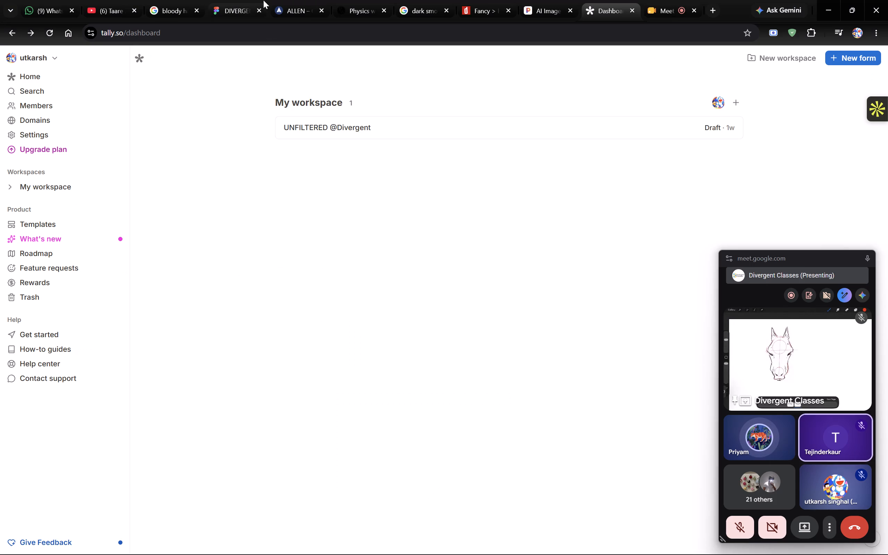
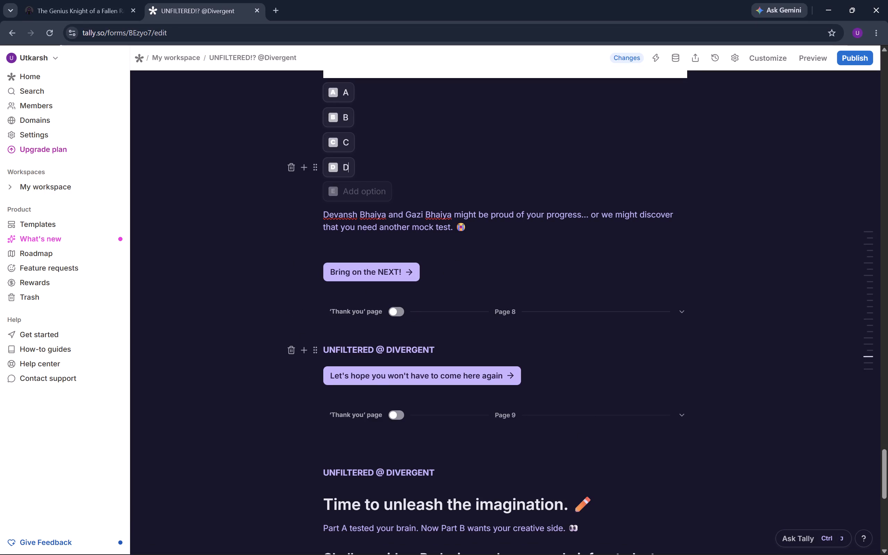
Insert an image block directly below the "UNFILTERED @ DIVERGENT" line on the new page.
left_click(447, 342)
key("Return")
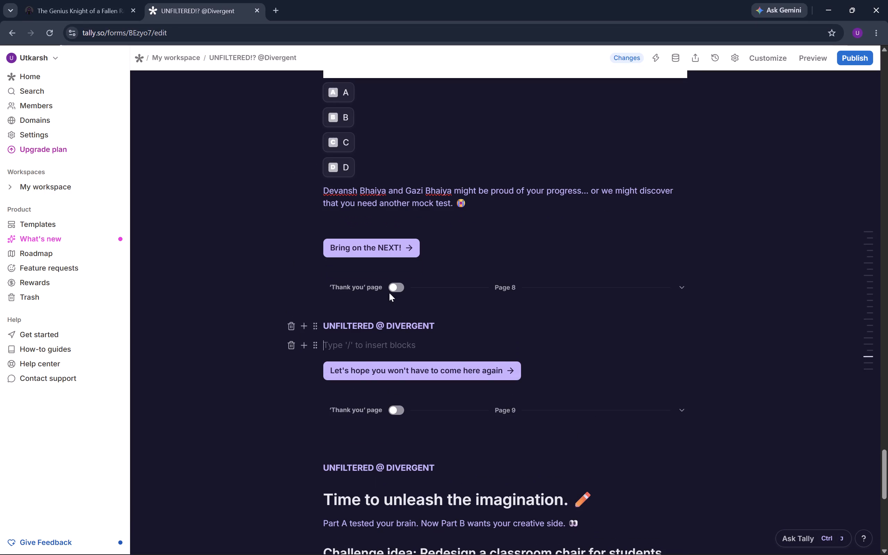
scroll(398, 296, "up", 6)
scroll(398, 296, "down", 1)
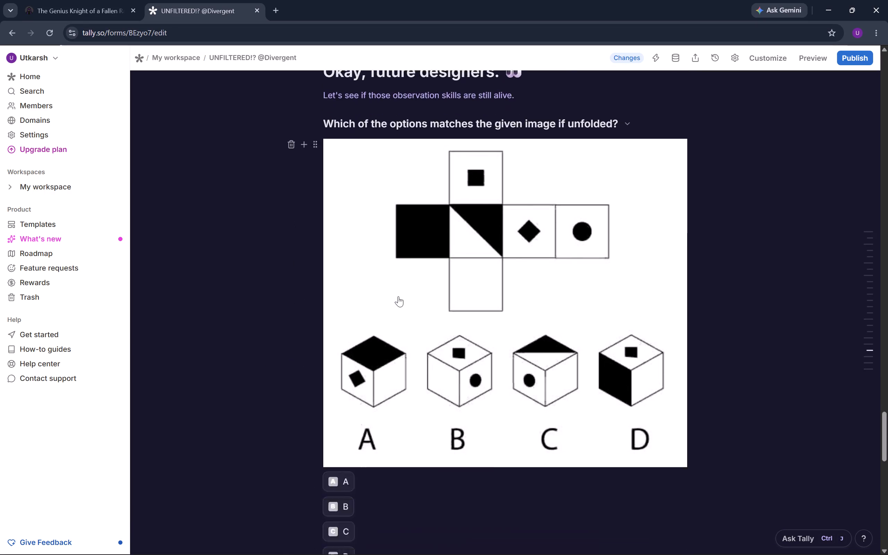
scroll(398, 296, "down", 1)
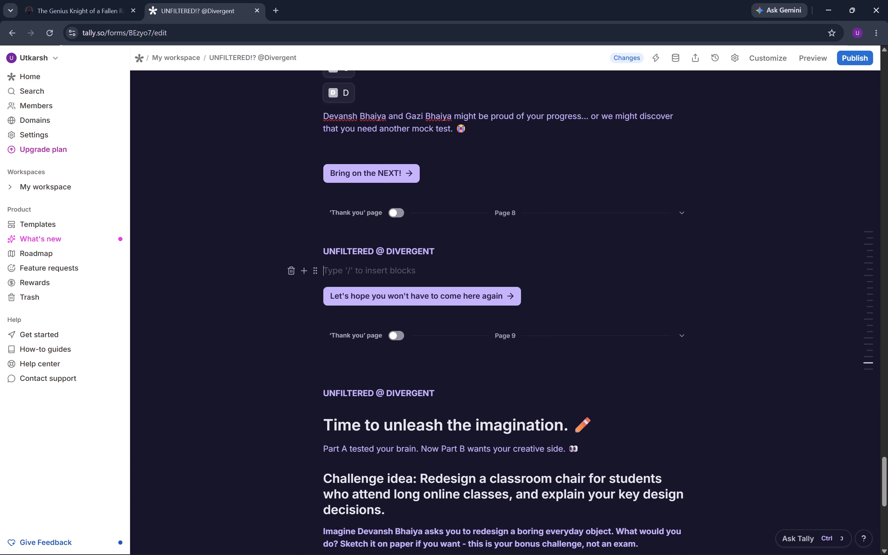
left_click(306, 272)
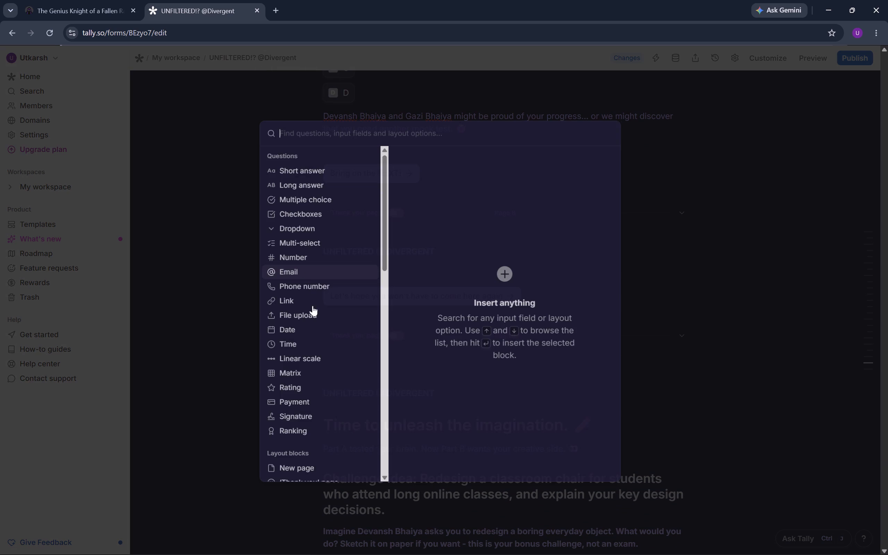
scroll(322, 405, "down", 7)
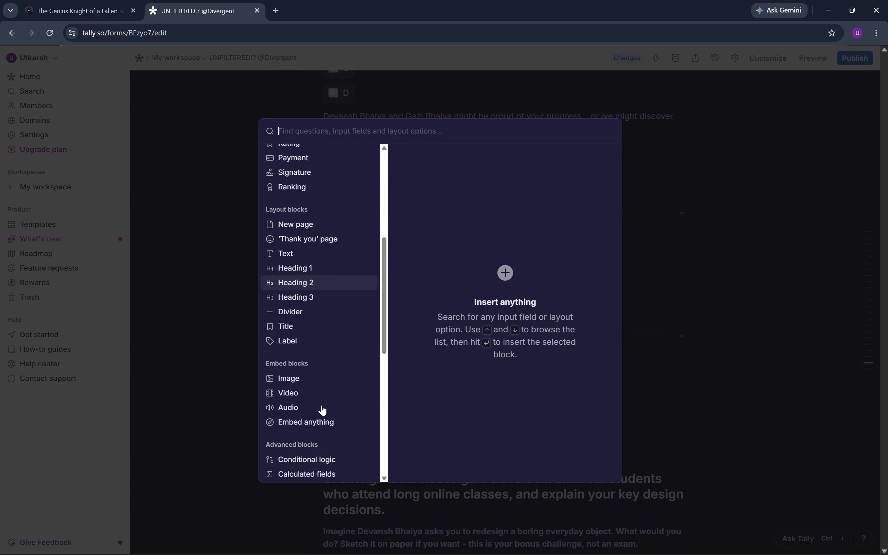
scroll(322, 405, "down", 2)
left_click(301, 333)
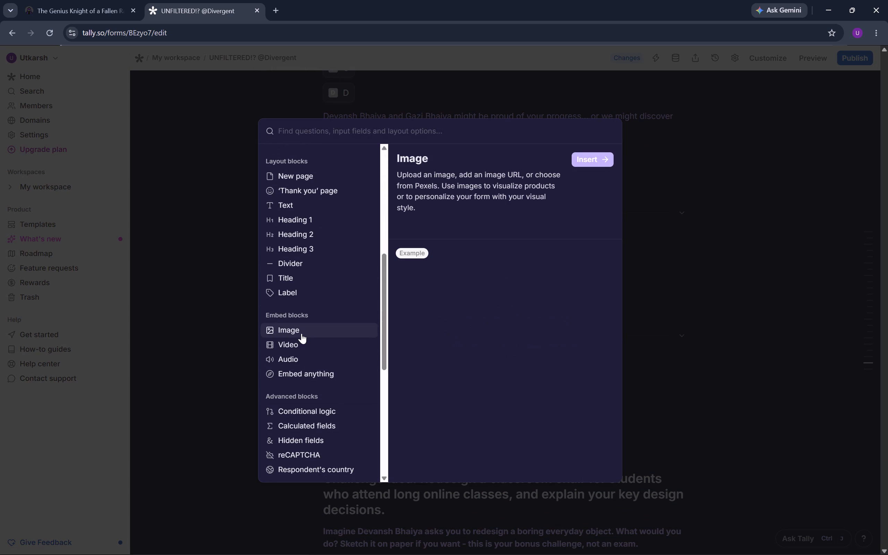
left_click(596, 155)
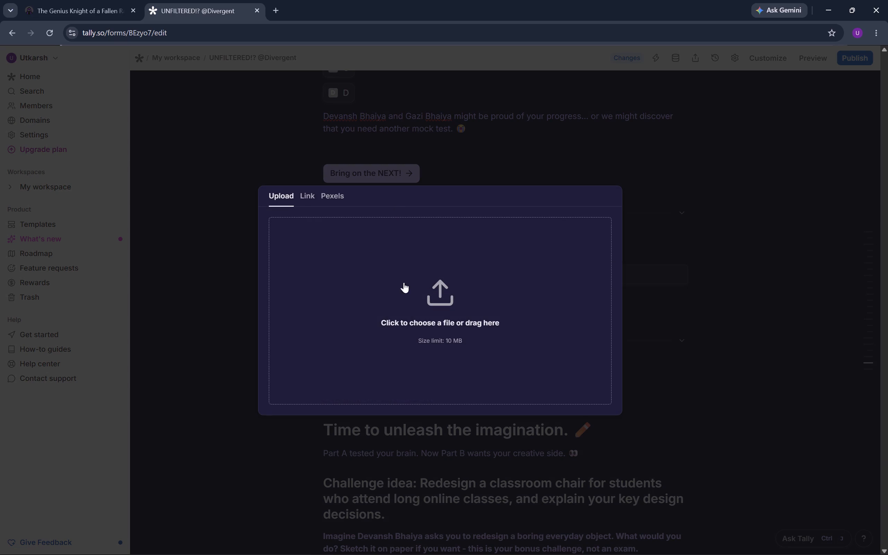
Look through the Downloads folder for an image to upload, switching the date-modified sort order and back, and close the file chooser.
left_click(414, 291)
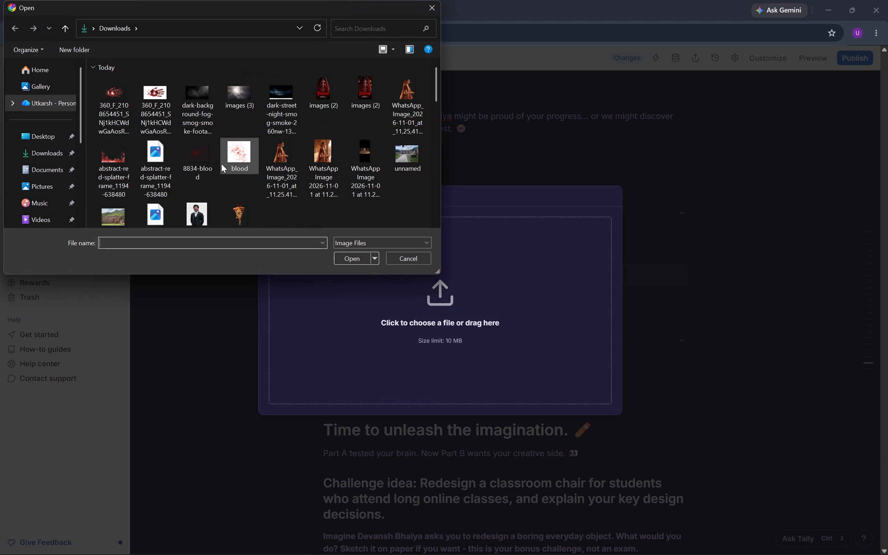
scroll(221, 164, "down", 1)
scroll(221, 164, "up", 1)
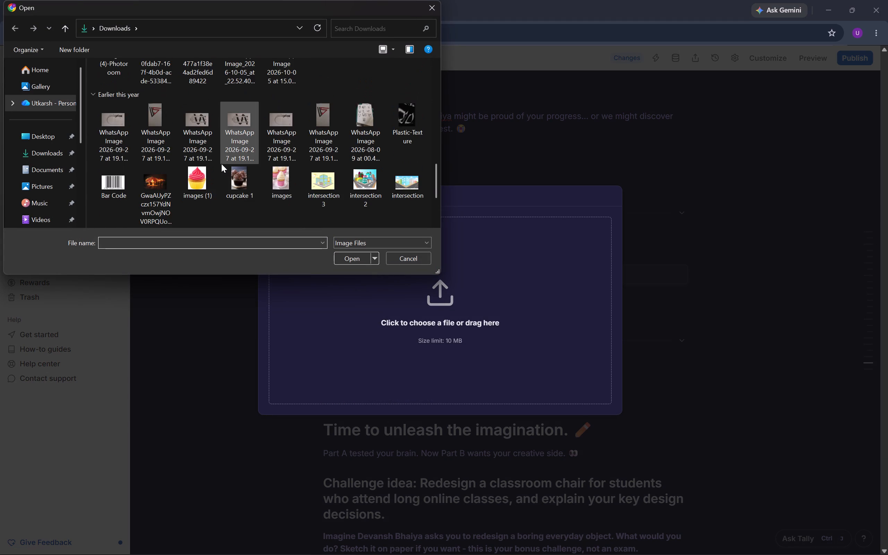
scroll(221, 164, "up", 4)
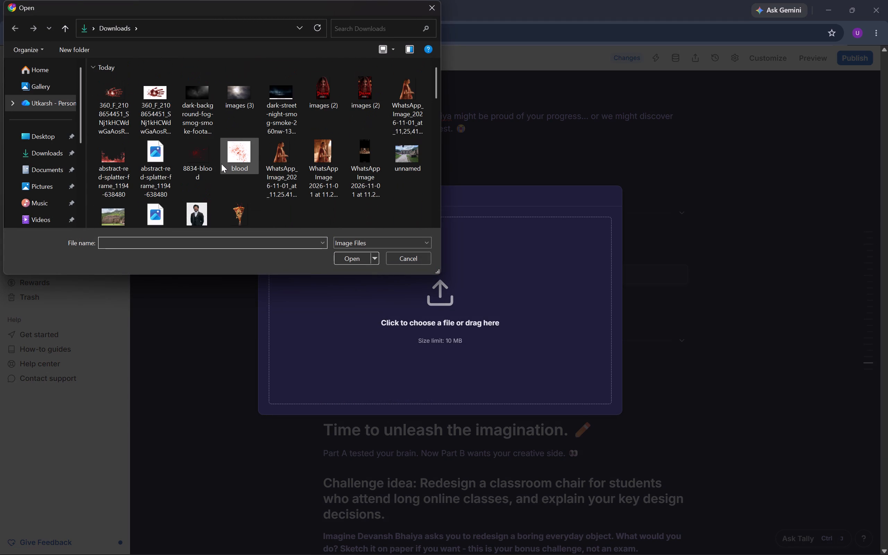
scroll(221, 164, "up", 1)
right_click(283, 223)
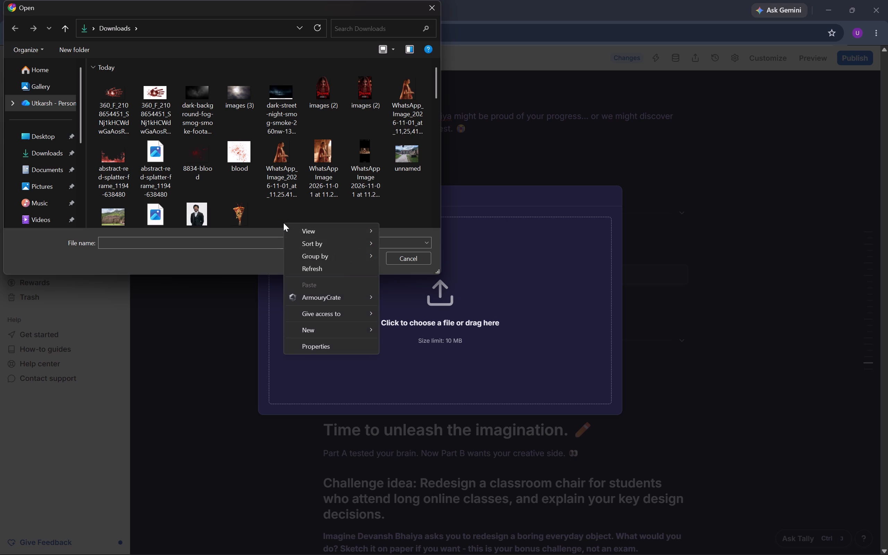
left_click(305, 239)
left_click(431, 256)
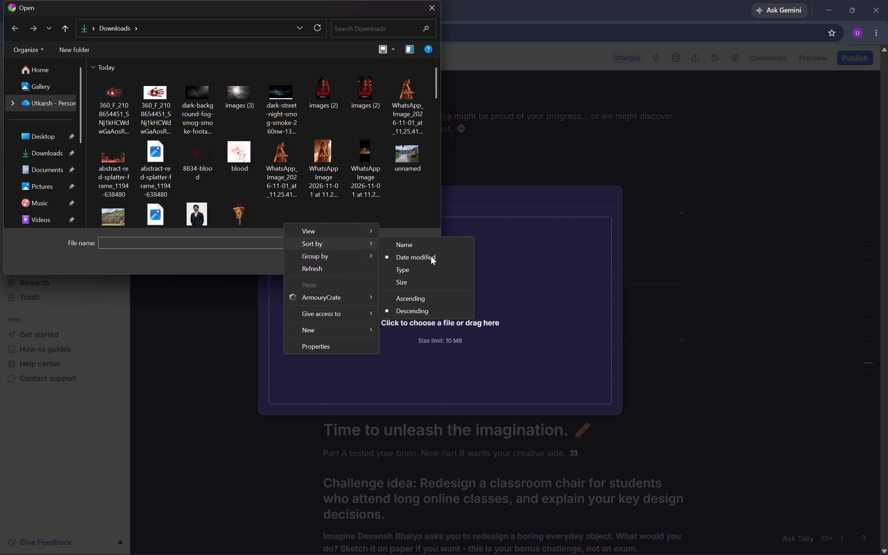
right_click(427, 174)
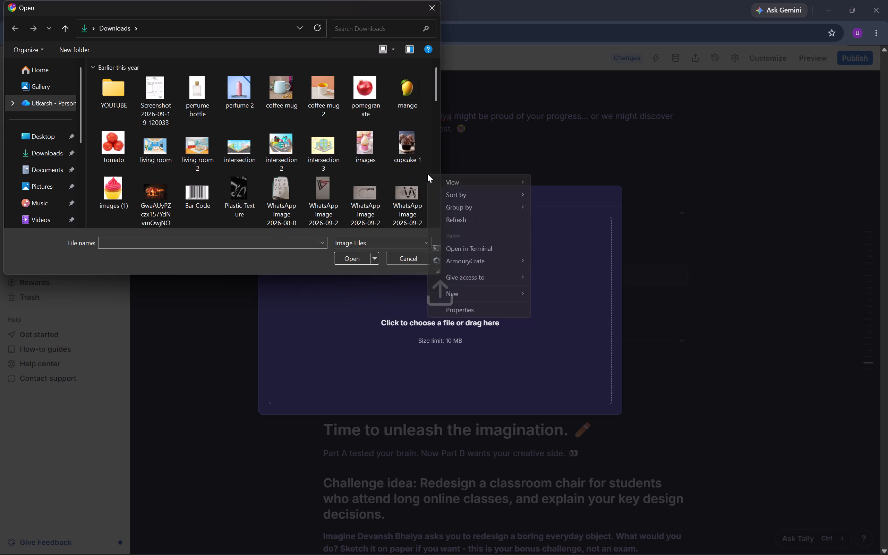
left_click_drag(463, 188, 464, 197)
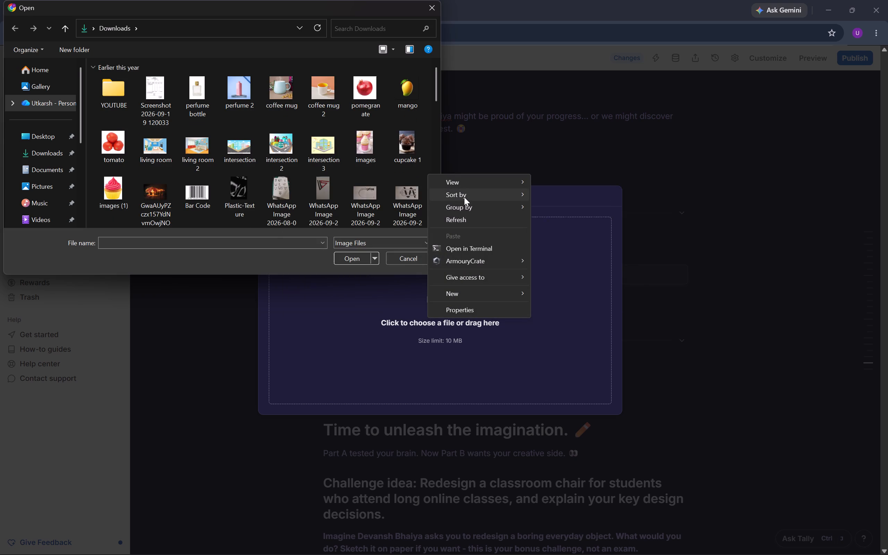
left_click(464, 197)
left_click(571, 207)
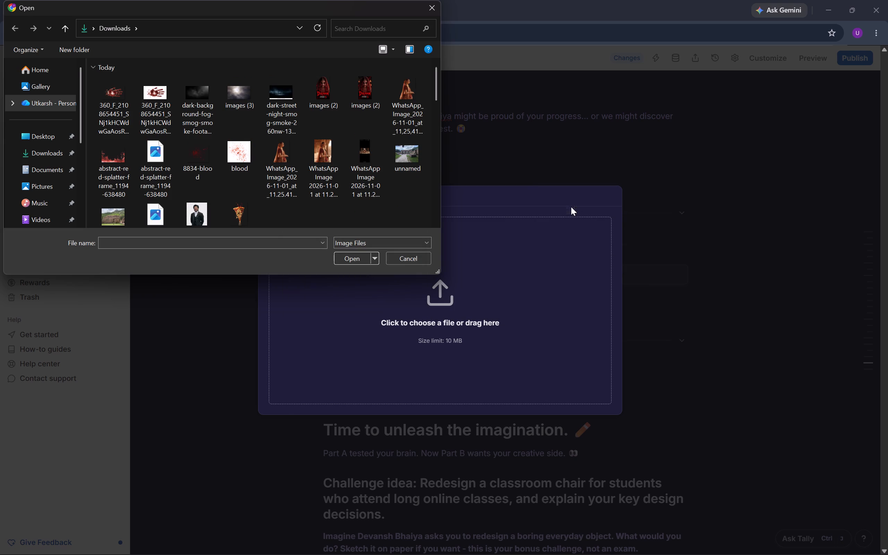
left_click(432, 8)
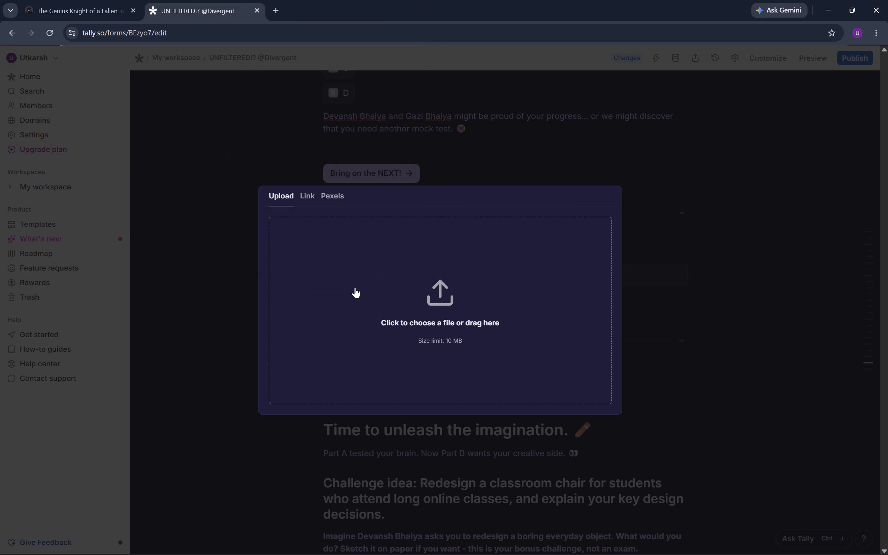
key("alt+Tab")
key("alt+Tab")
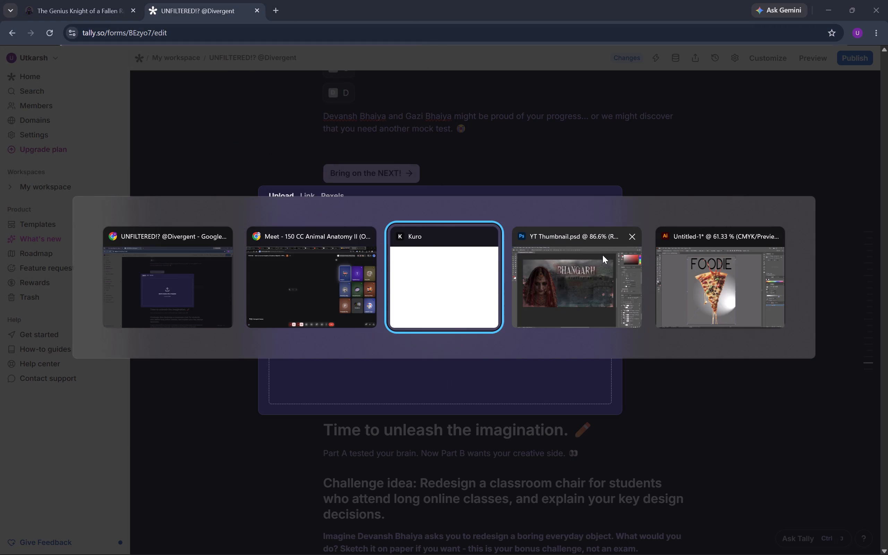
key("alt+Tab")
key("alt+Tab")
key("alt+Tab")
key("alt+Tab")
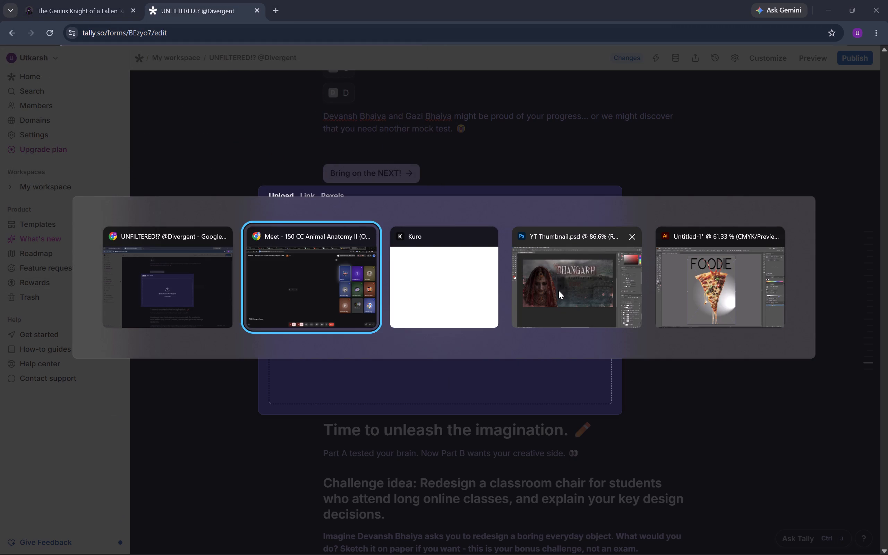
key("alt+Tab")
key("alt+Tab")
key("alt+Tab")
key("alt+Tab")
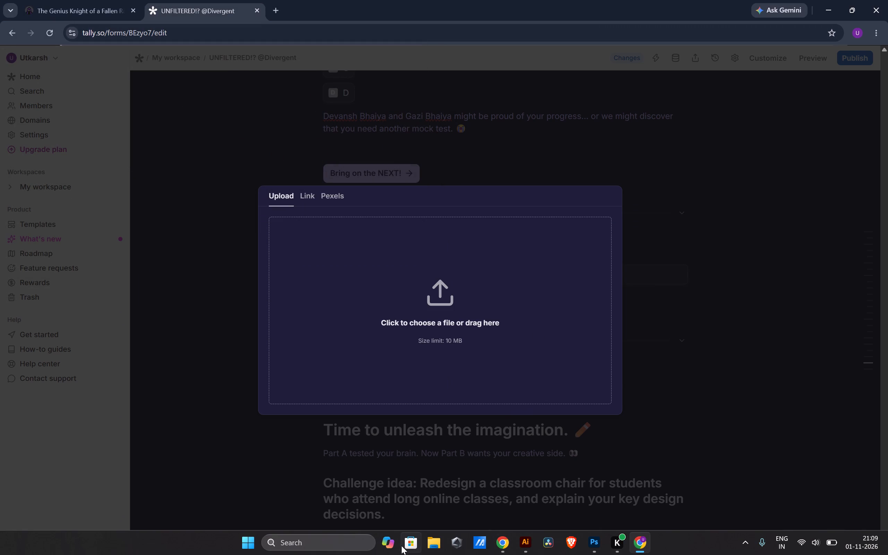
Open the Downloads folder in File Explorer and create a new folder there named "Thumbnail Assets".
left_click(434, 554)
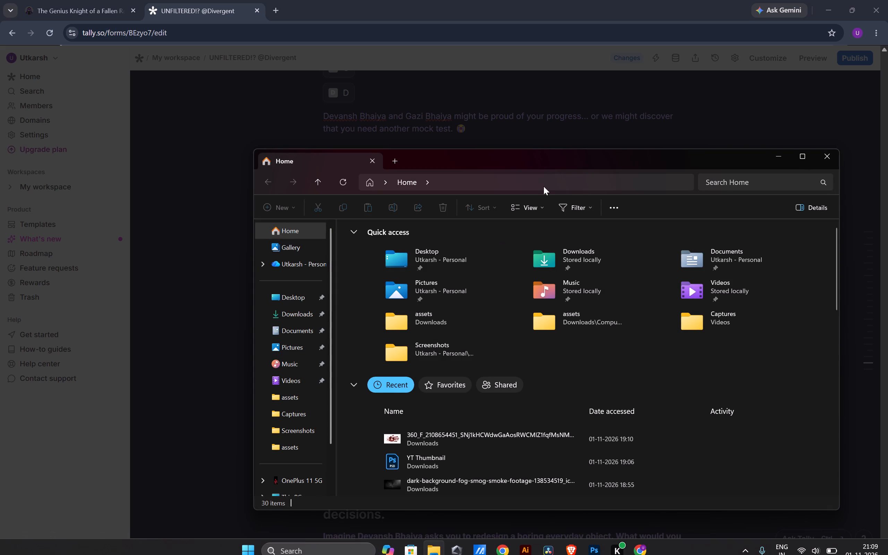
double_click(577, 163)
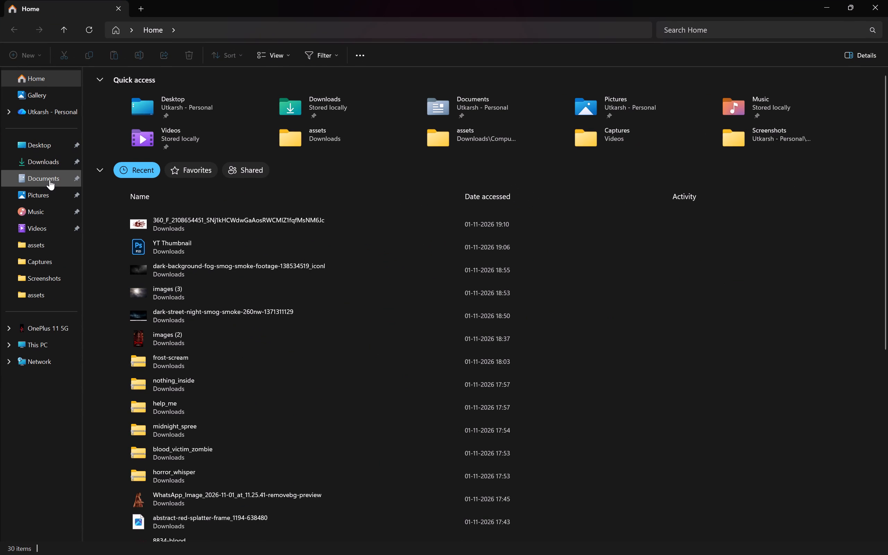
left_click(48, 179)
left_click(49, 168)
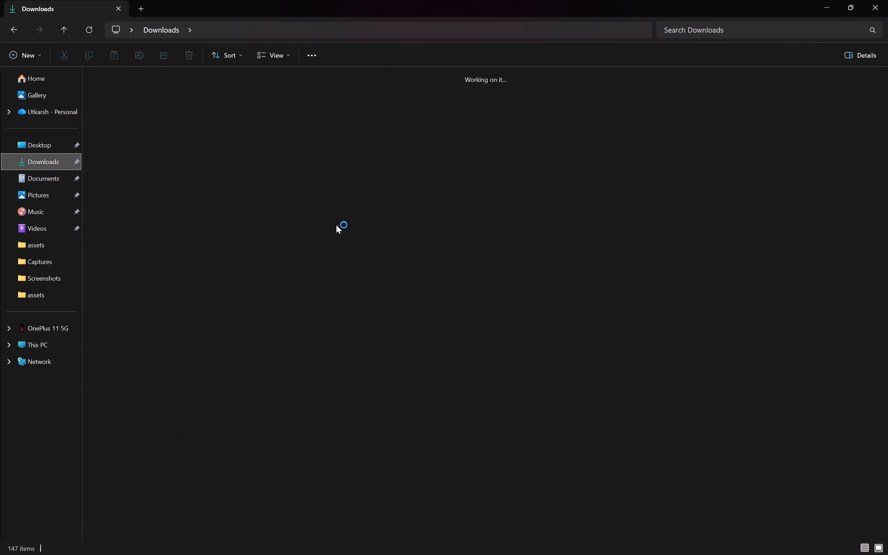
right_click(825, 229)
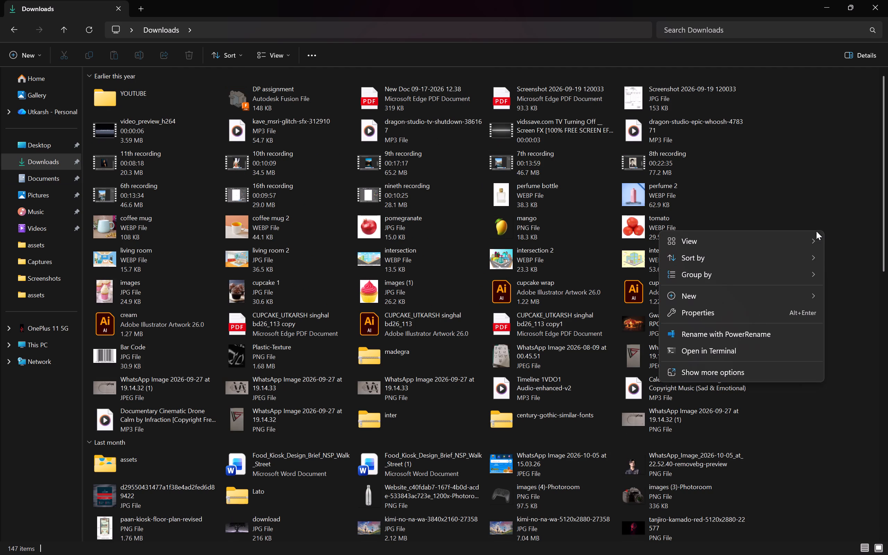
left_click(752, 304)
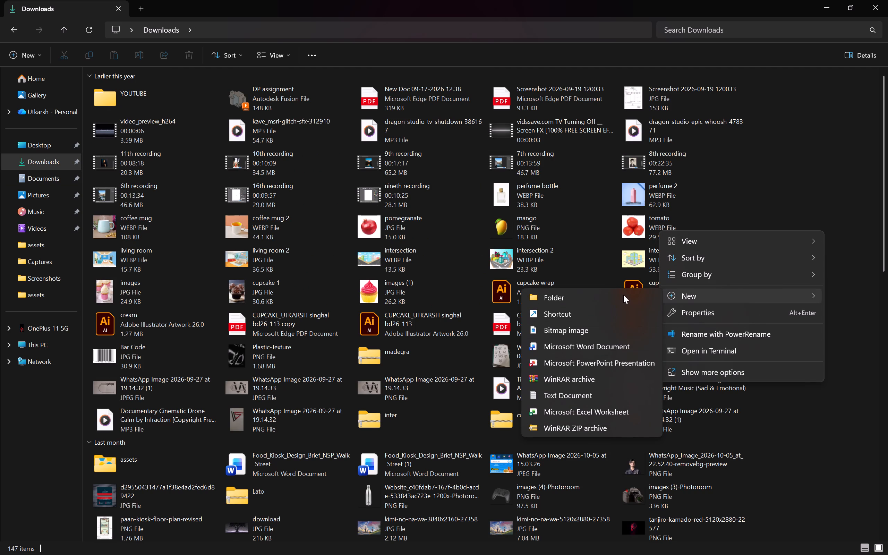
left_click(623, 295)
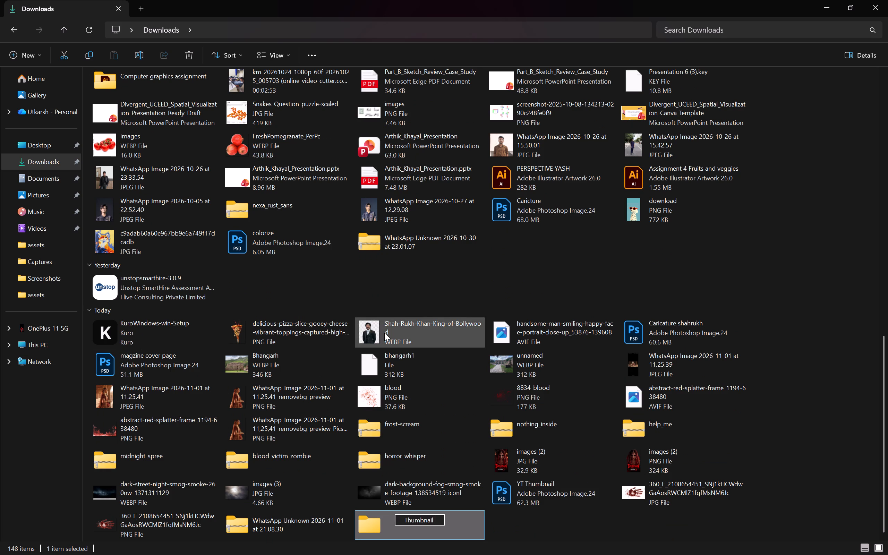
key("a")
type("ssets")
key("Return")
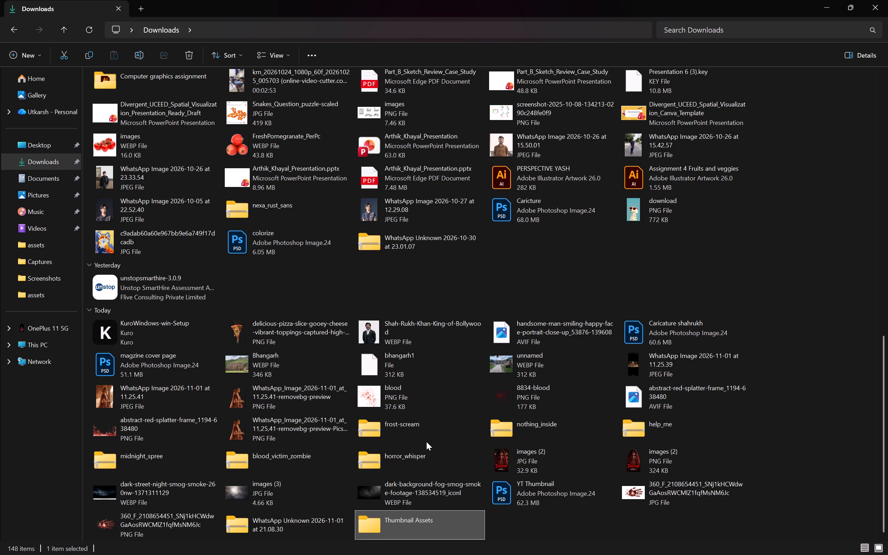
Open the Thumbnail Assets folder and return to the Downloads folder.
left_click(432, 531)
left_click_drag(432, 531, 419, 425)
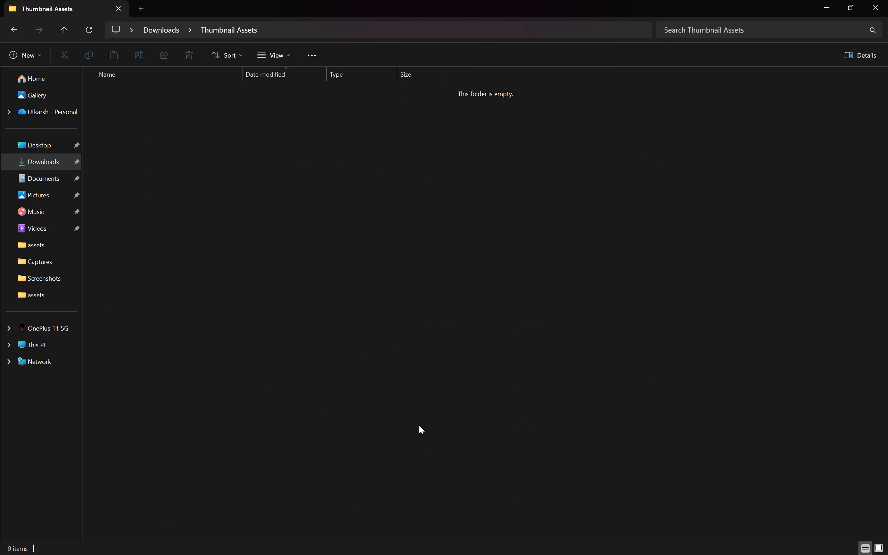
scroll(419, 425, "right", 6)
left_click(10, 35)
Sort the contents of the Downloads folder by type.
scroll(436, 501, "down", 3)
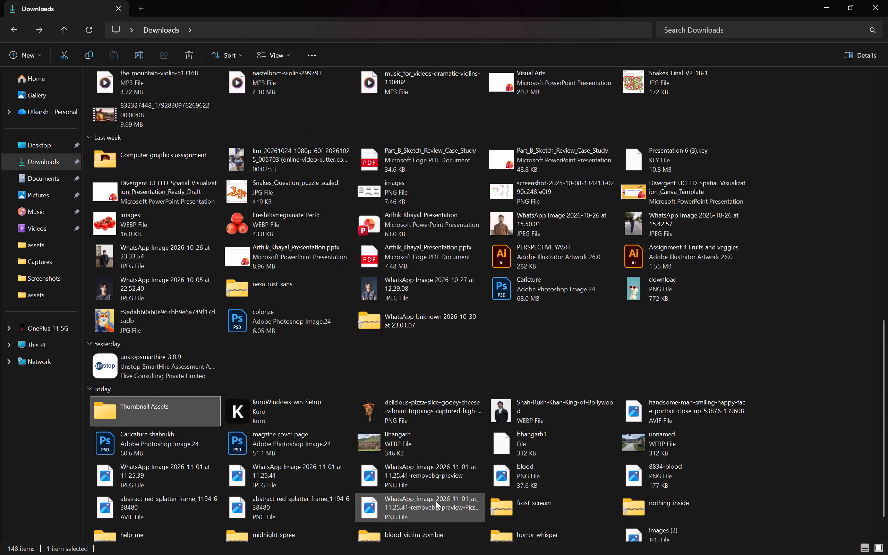
scroll(436, 501, "down", 6)
scroll(433, 470, "up", 5)
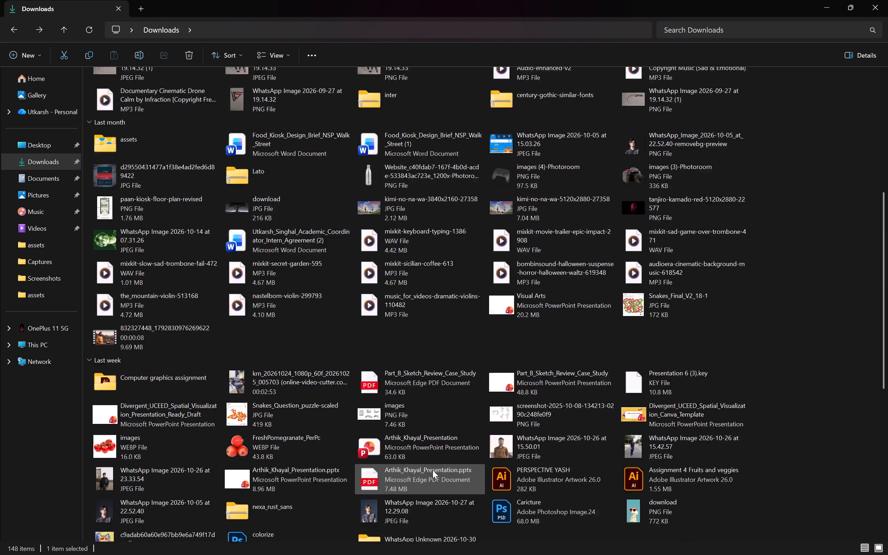
scroll(433, 470, "up", 5)
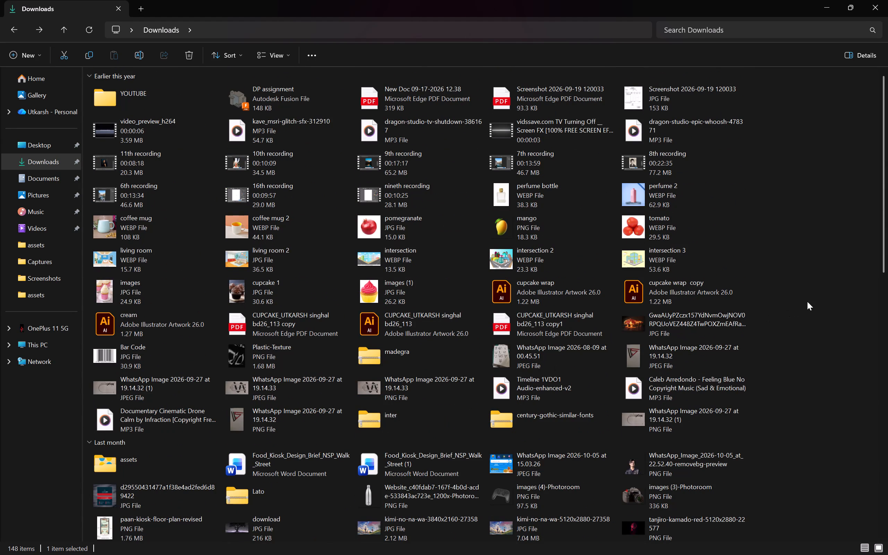
right_click(823, 301)
left_click(786, 327)
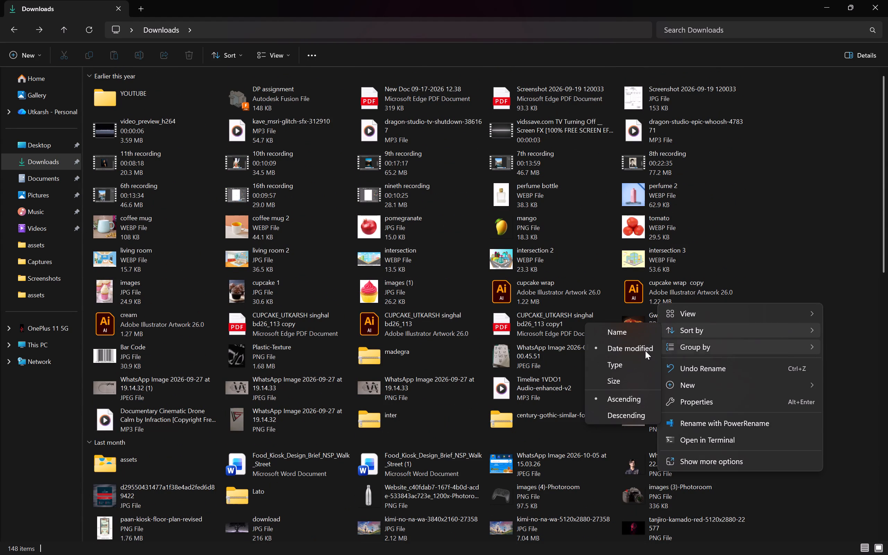
left_click(630, 367)
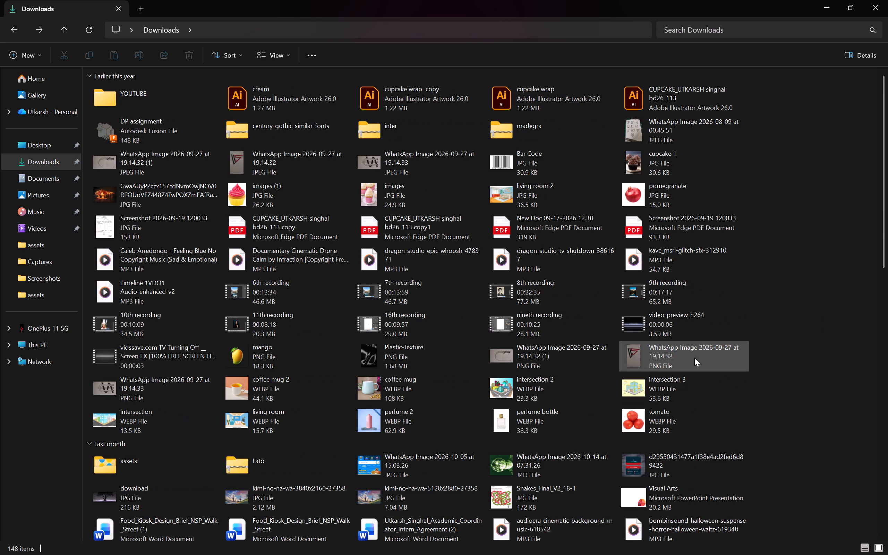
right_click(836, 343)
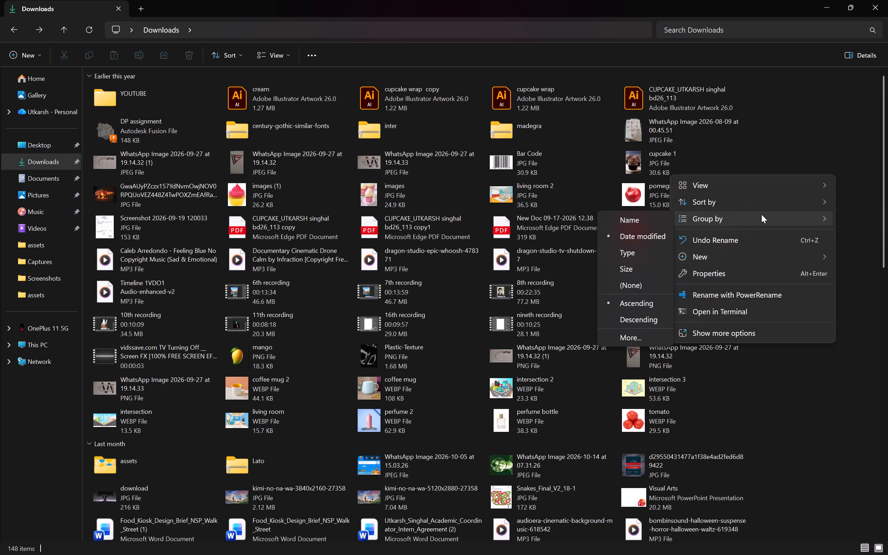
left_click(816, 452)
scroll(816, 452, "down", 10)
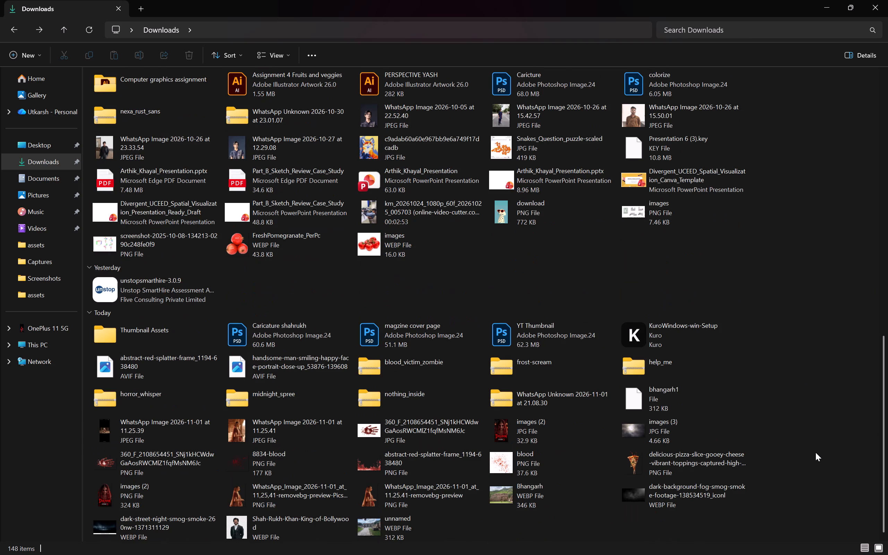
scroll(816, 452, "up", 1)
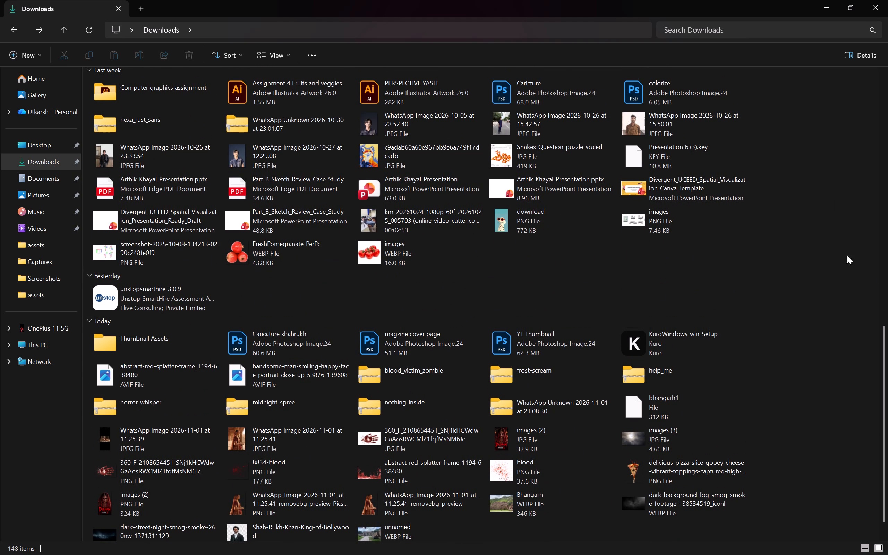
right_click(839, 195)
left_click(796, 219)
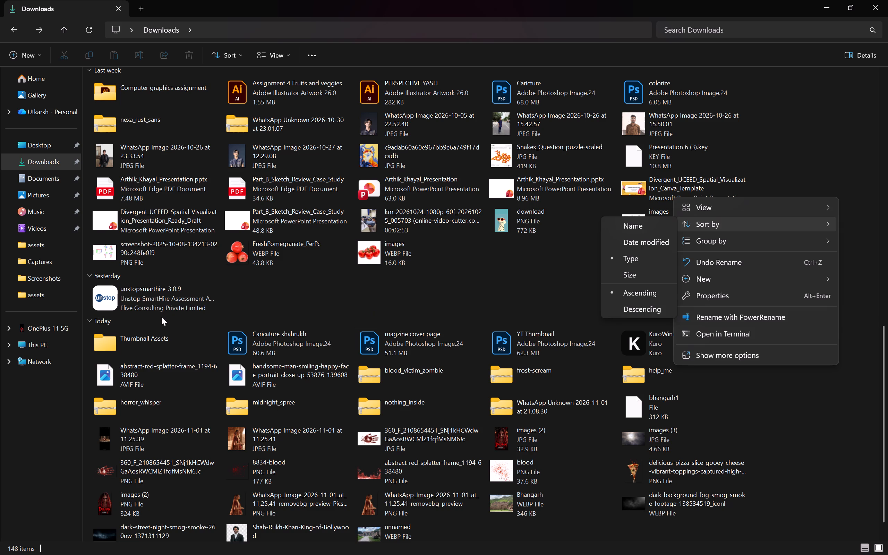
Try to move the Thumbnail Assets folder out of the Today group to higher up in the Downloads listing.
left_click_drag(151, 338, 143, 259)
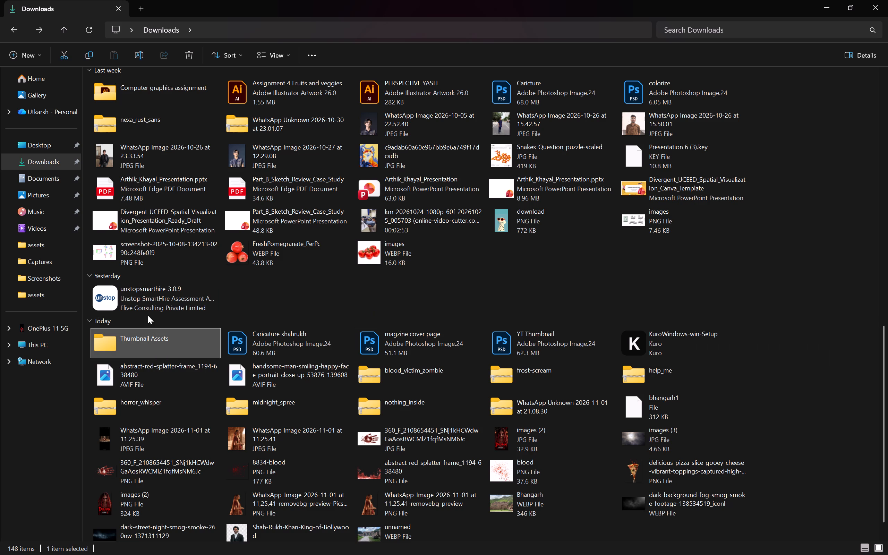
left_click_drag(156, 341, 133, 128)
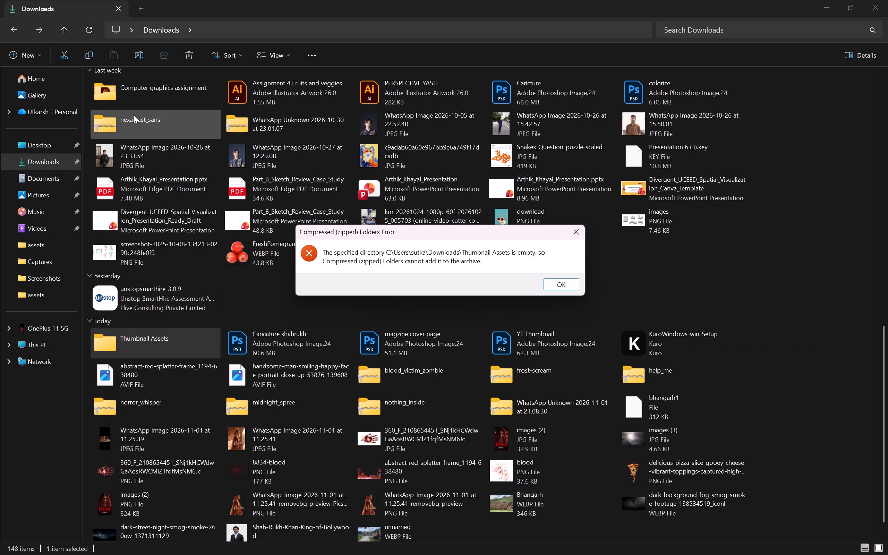
Dismiss the compressed folders error dialog.
left_click(582, 237)
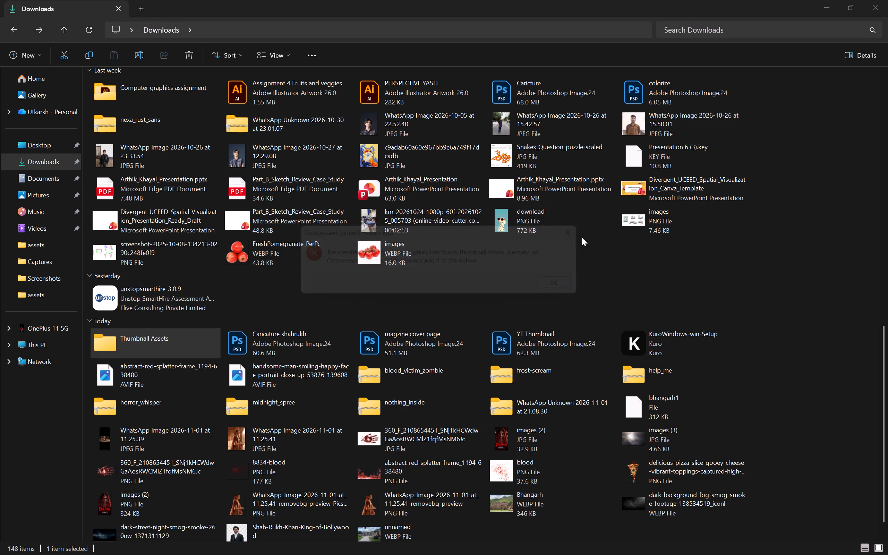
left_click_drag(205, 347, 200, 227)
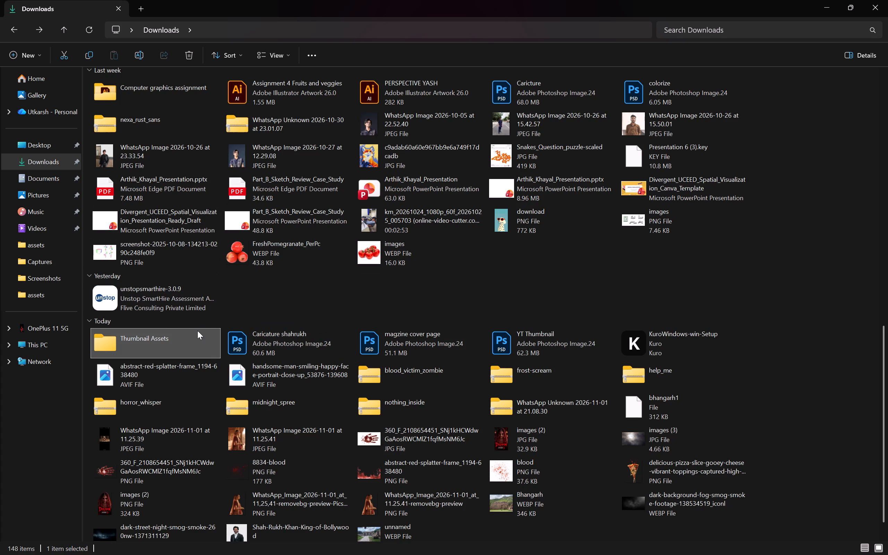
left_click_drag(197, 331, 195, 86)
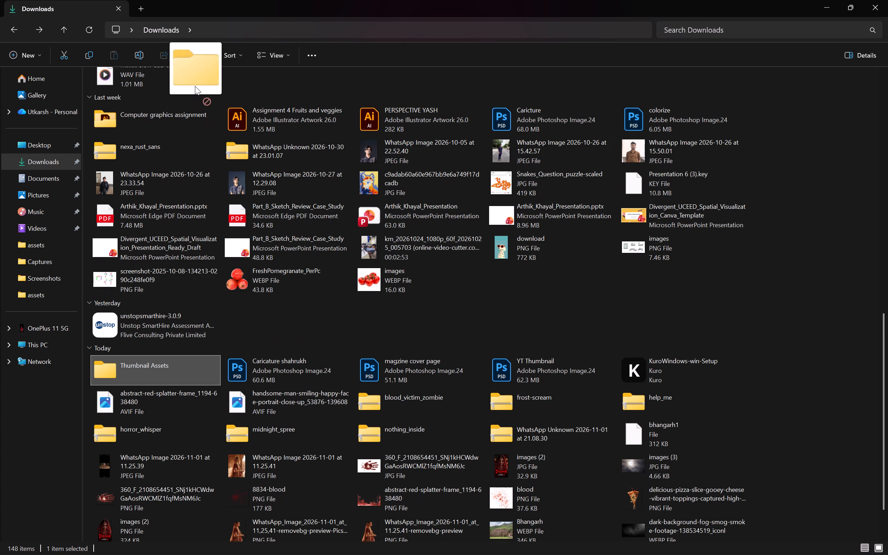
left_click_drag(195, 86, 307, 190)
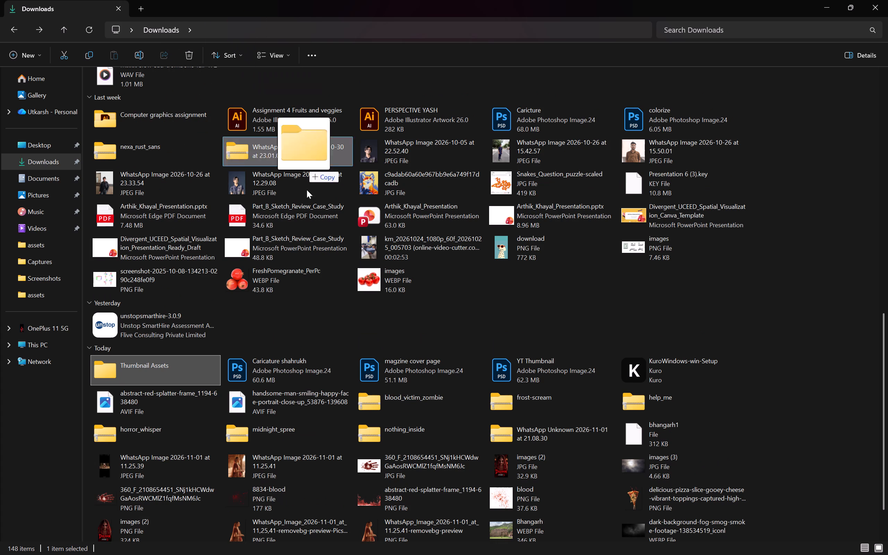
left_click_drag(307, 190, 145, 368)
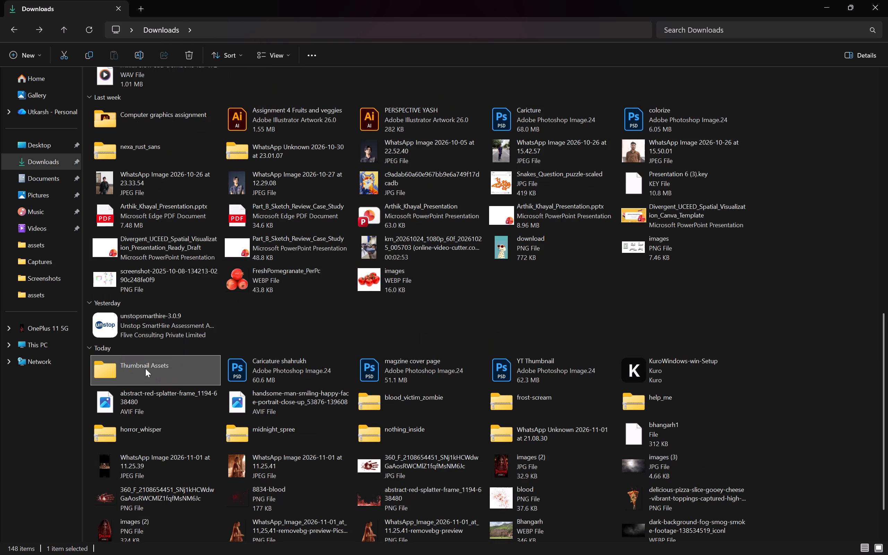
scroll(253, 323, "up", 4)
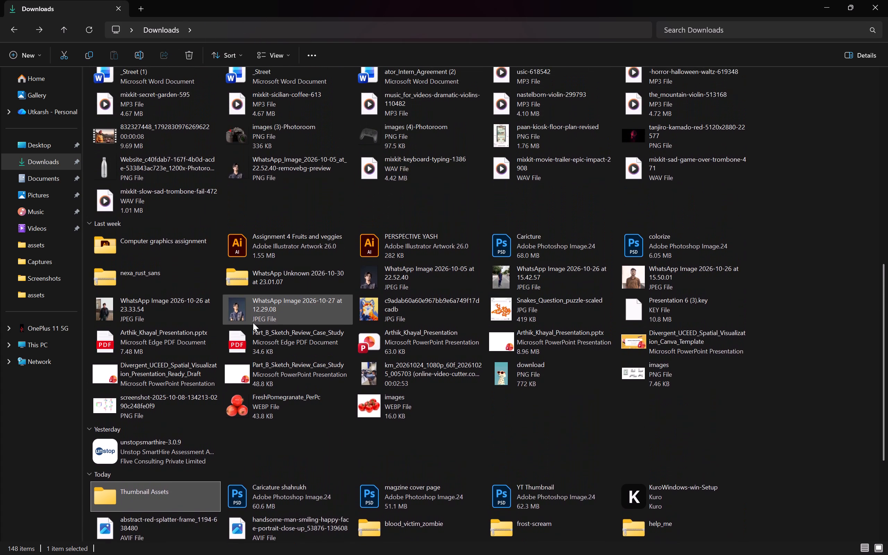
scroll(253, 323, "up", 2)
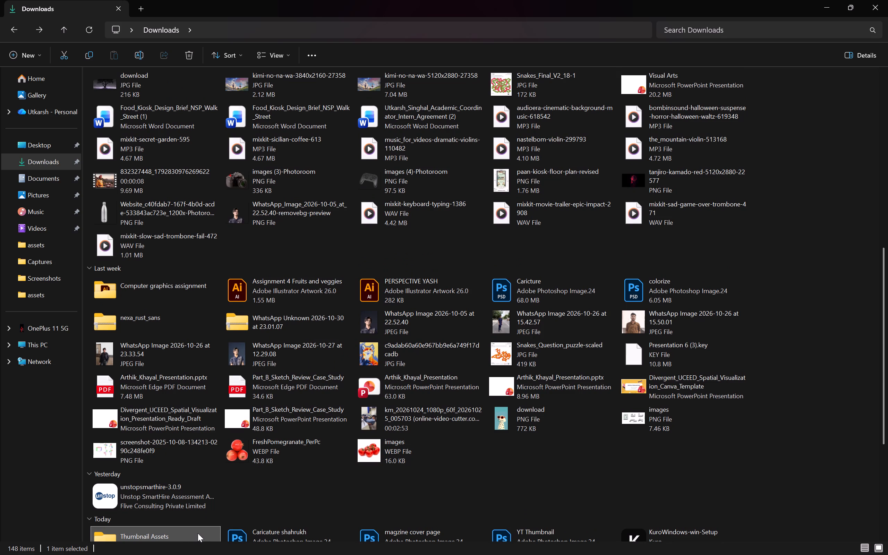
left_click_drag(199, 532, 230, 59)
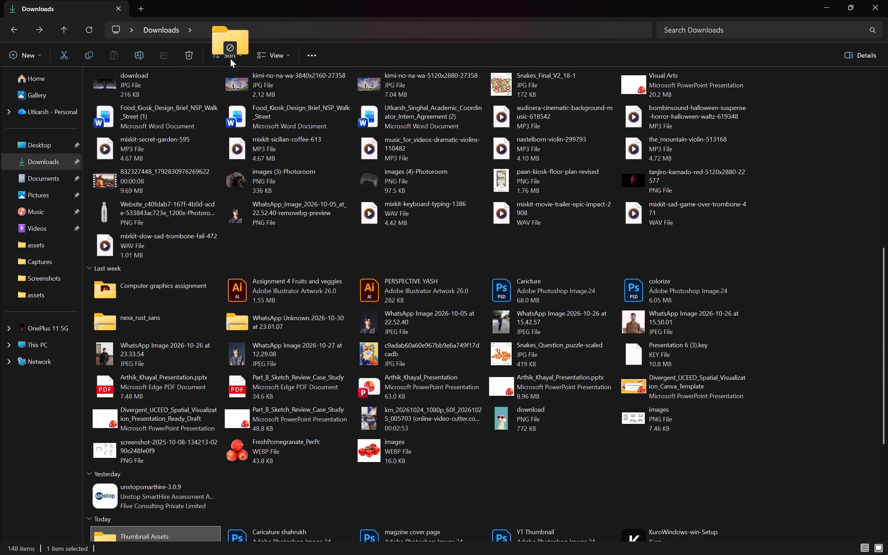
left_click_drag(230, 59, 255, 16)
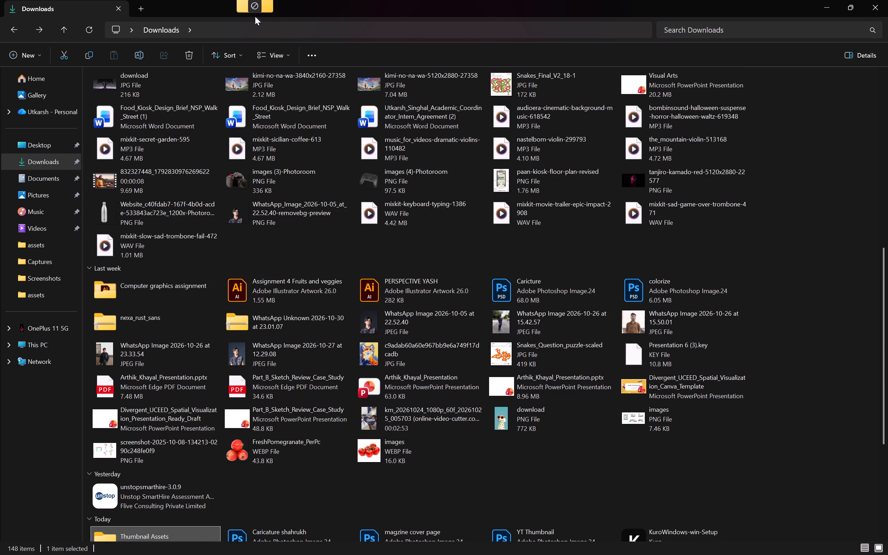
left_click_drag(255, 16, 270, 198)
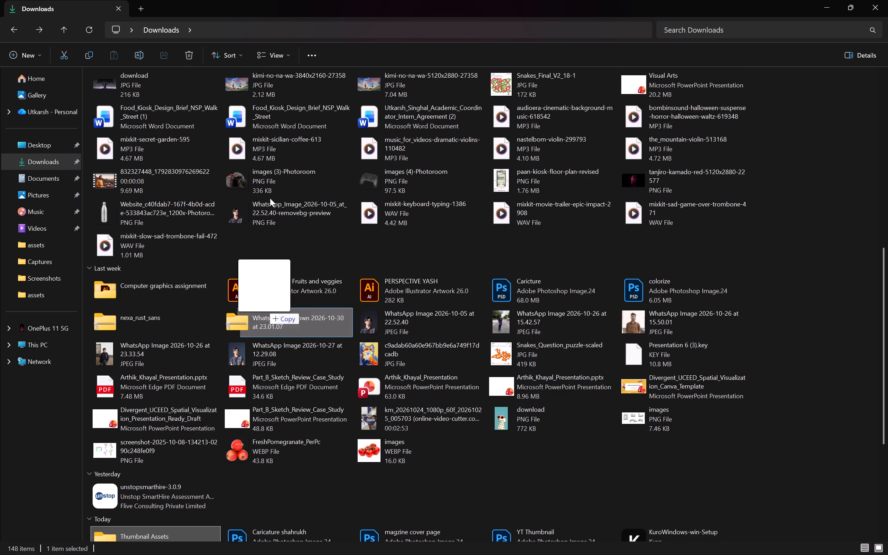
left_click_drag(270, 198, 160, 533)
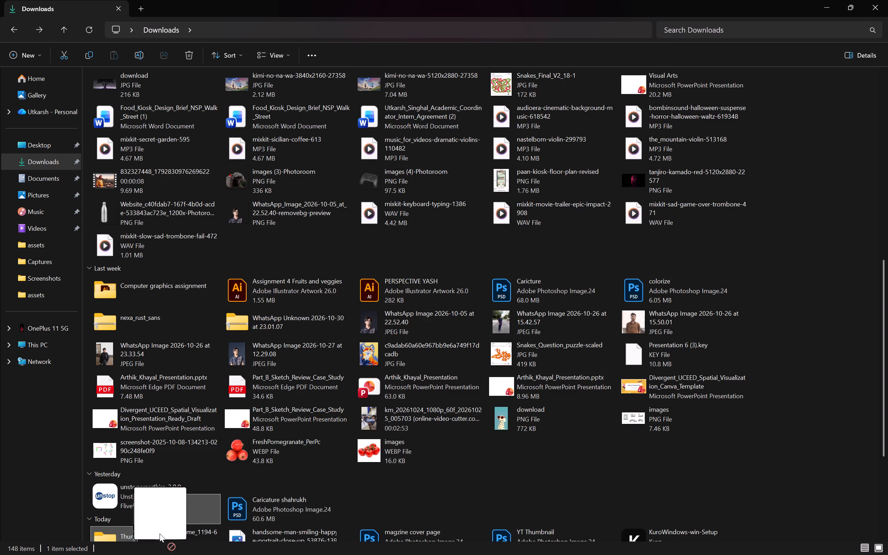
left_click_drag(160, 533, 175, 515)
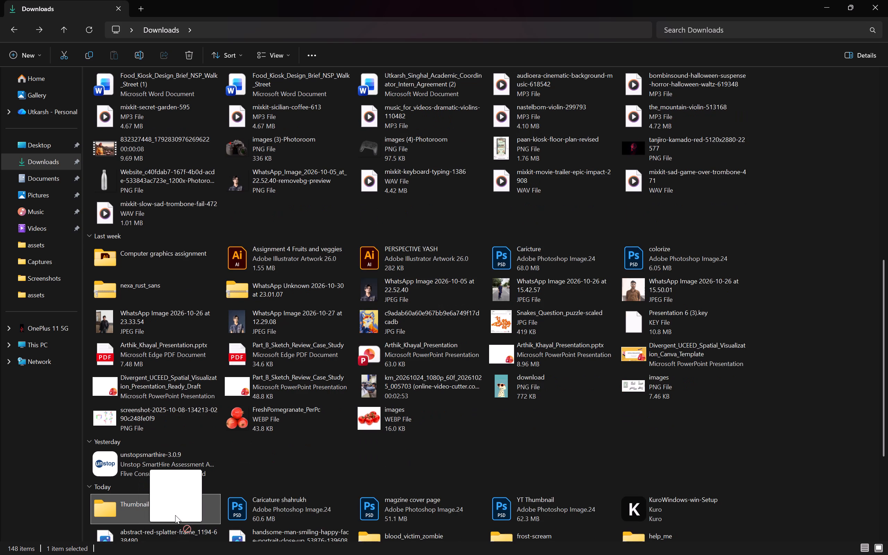
Copy the Thumbnail Assets folder from Downloads into the YOUTUBE folder.
key("ctrl+c")
scroll(175, 515, "up", 7)
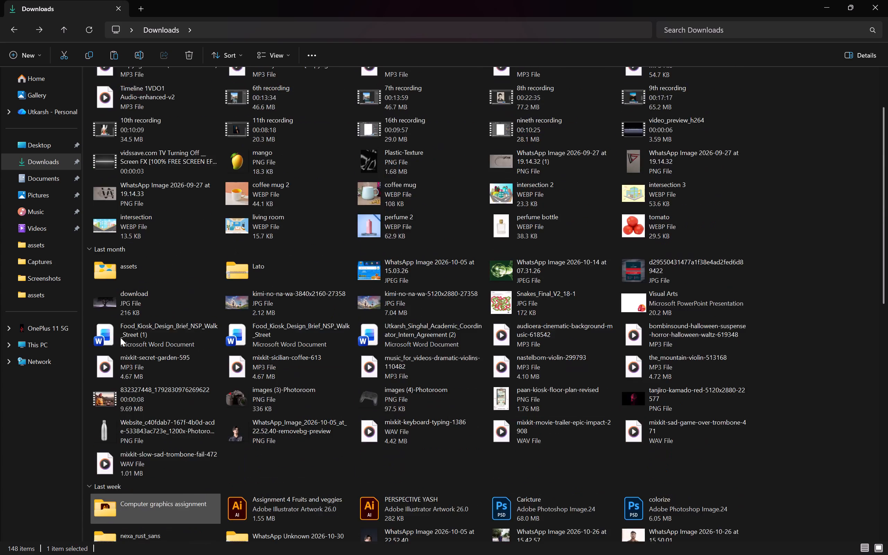
double_click(126, 88)
left_click(195, 260, "ctrl")
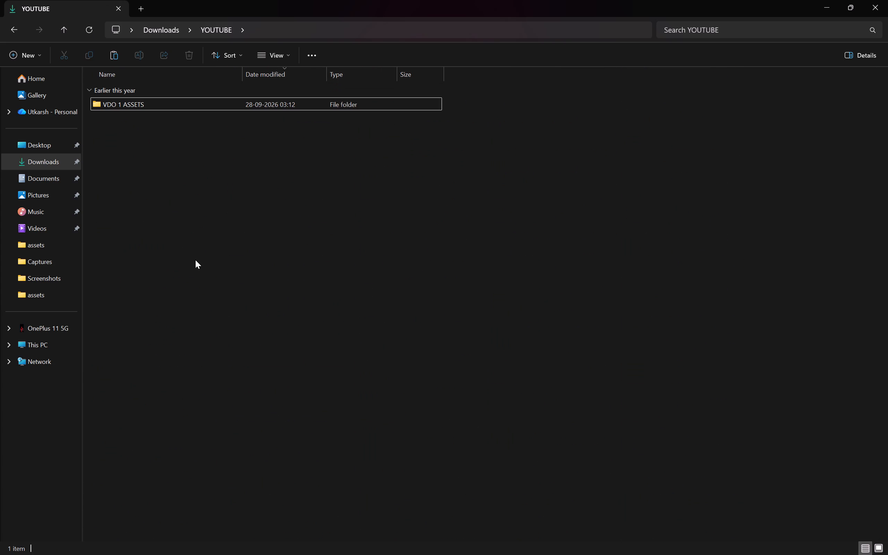
key("ctrl+v")
scroll(195, 260, "right", 7)
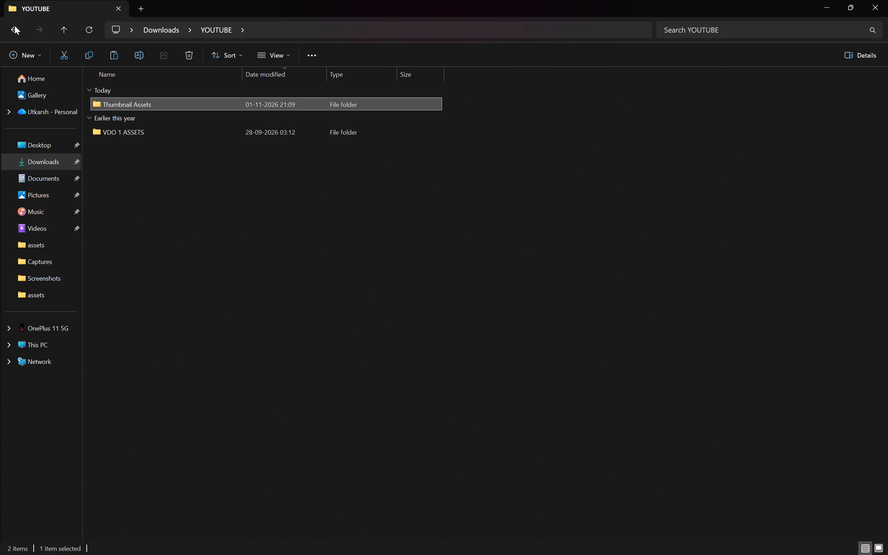
Return to Downloads and delete the original Thumbnail Assets folder there.
left_click(15, 26)
scroll(248, 273, "down", 12)
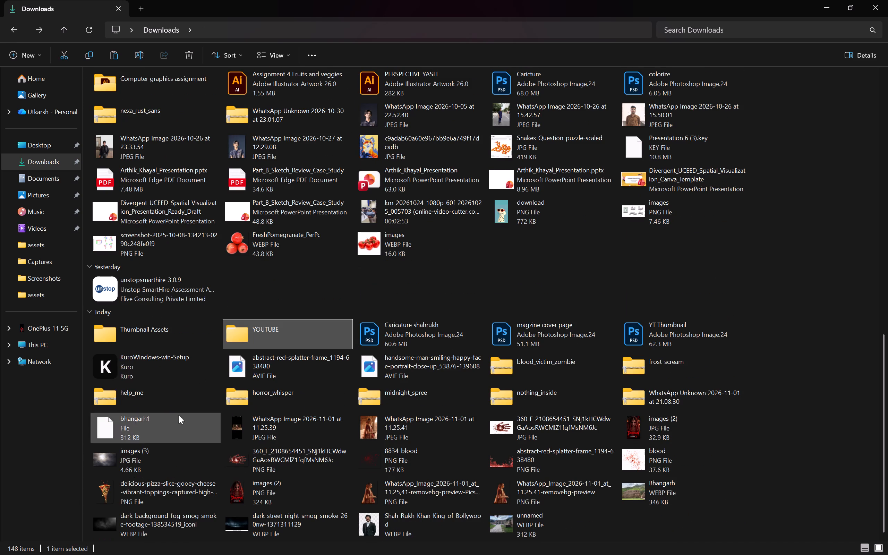
left_click(168, 330)
key("Delete")
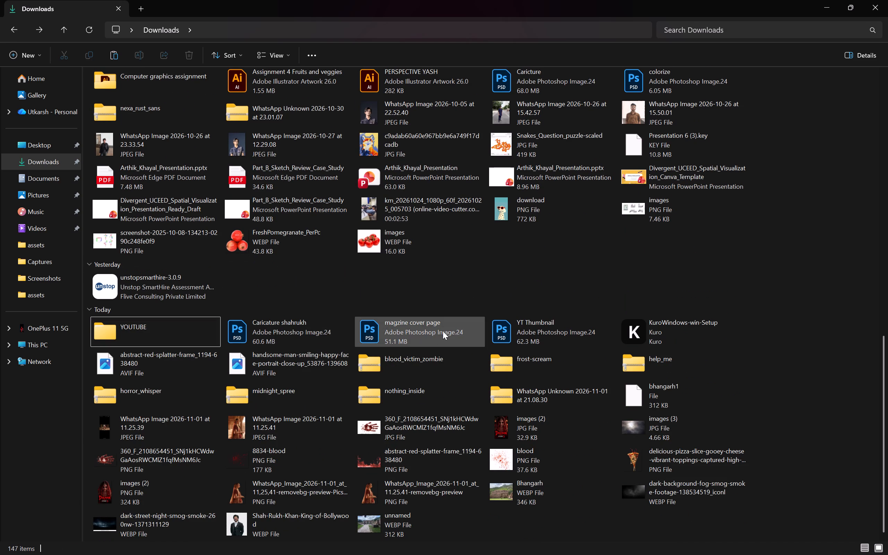
Look through the files and folders in Downloads for the next items to organize.
scroll(552, 342, "up", 5)
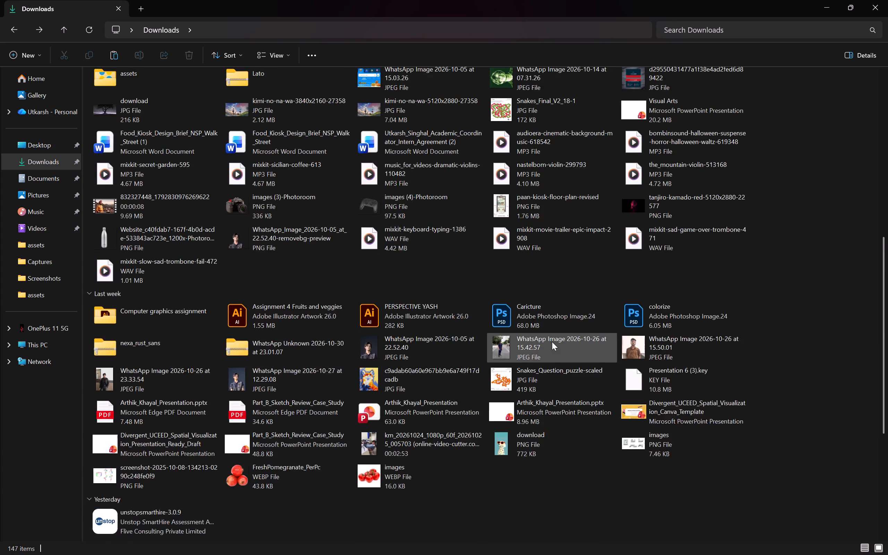
scroll(552, 342, "up", 5)
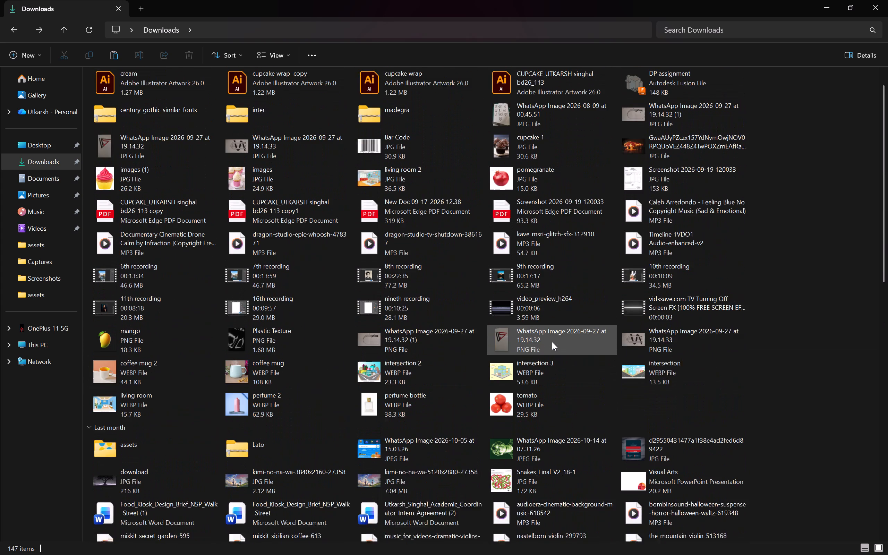
scroll(552, 342, "up", 3)
scroll(524, 247, "down", 4)
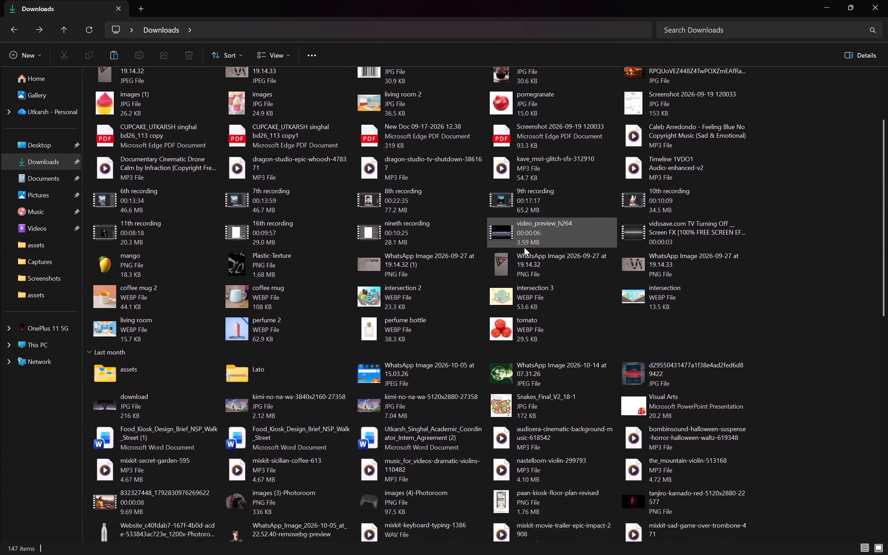
scroll(524, 247, "down", 5)
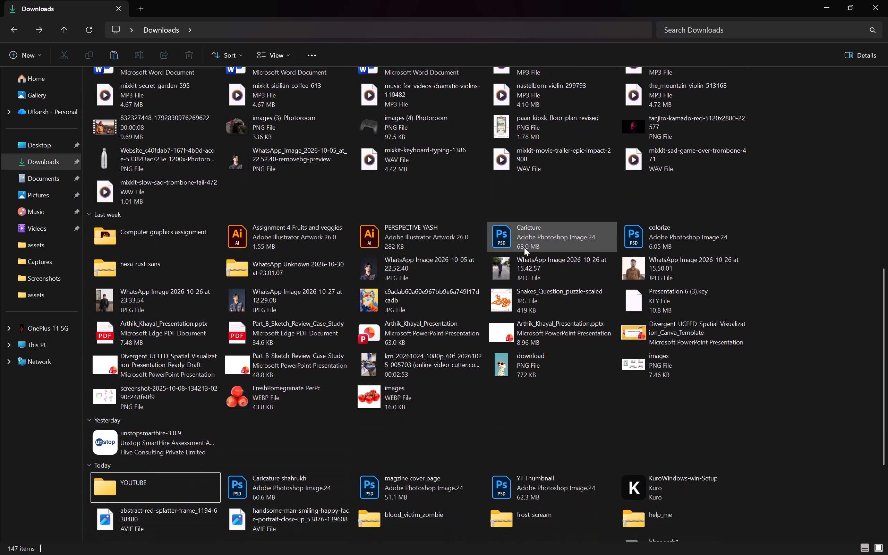
scroll(524, 247, "down", 1)
Open the Computer graphics assignment folder and create a new folder inside it named "Final Draft".
left_click(169, 209)
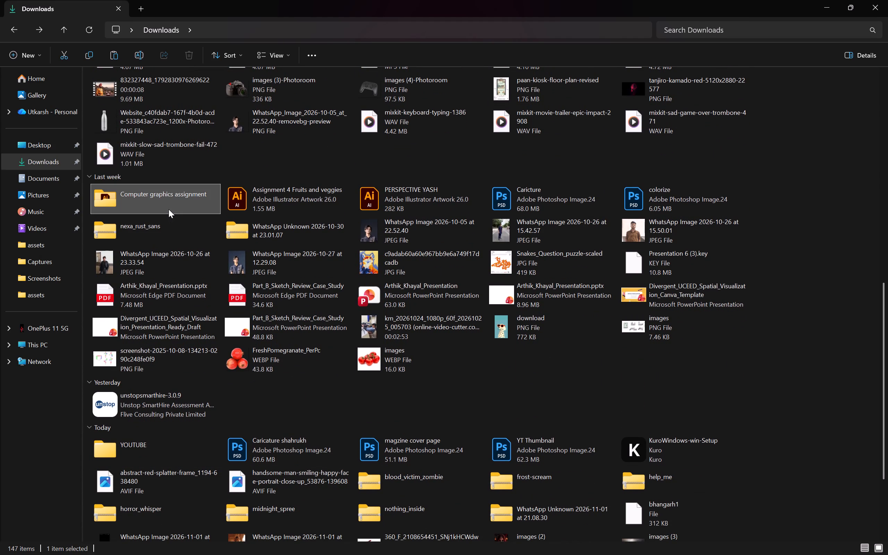
double_click(207, 198)
left_click(258, 367)
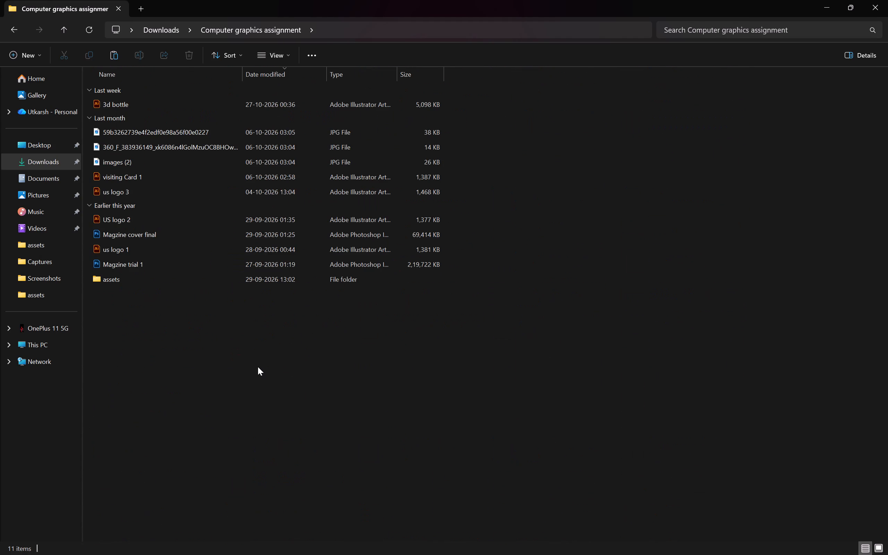
right_click(258, 367)
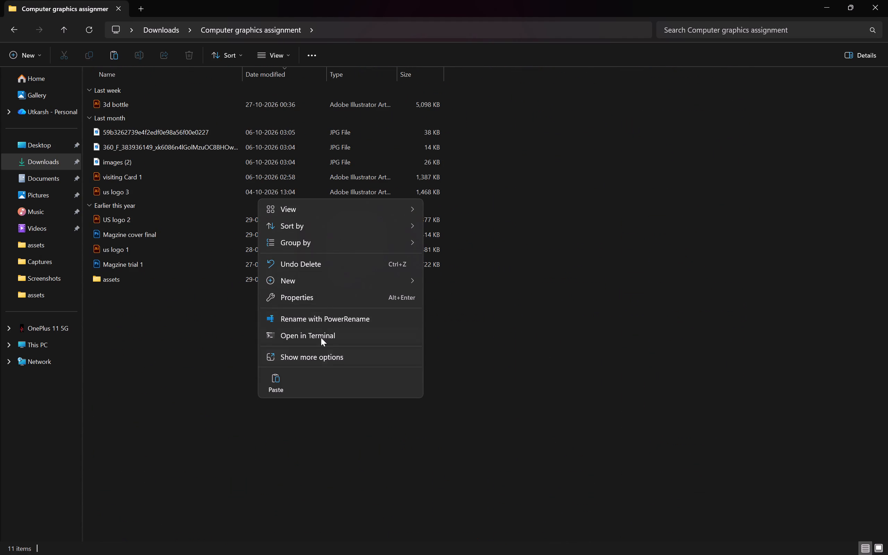
left_click(325, 281)
left_click(473, 284)
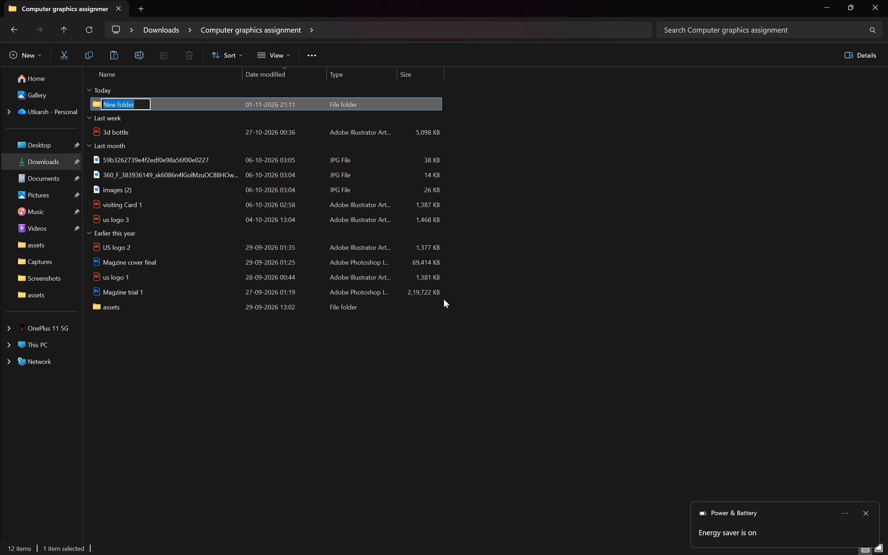
key("f")
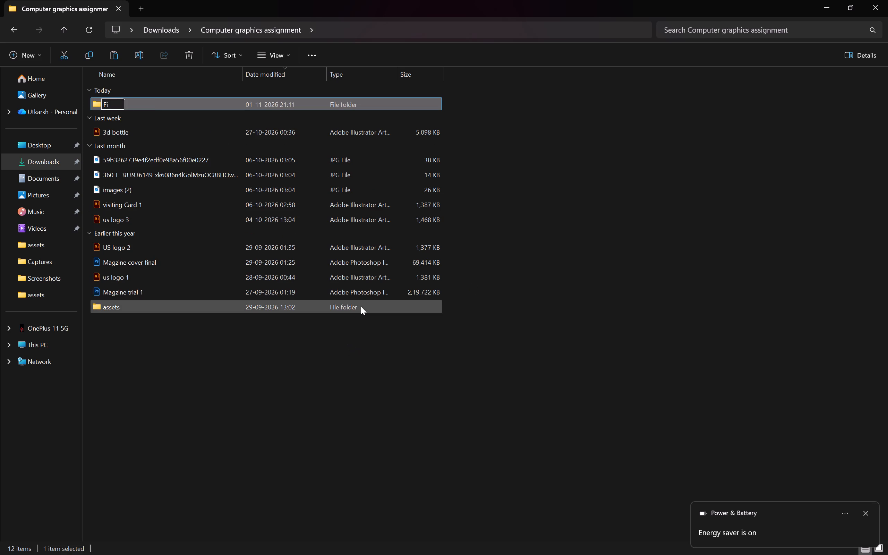
type("raft")
key("Return")
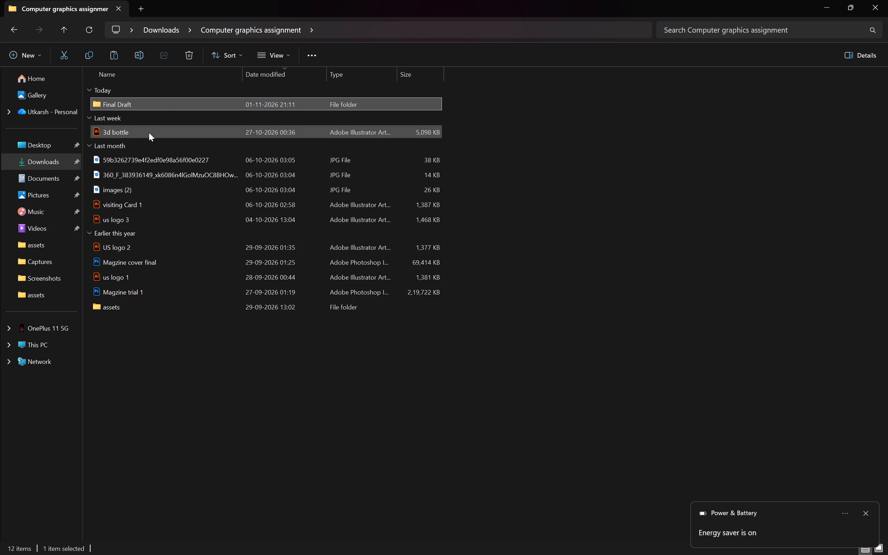
Move the Illustrator files 3d bottle, us logo 3, US logo 2 and us logo 1 into the Final Draft folder.
left_click_drag(158, 133, 170, 135)
left_click_drag(170, 135, 182, 130)
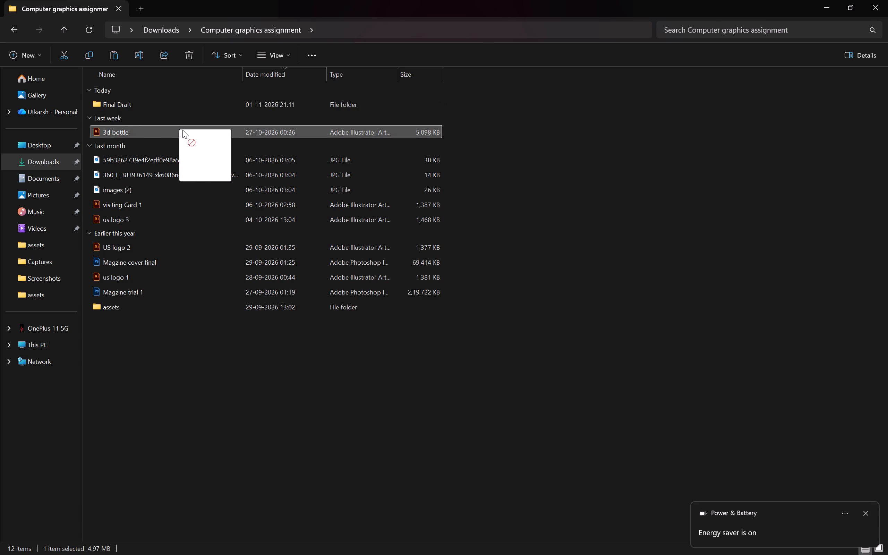
left_click_drag(182, 130, 154, 104)
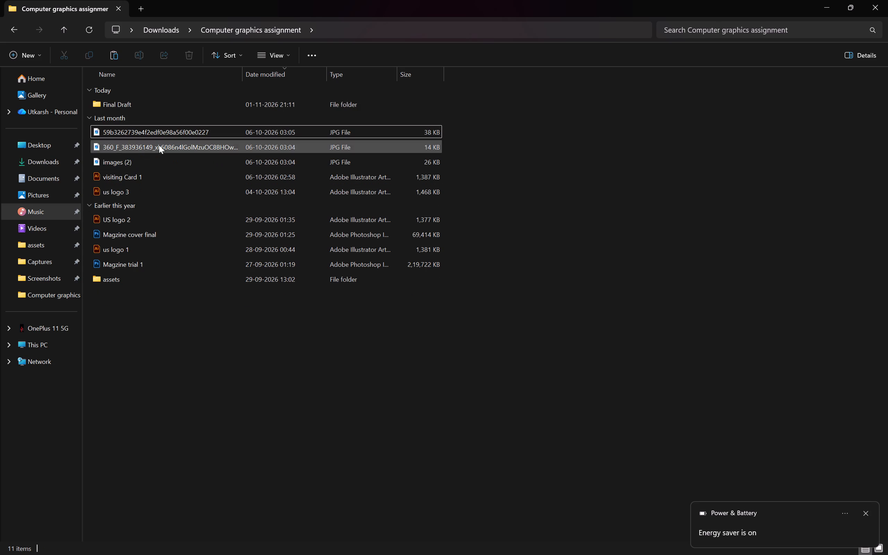
left_click_drag(104, 187, 118, 171)
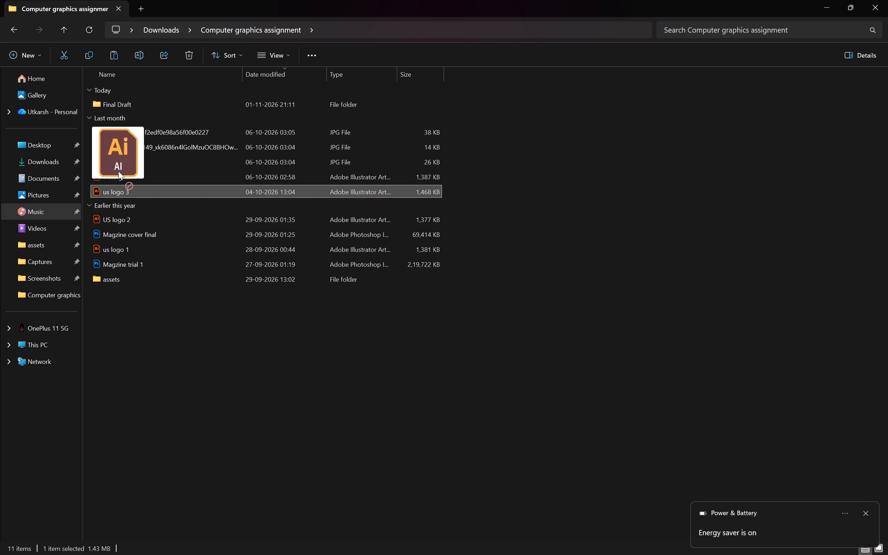
left_click_drag(118, 171, 126, 102)
left_click_drag(127, 202, 140, 102)
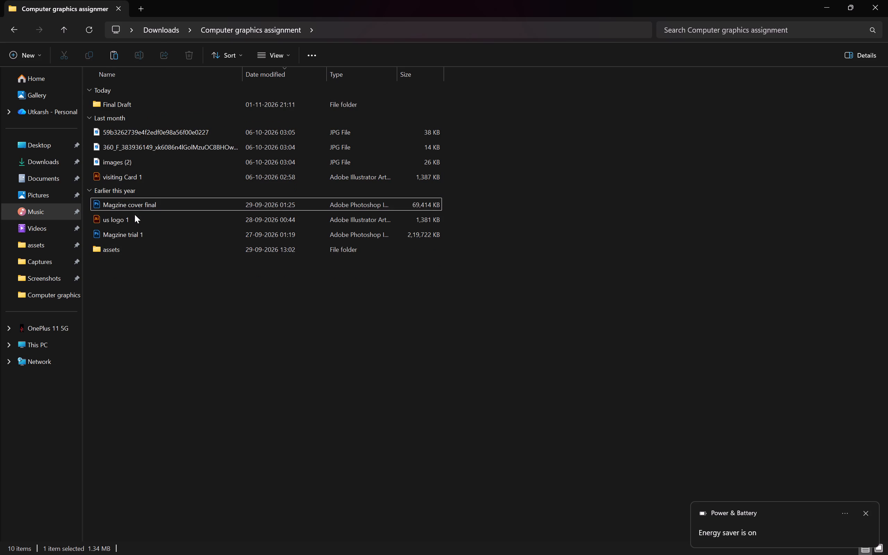
left_click_drag(140, 220, 139, 197)
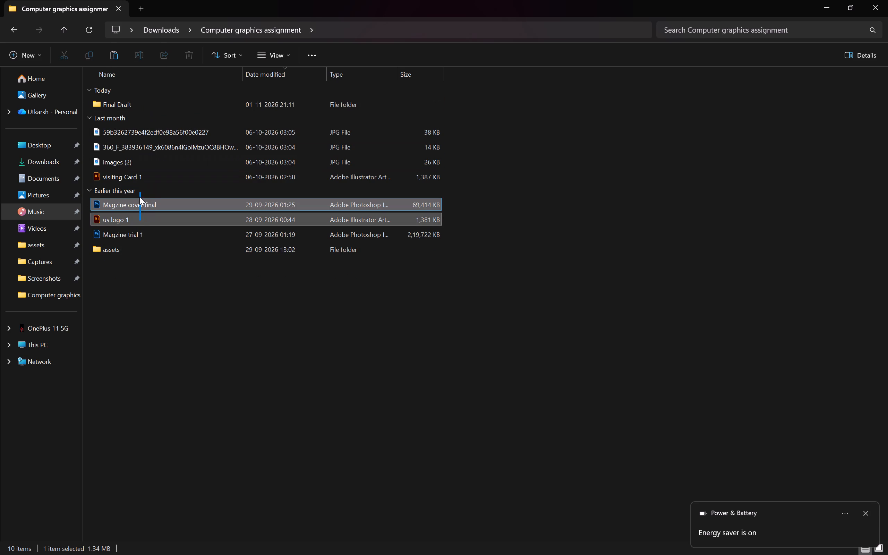
left_click_drag(139, 197, 141, 216)
left_click_drag(141, 216, 137, 100)
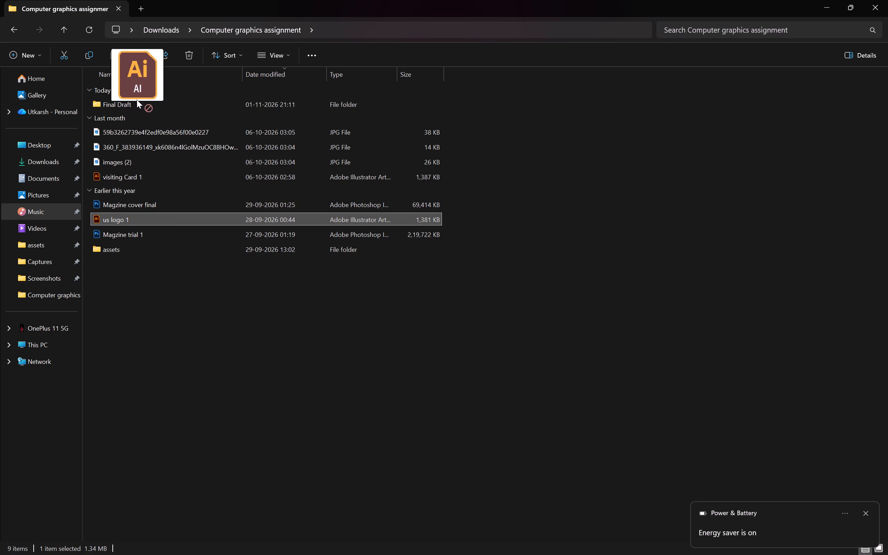
left_click_drag(137, 100, 137, 105)
Move the Photoshop file Magzine cover final and the Illustrator file visiting Card 1 into the Final Draft folder.
left_click_drag(156, 205, 152, 138)
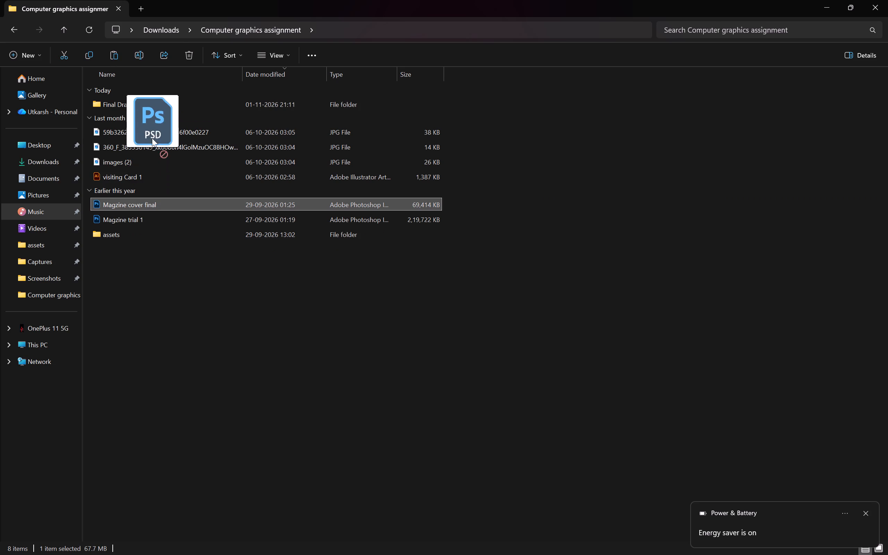
left_click_drag(152, 138, 158, 102)
left_click_drag(150, 176, 154, 176)
left_click_drag(154, 176, 150, 129)
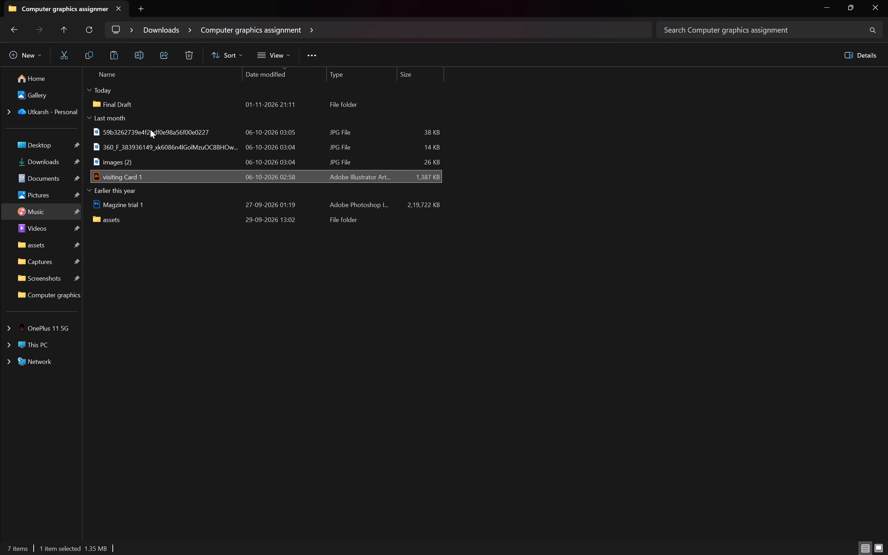
left_click_drag(150, 129, 108, 106)
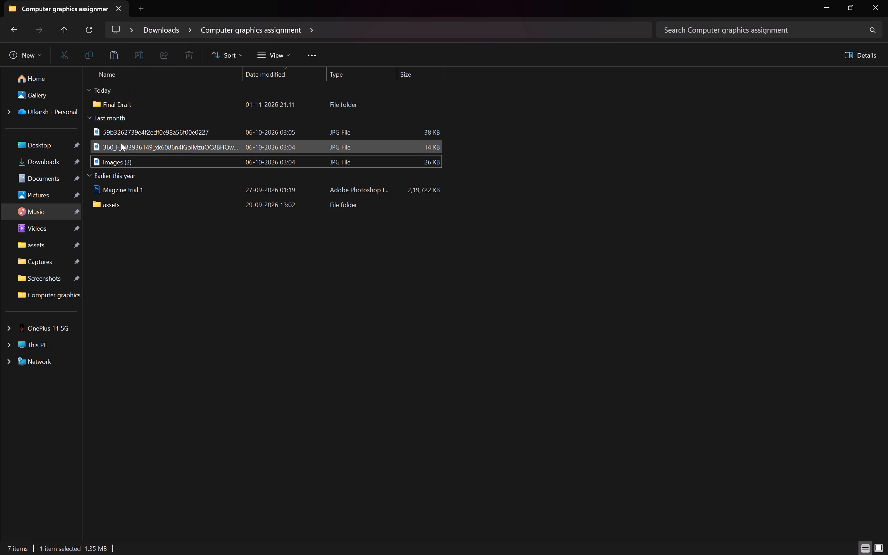
Move the three JPG images in the Computer graphics assignment folder into its assets folder.
left_click_drag(87, 159, 106, 127)
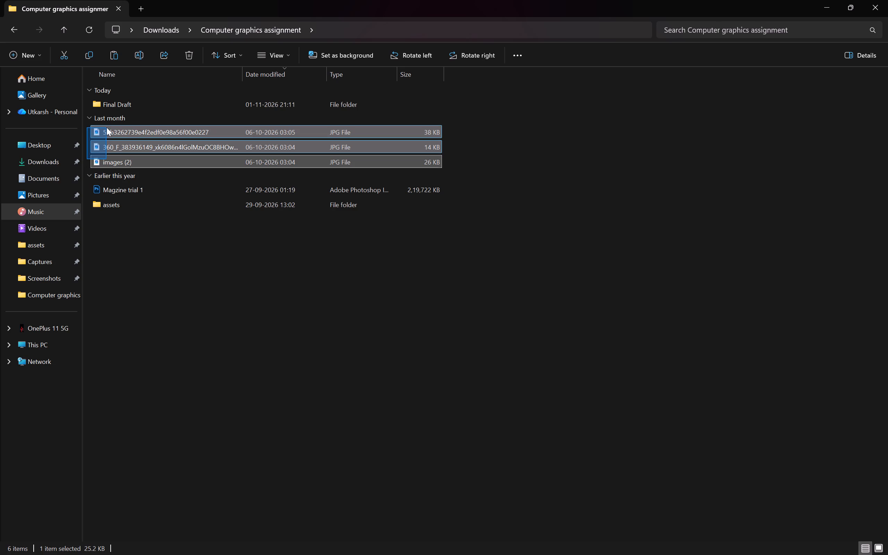
left_click_drag(106, 127, 141, 204)
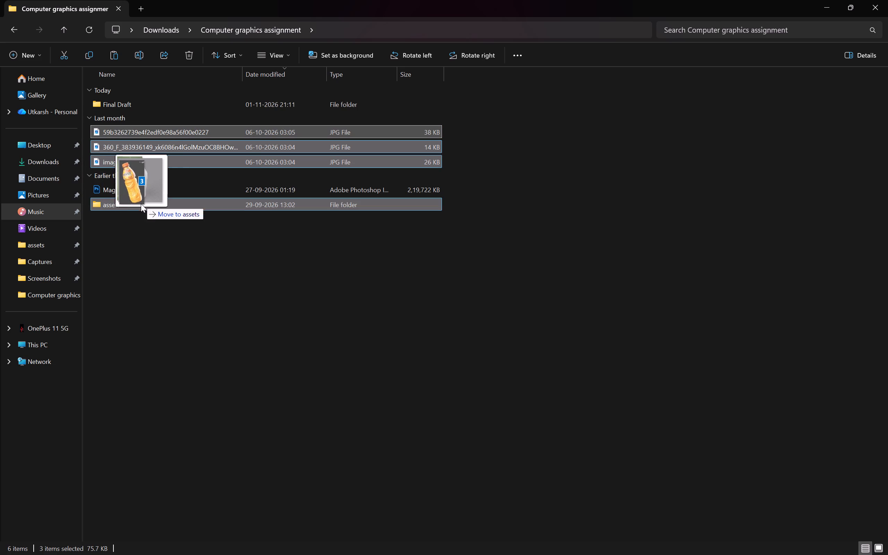
left_click_drag(141, 204, 142, 208)
scroll(163, 238, "right", 5)
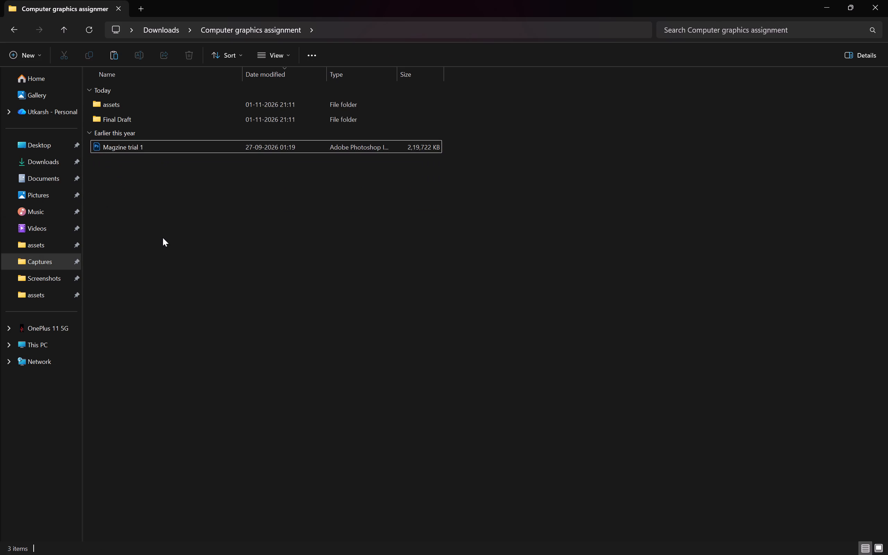
Return to Downloads and move the Photoshop files Caricature shahrukh and magzine cover page into the Computer graphics assignment folder.
left_click(17, 41)
left_click(11, 29)
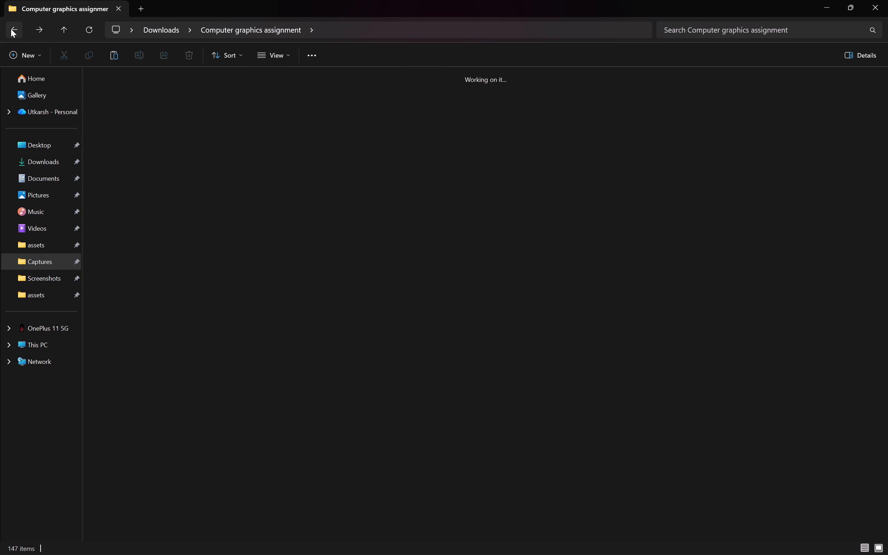
left_click_drag(657, 518, 635, 528)
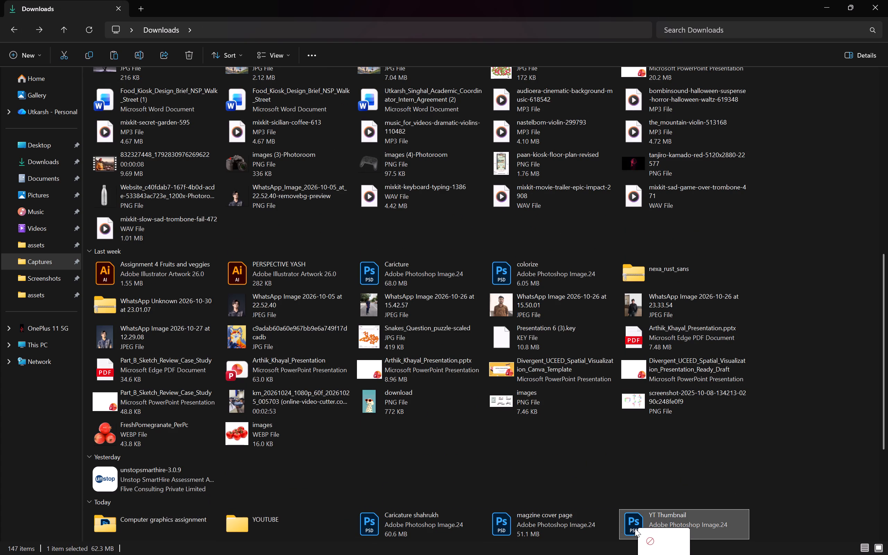
left_click_drag(635, 528, 666, 512)
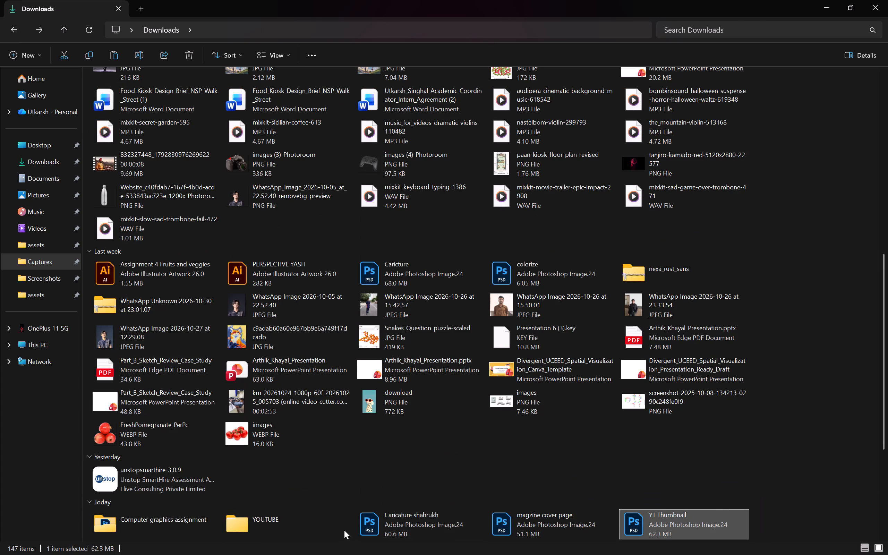
left_click_drag(372, 539, 381, 536)
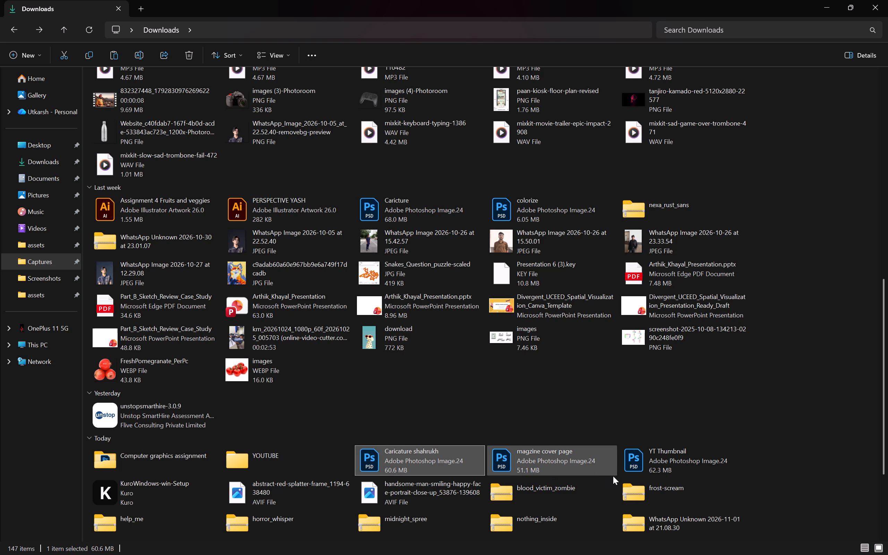
left_click_drag(613, 476, 436, 462)
left_click_drag(436, 462, 375, 461)
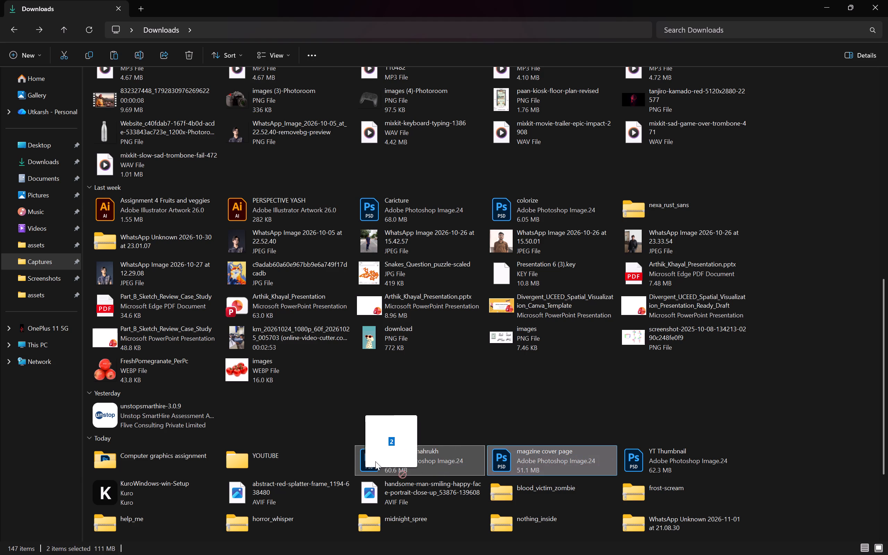
left_click_drag(375, 461, 167, 452)
Open the Computer graphics assignment folder and move Caricature shahrukh into the Final Draft folder.
double_click(167, 452)
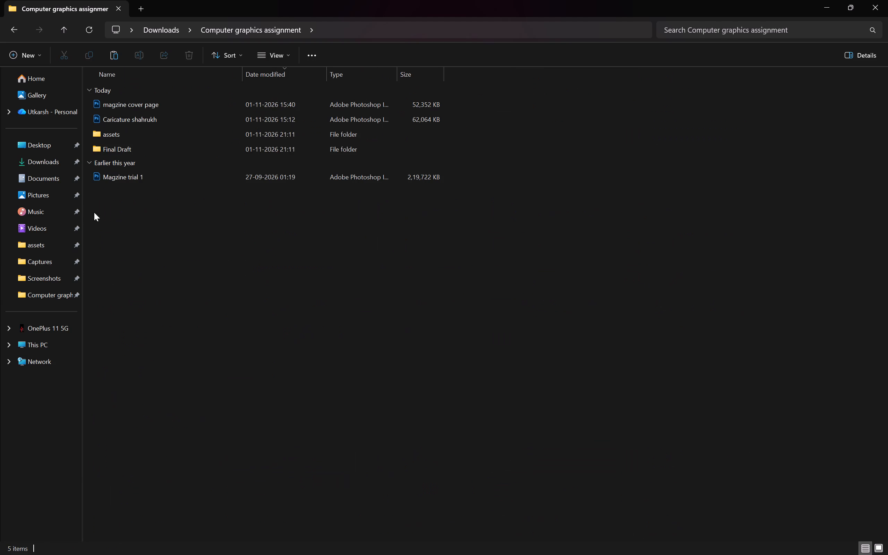
left_click_drag(162, 117, 171, 126)
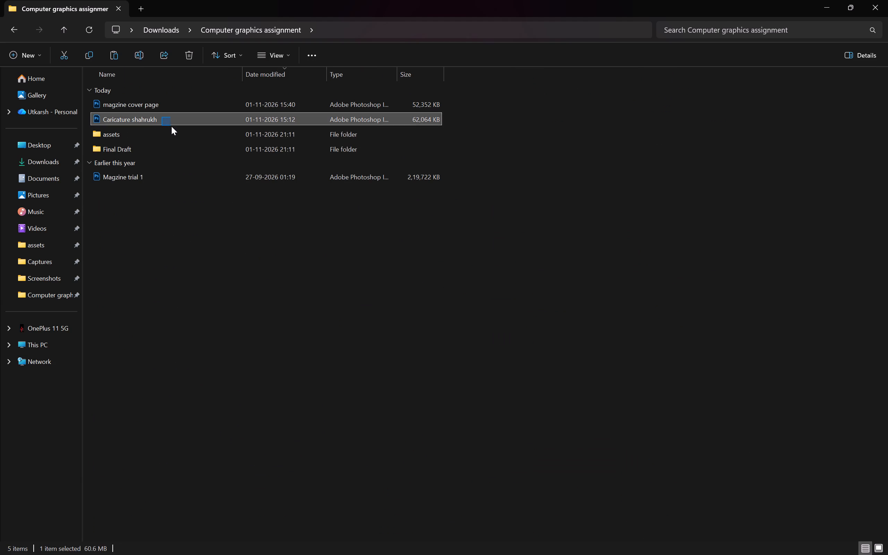
left_click_drag(171, 126, 159, 119)
left_click_drag(159, 119, 156, 147)
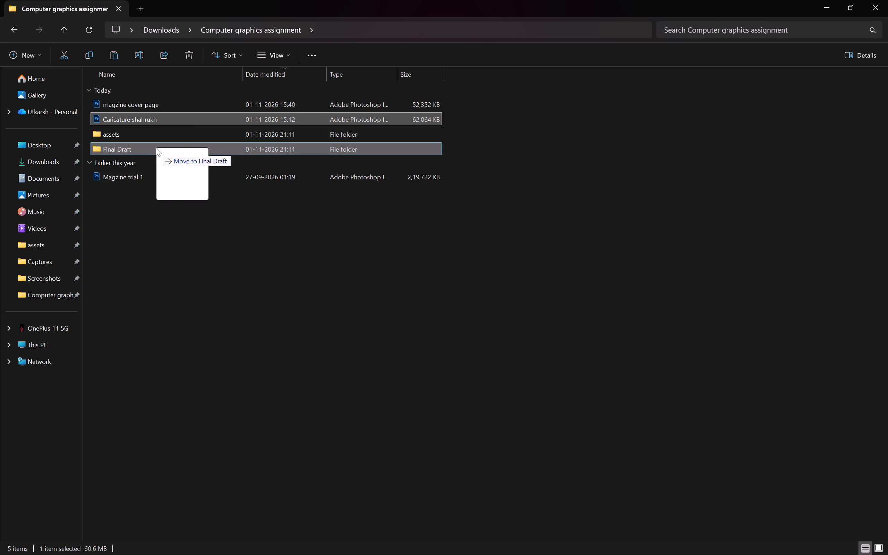
left_click_drag(156, 147, 155, 147)
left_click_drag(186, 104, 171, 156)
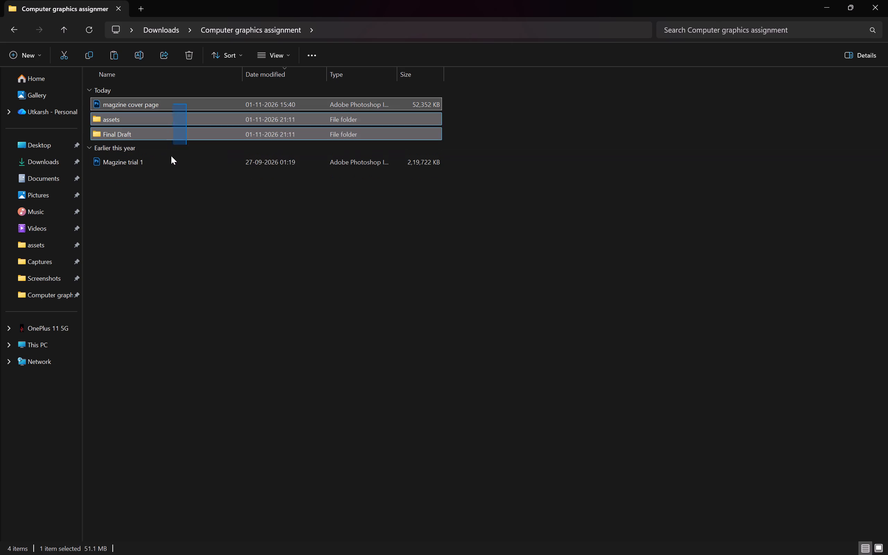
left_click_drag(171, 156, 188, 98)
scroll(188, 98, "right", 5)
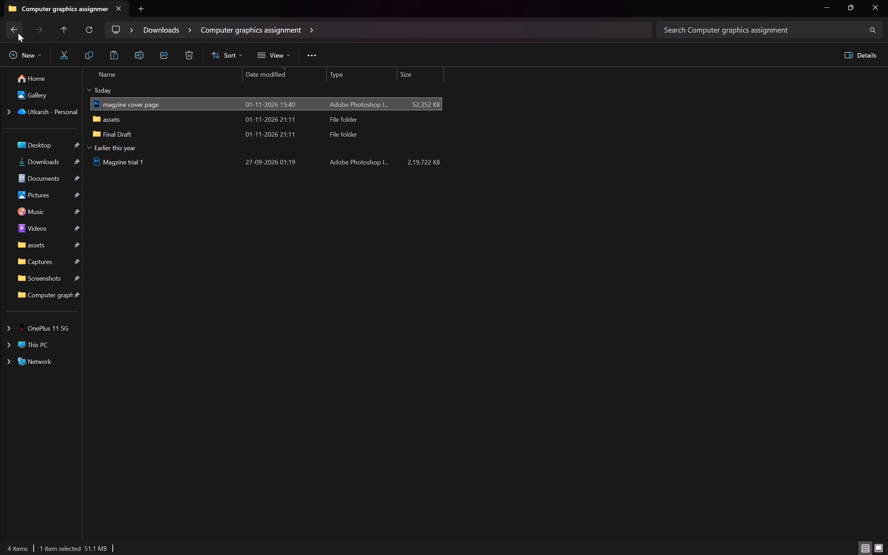
Return to Downloads, look through its most recent items, and check the contents of the YOUTUBE folder.
left_click(18, 33)
scroll(433, 393, "down", 1)
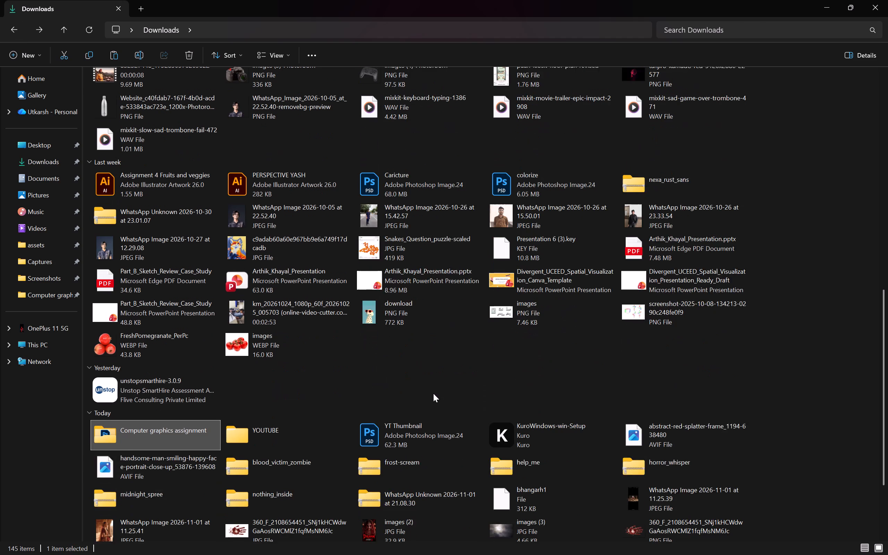
scroll(433, 393, "down", 7)
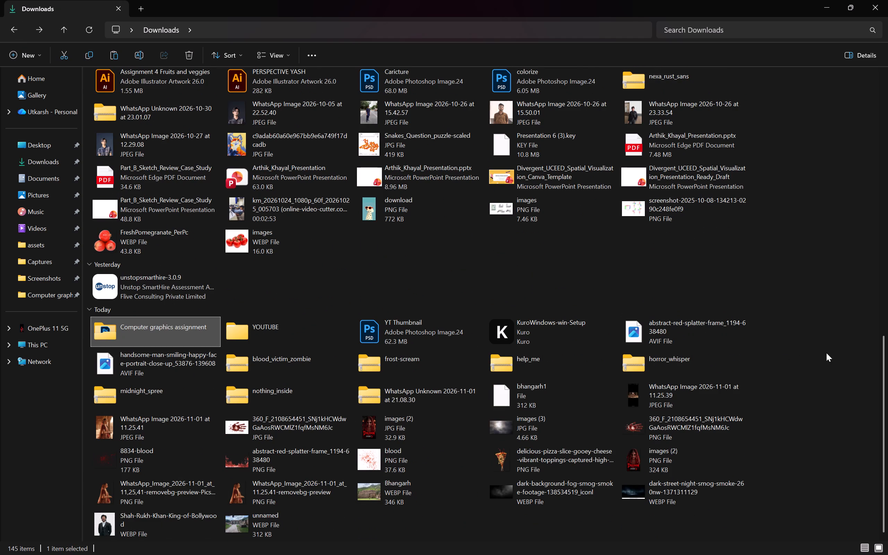
right_click(820, 354)
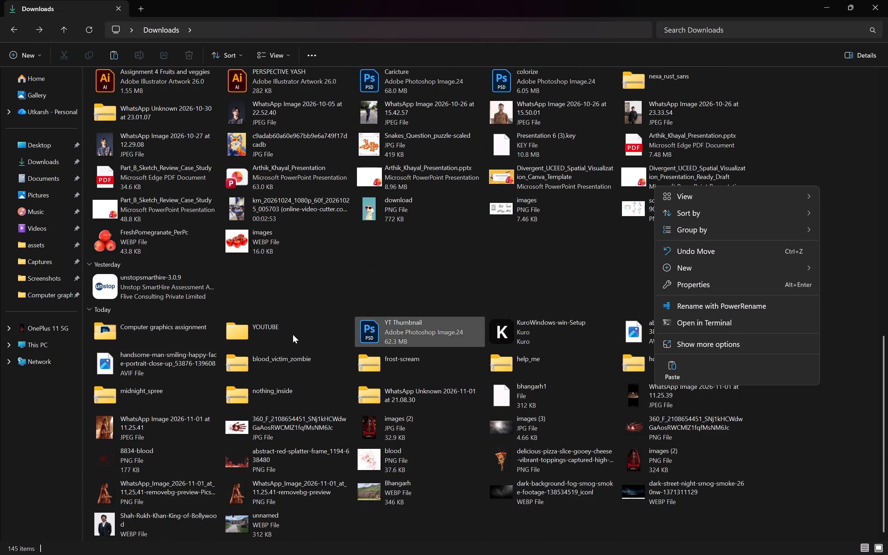
double_click(279, 332)
right_click(447, 350)
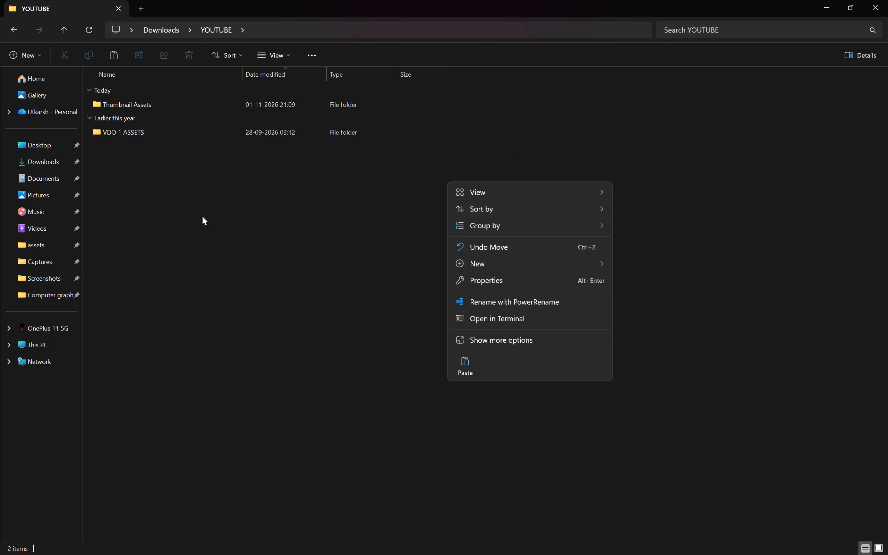
left_click(15, 26)
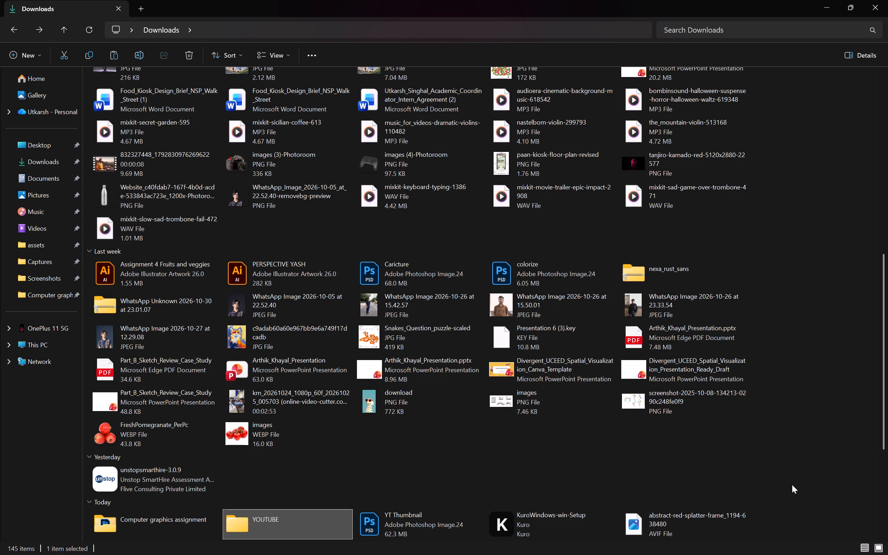
Create a new folder in Downloads named "Fonts".
right_click(792, 485)
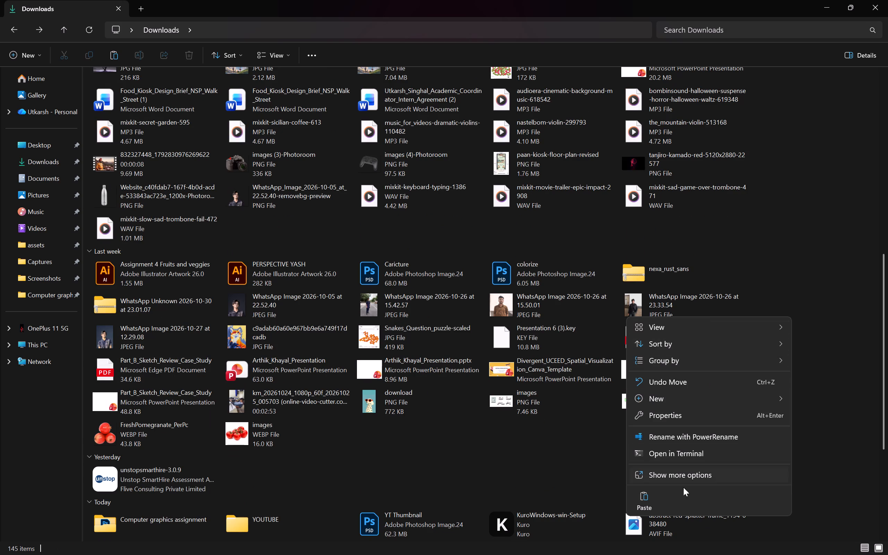
left_click(677, 399)
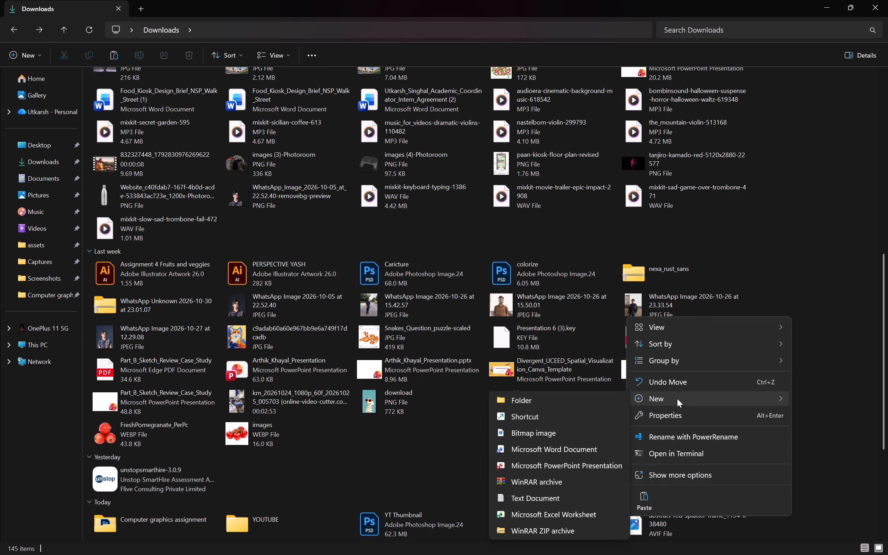
left_click(577, 398)
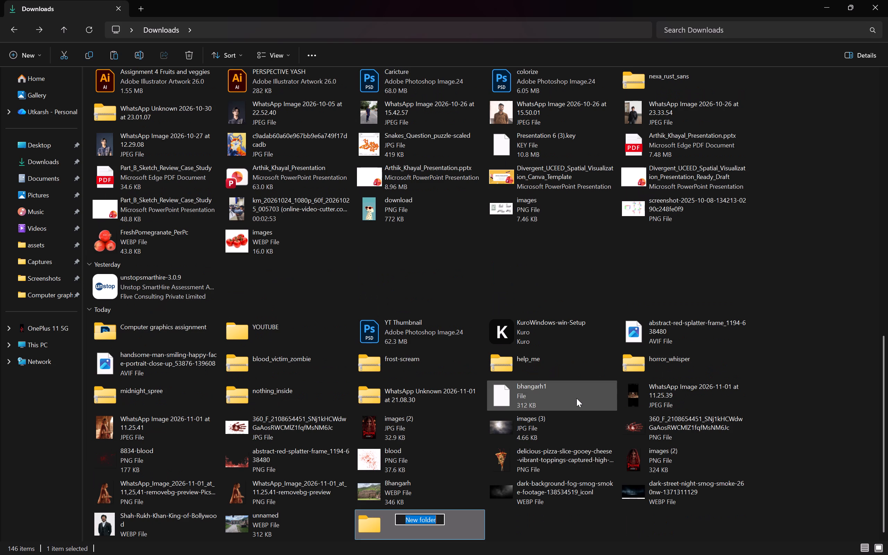
type("FON")
key("BackSpace")
key("BackSpace")
type("onts")
key("Return")
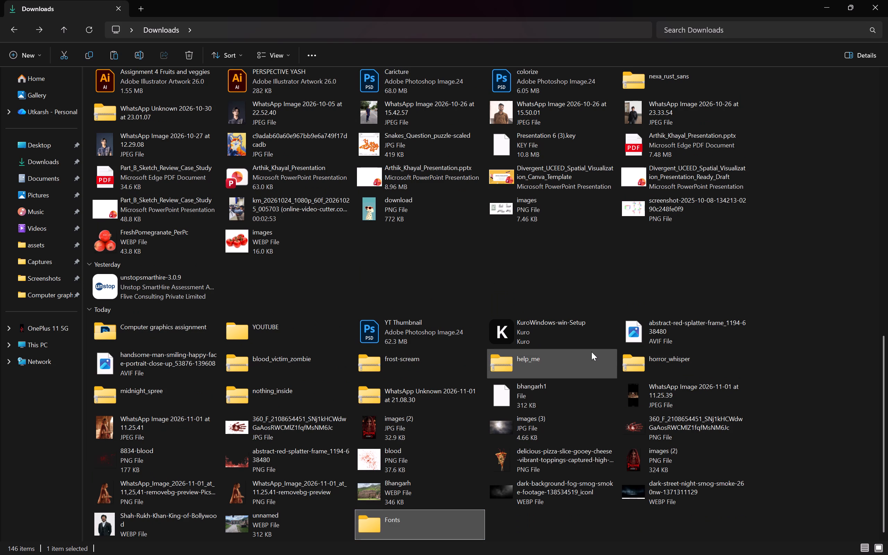
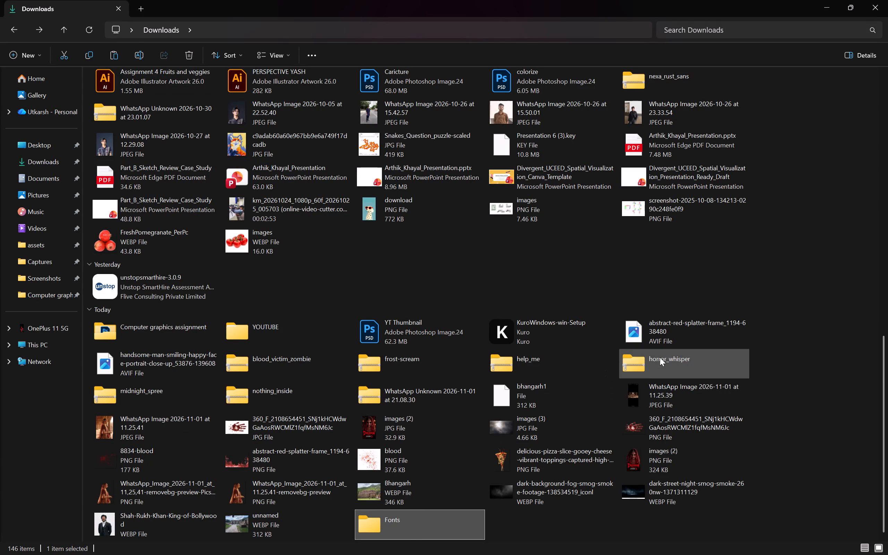
Open the blood_victim_zombie archive to check its contents, and return to Downloads.
left_click_drag(757, 366, 327, 403)
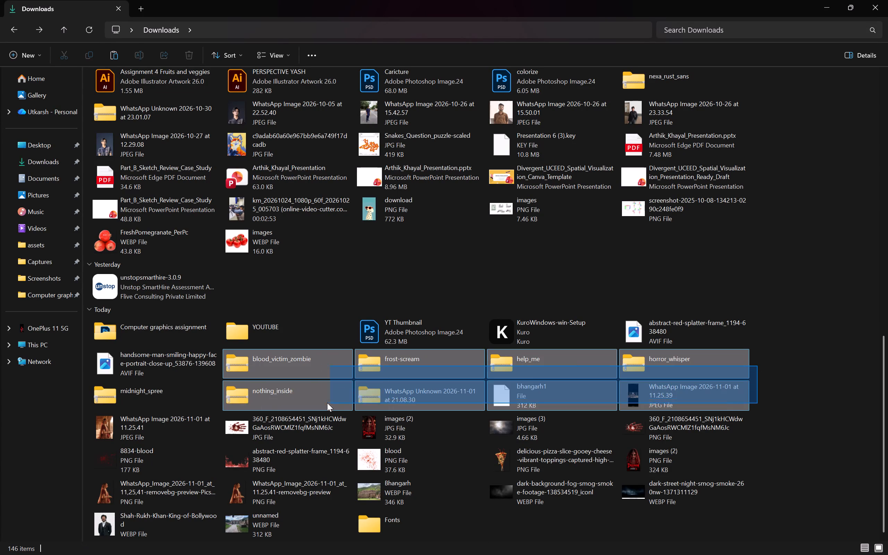
left_click_drag(327, 403, 261, 376)
double_click(261, 376)
scroll(296, 347, "right", 3)
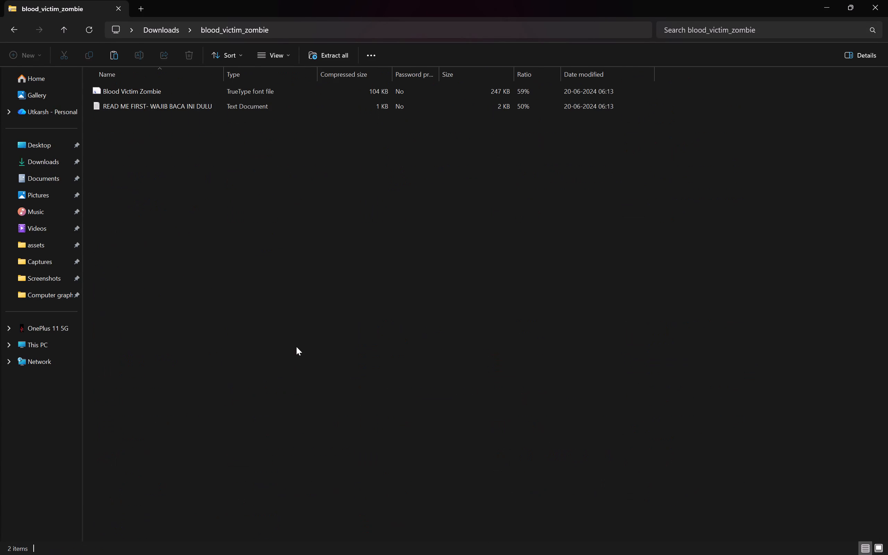
scroll(296, 347, "right", 6)
left_click(24, 27)
left_click(10, 27)
Move the font archives blood_victim_zombie, frost-scream, help_me, horror_whisper, midnight_spree and nothing_inside into the Fonts folder.
scroll(592, 451, "down", 4)
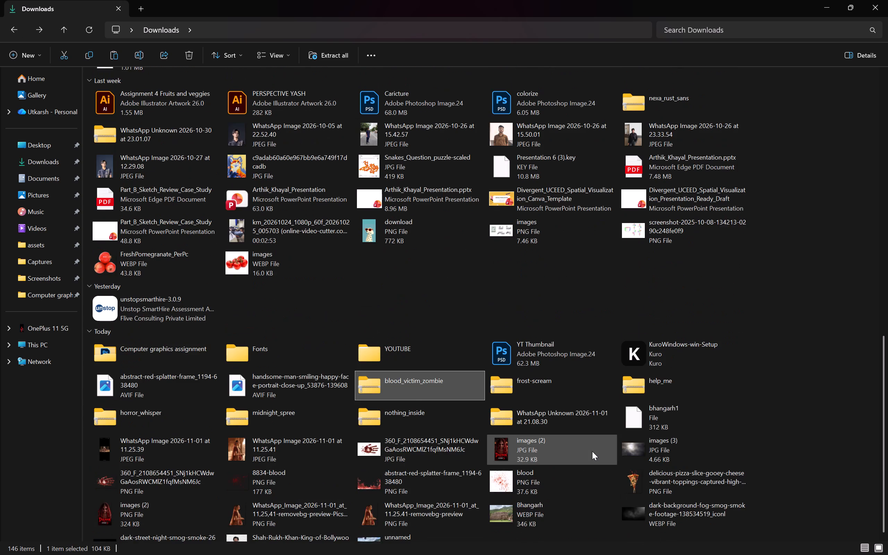
left_click_drag(784, 362, 428, 369)
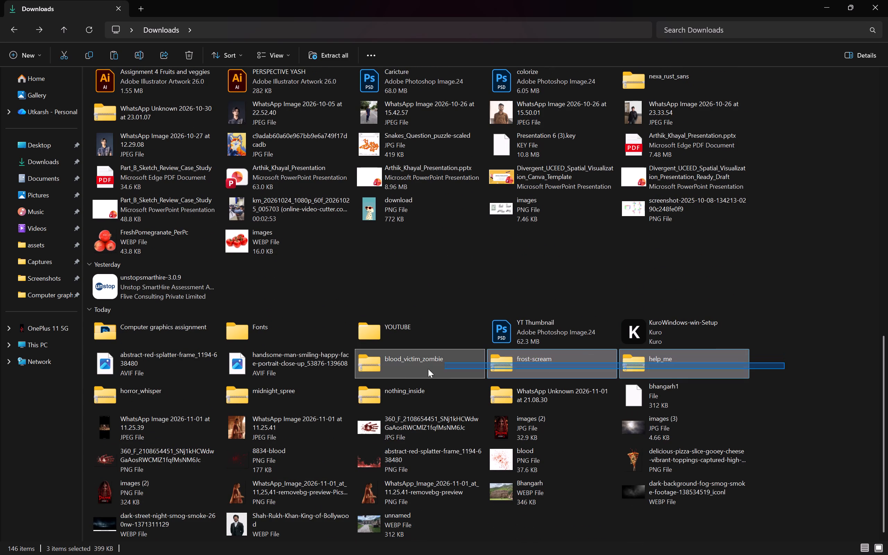
left_click_drag(428, 369, 404, 365)
left_click_drag(404, 365, 444, 452)
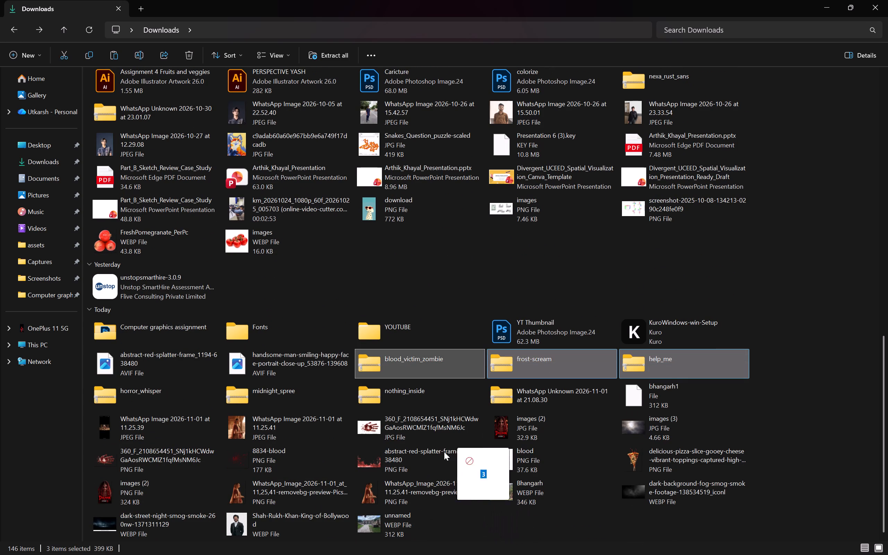
left_click_drag(444, 452, 236, 324)
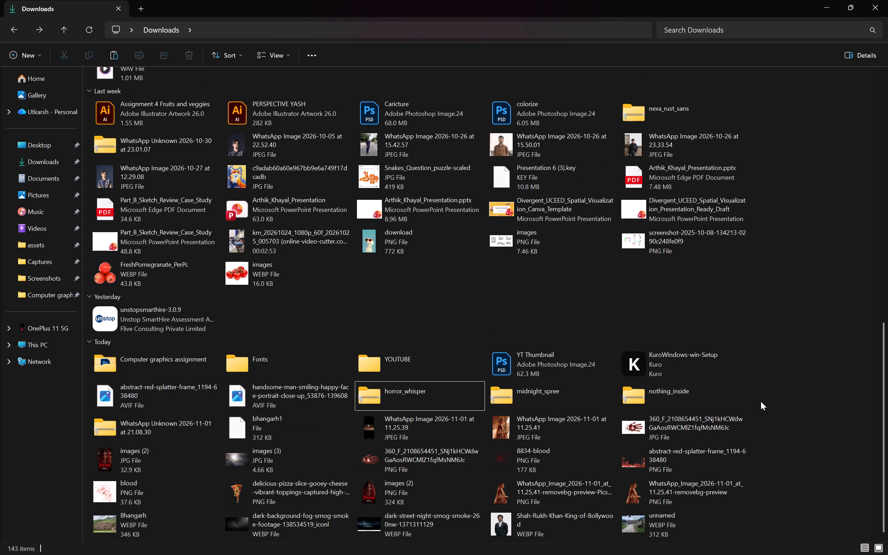
left_click_drag(761, 401, 413, 398)
left_click_drag(413, 398, 327, 355)
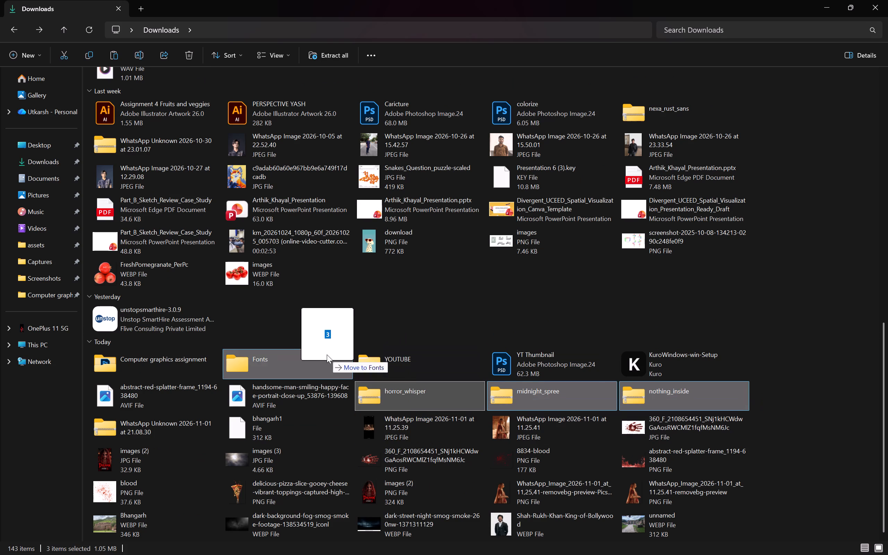
left_click_drag(327, 355, 282, 357)
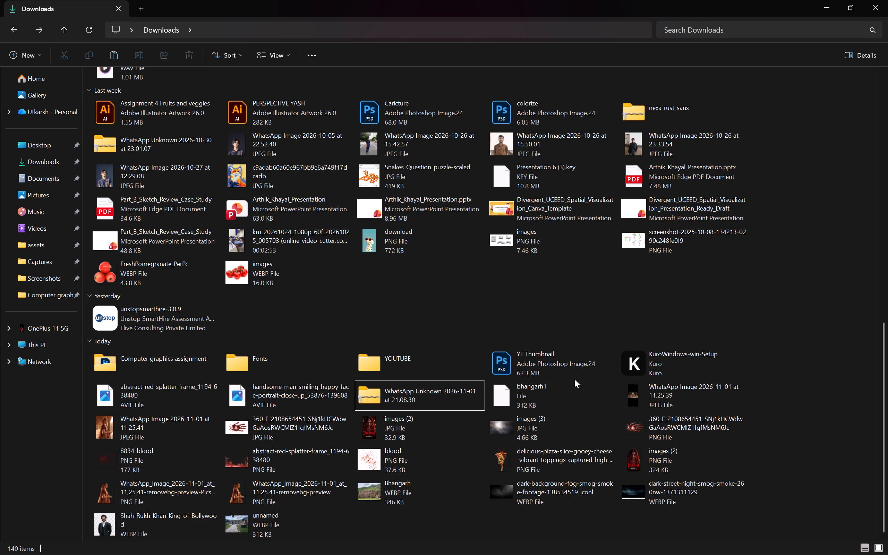
Preview one image from each WhatsApp Unknown archive, 2026-11-01 at 21.08.30 and 2026-10-30 at 23.01.07, and return to Downloads.
double_click(395, 395)
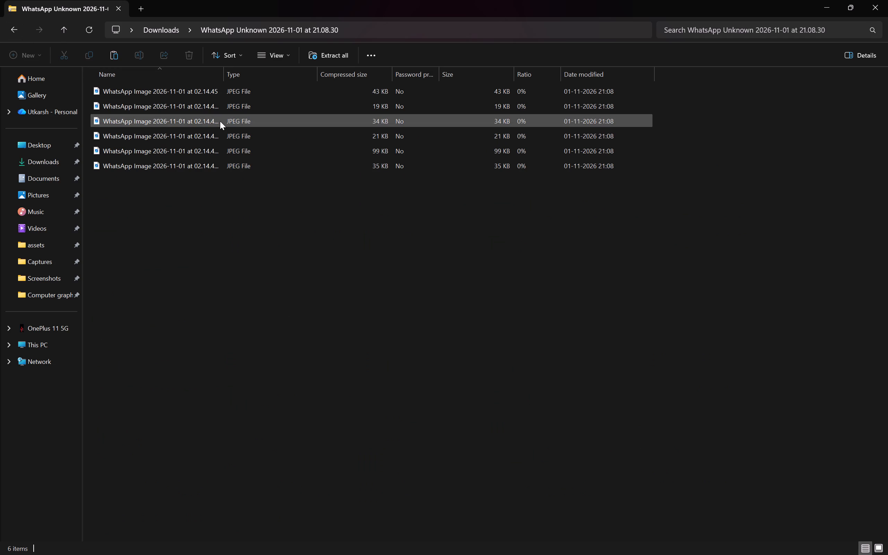
double_click(220, 121)
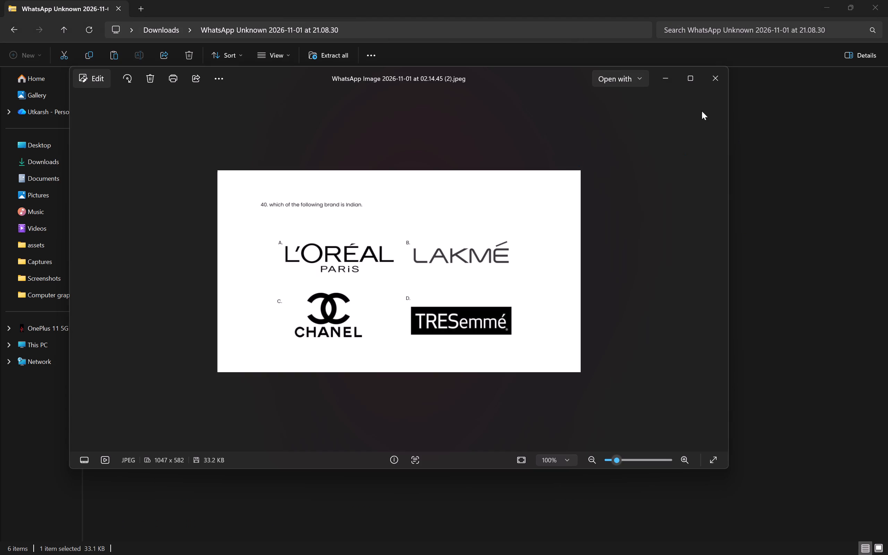
left_click(715, 78)
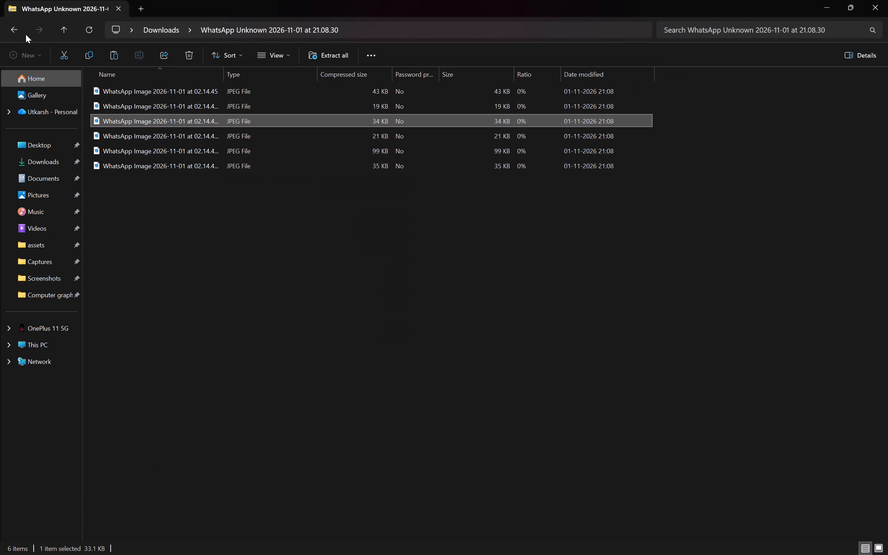
left_click(22, 36)
scroll(494, 524, "down", 1)
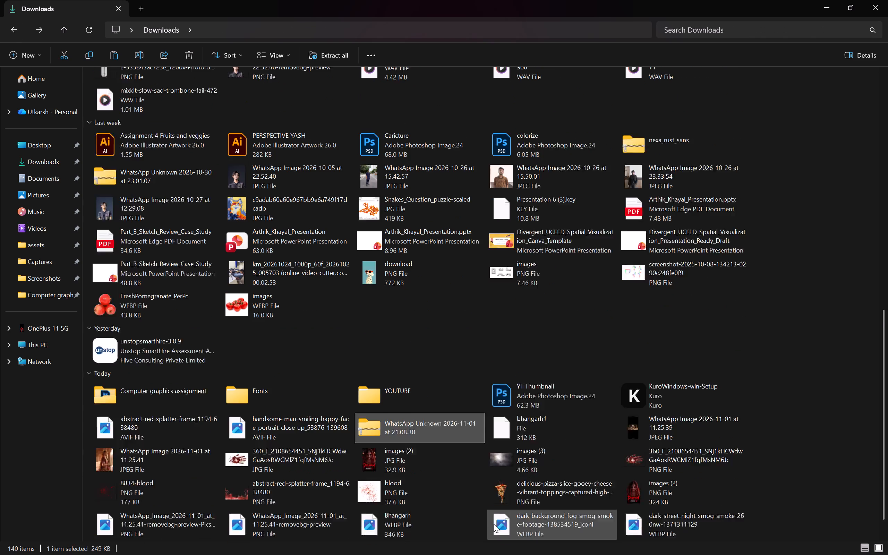
scroll(494, 524, "down", 2)
scroll(302, 271, "up", 1)
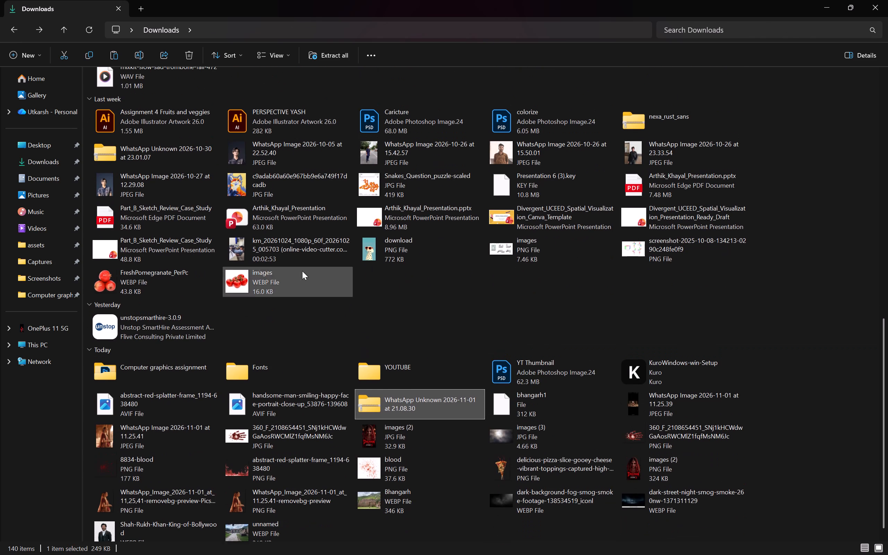
scroll(302, 271, "up", 1)
double_click(172, 163)
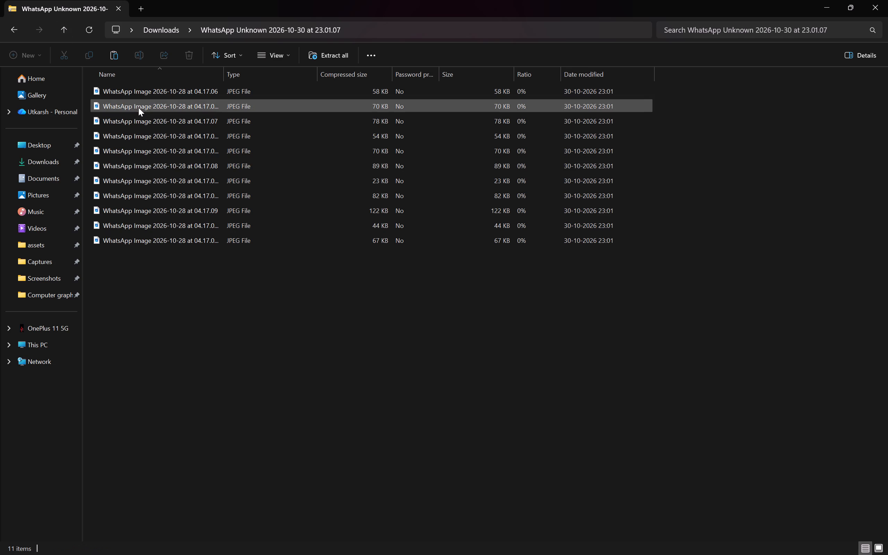
double_click(138, 108)
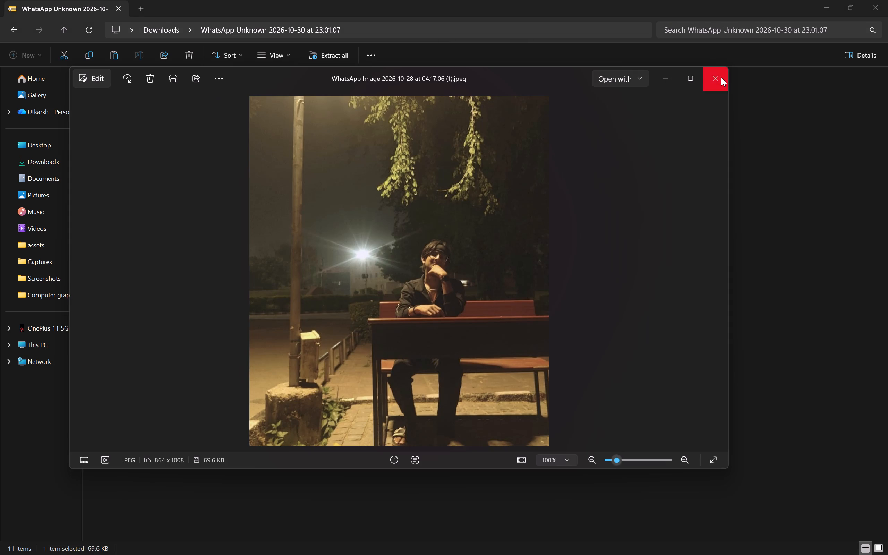
left_click(721, 77)
left_click(17, 26)
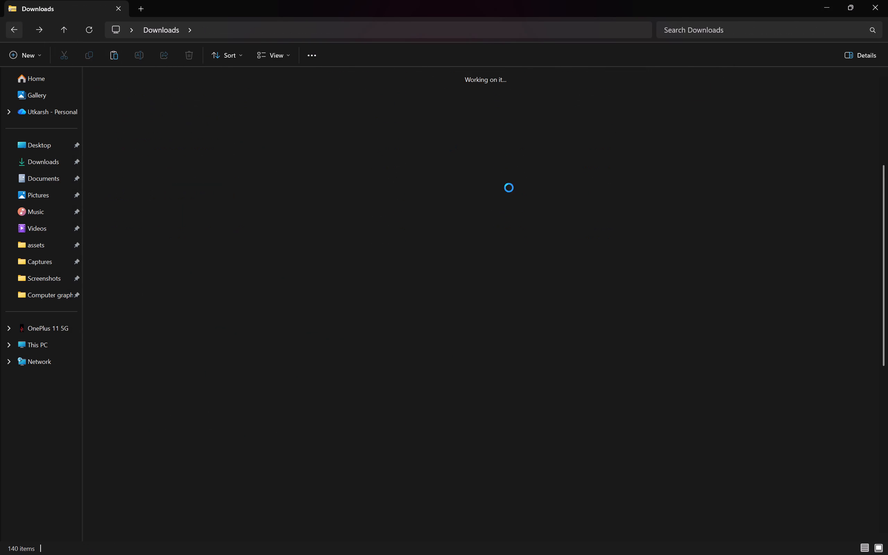
Open the nexa_rust_sans archive from last week to check its contents, and return to Downloads.
scroll(345, 407, "down", 2)
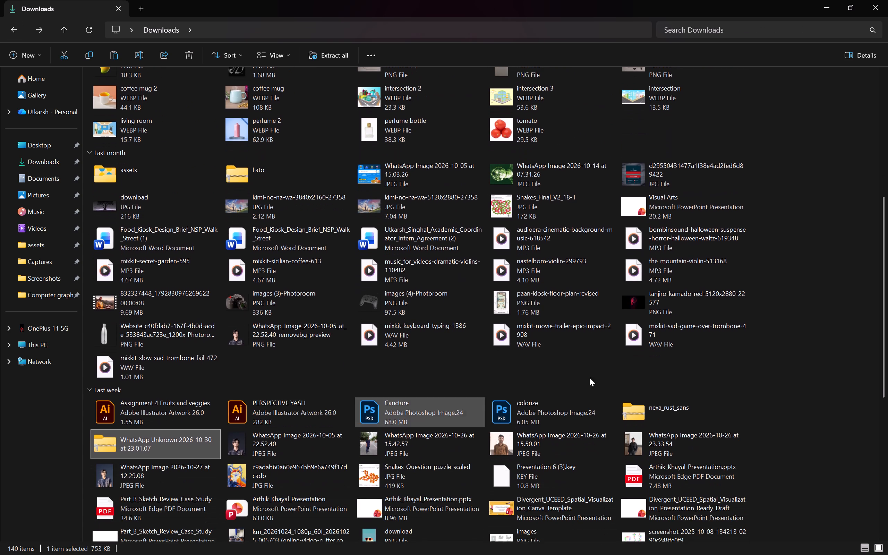
double_click(674, 404)
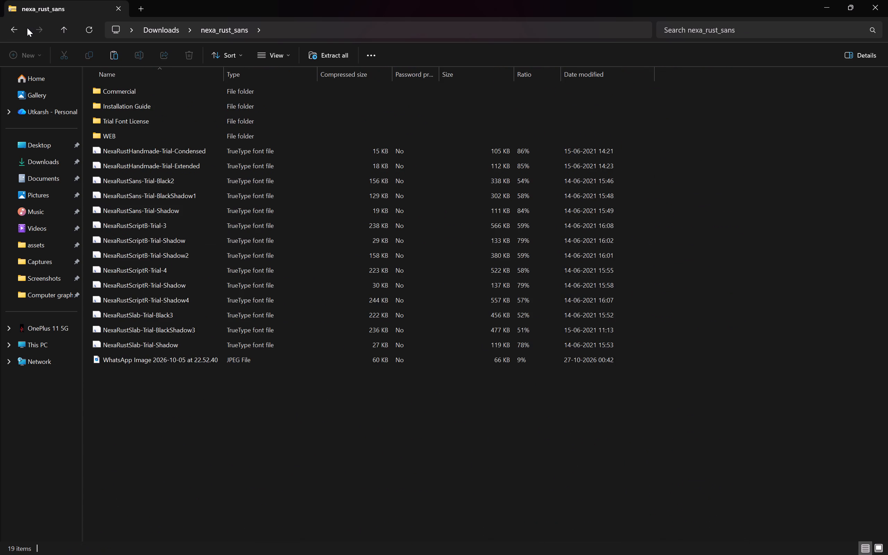
left_click(27, 28)
left_click(19, 29)
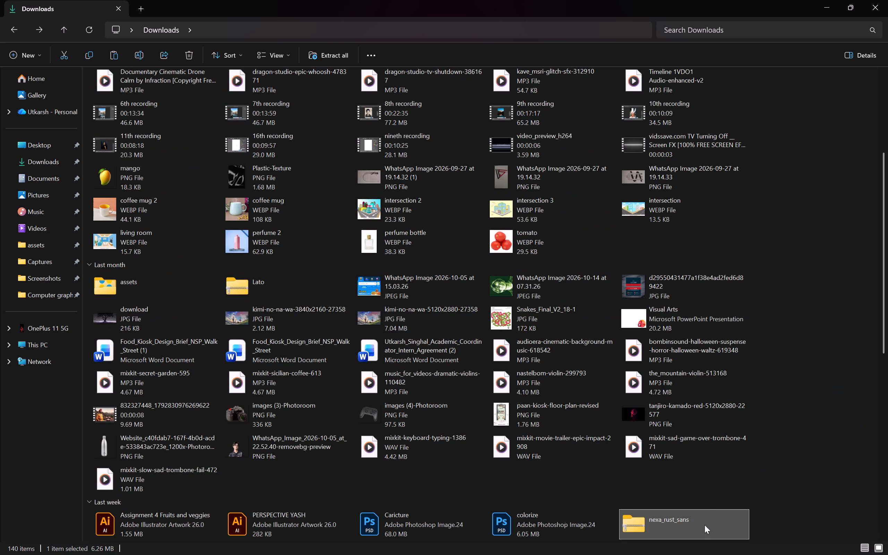
Move the nexa_rust_sans archive from Downloads into the Fonts folder.
scroll(705, 525, "down", 4)
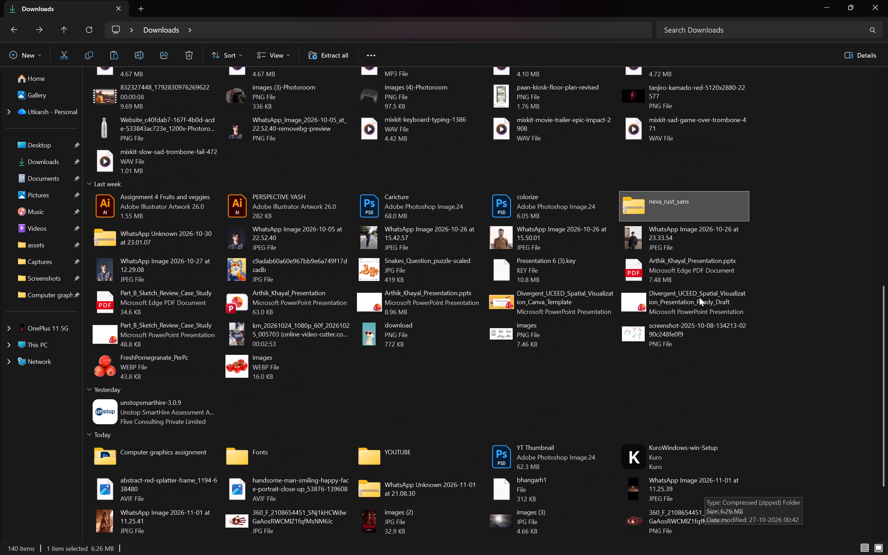
left_click_drag(682, 209, 264, 454)
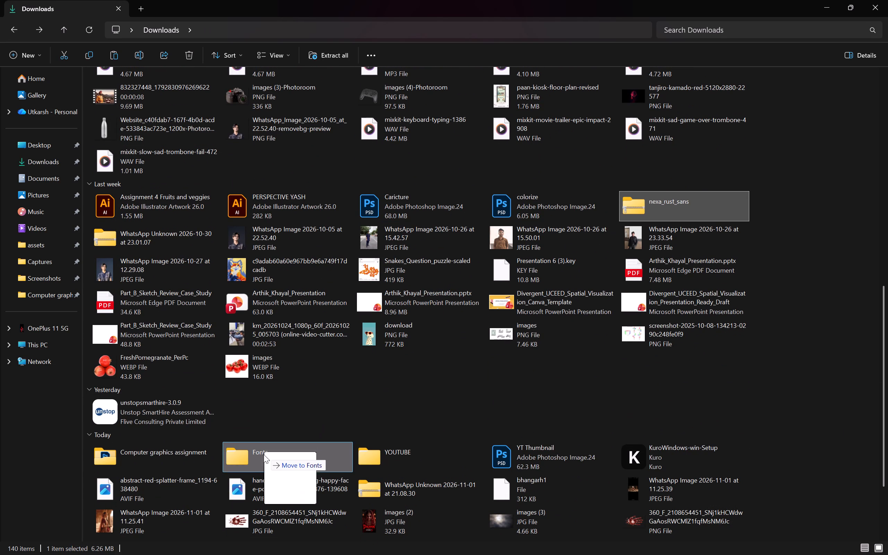
left_click_drag(264, 454, 263, 455)
Copy the Lato archive from the Last month group of Downloads for the Fonts folder.
scroll(258, 280, "up", 1)
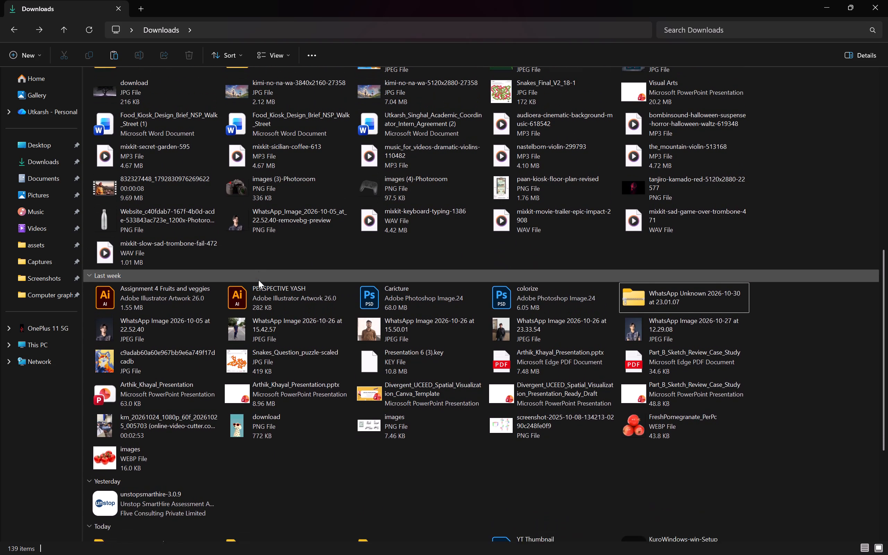
scroll(258, 280, "up", 1)
left_click(254, 73)
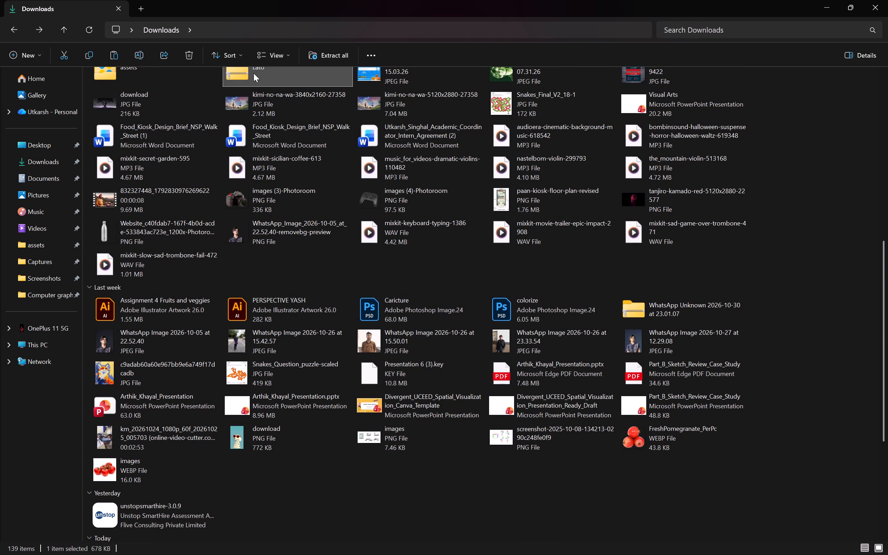
key("ctrl+c")
scroll(254, 73, "down", 4)
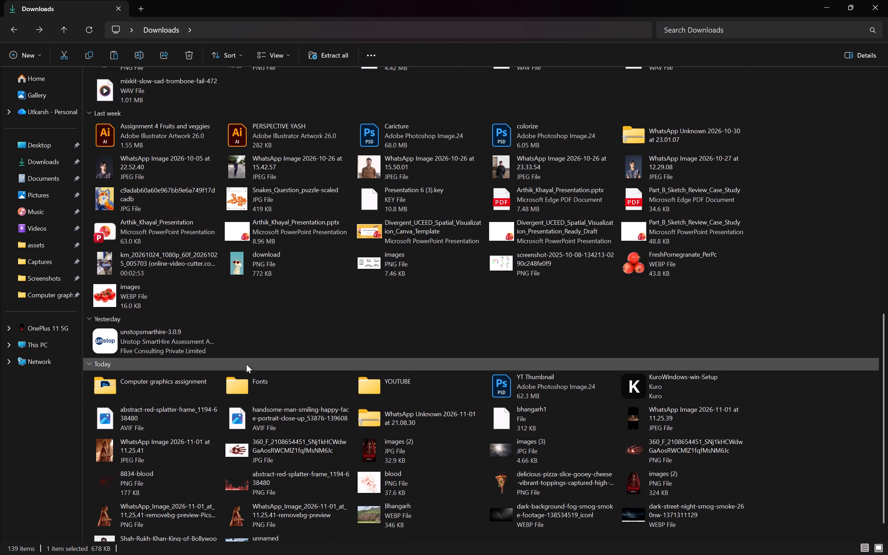
Paste the copied Lato archive into the Fonts folder in Downloads.
double_click(245, 371)
key("ctrl+v")
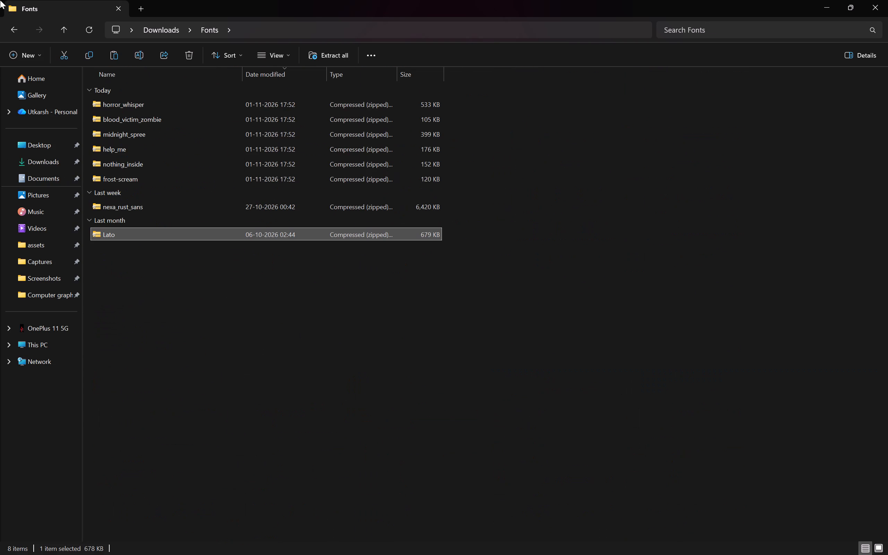
Delete the original Lato archive from the Last month group of Downloads.
left_click(22, 23)
scroll(367, 272, "up", 4)
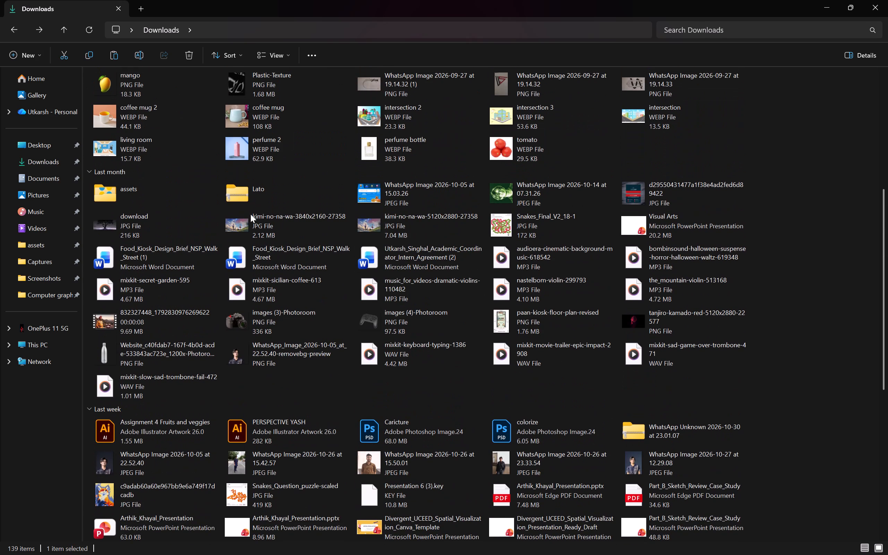
left_click(250, 198)
key("BackSpace")
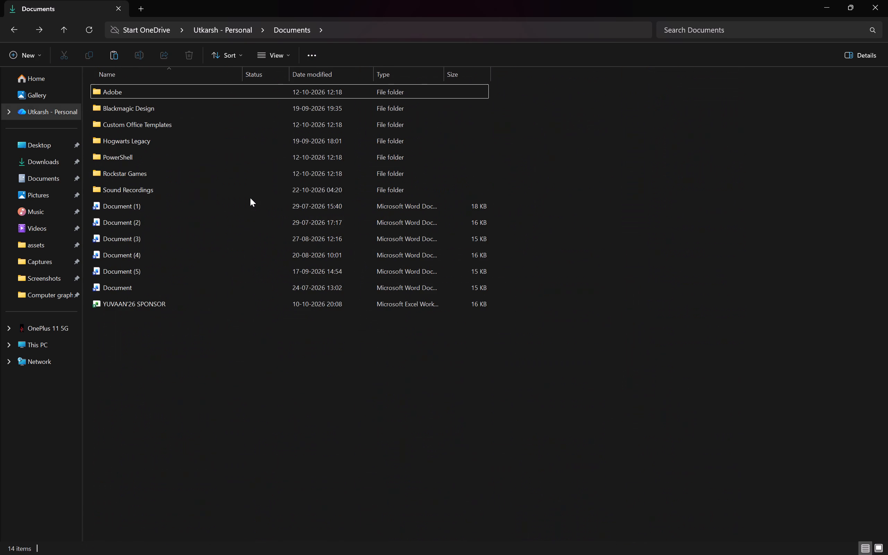
left_click(21, 32)
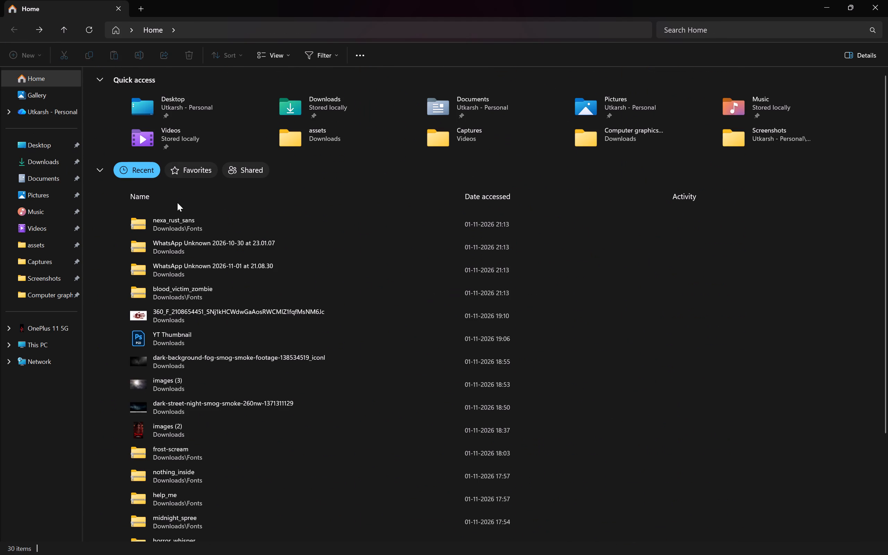
left_click(52, 154)
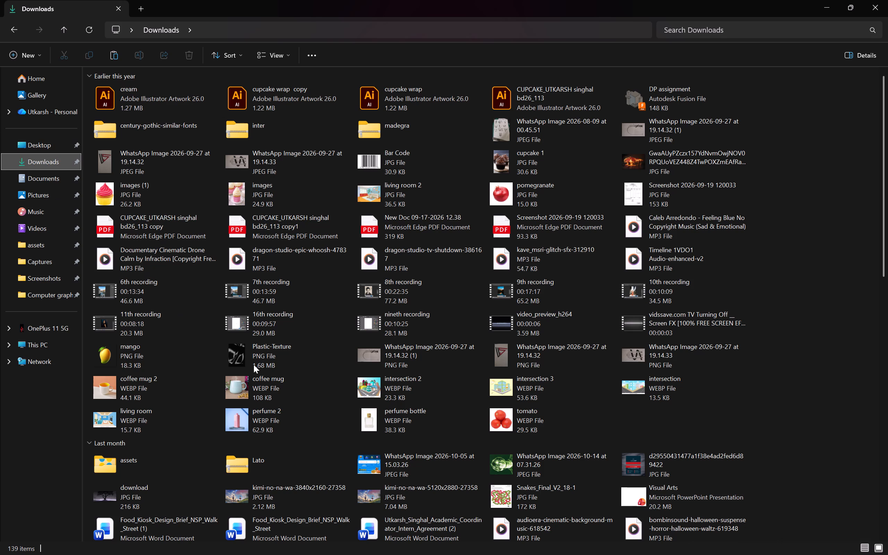
left_click(266, 462)
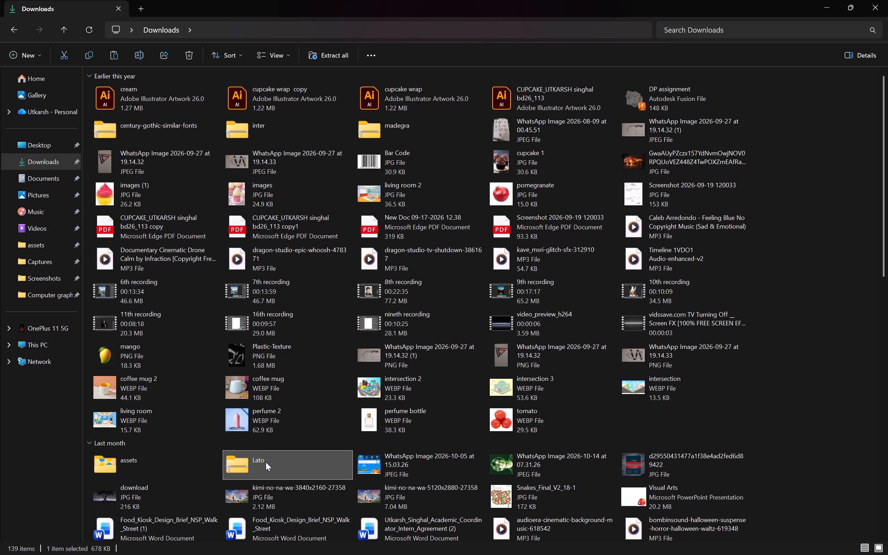
right_click(266, 462)
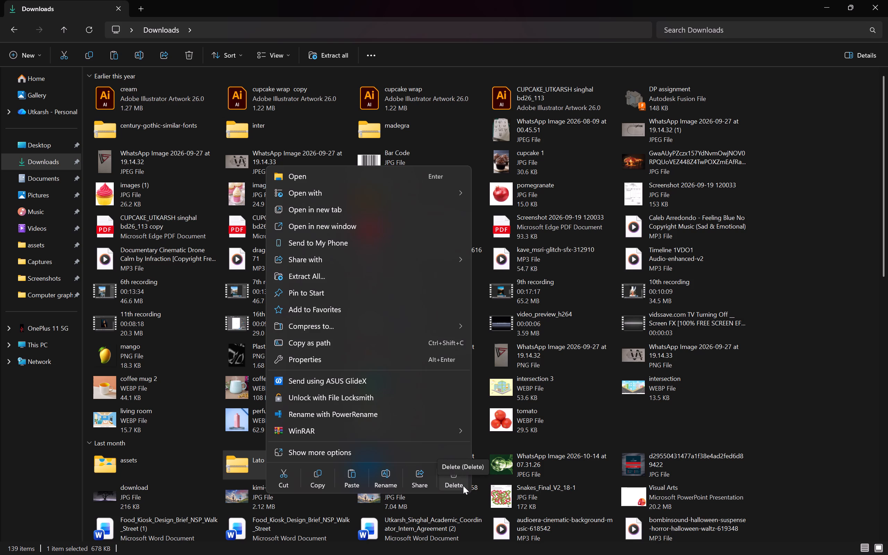
left_click(463, 486)
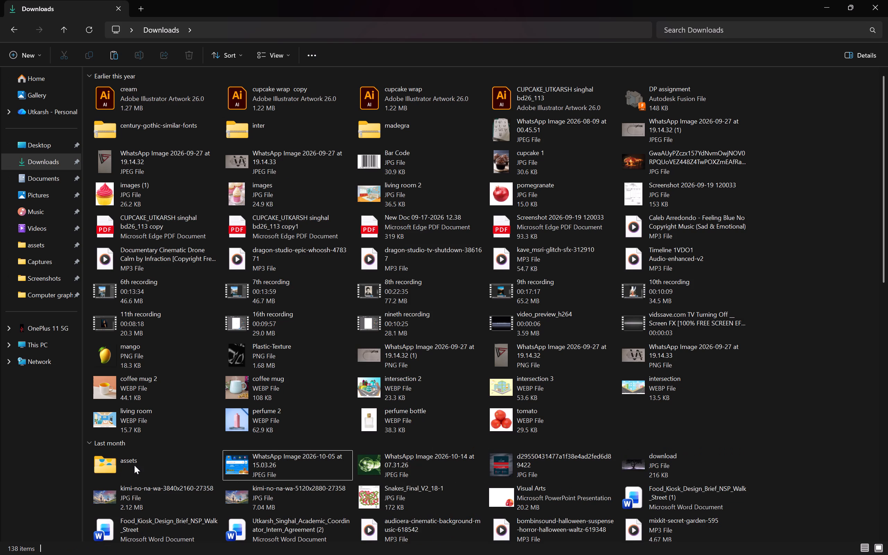
Check the contents of the assets folder and return to Downloads.
double_click(134, 465)
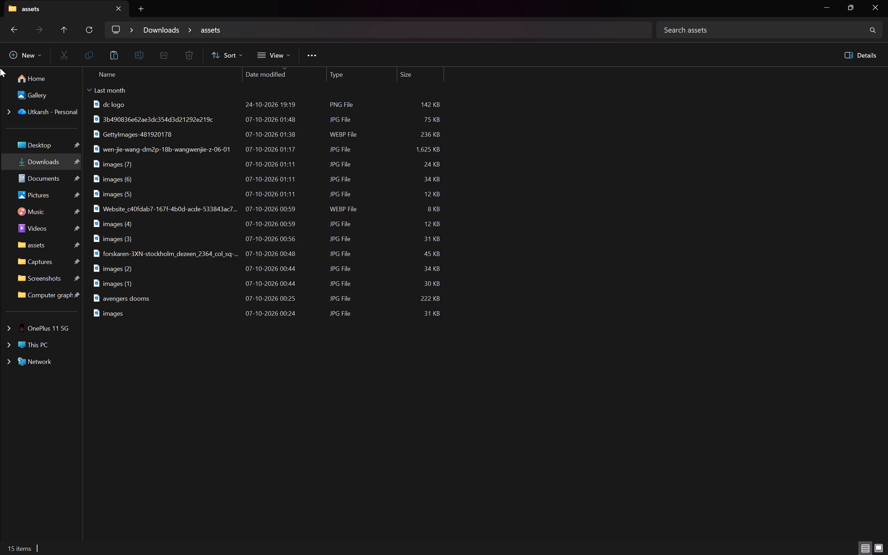
left_click(15, 31)
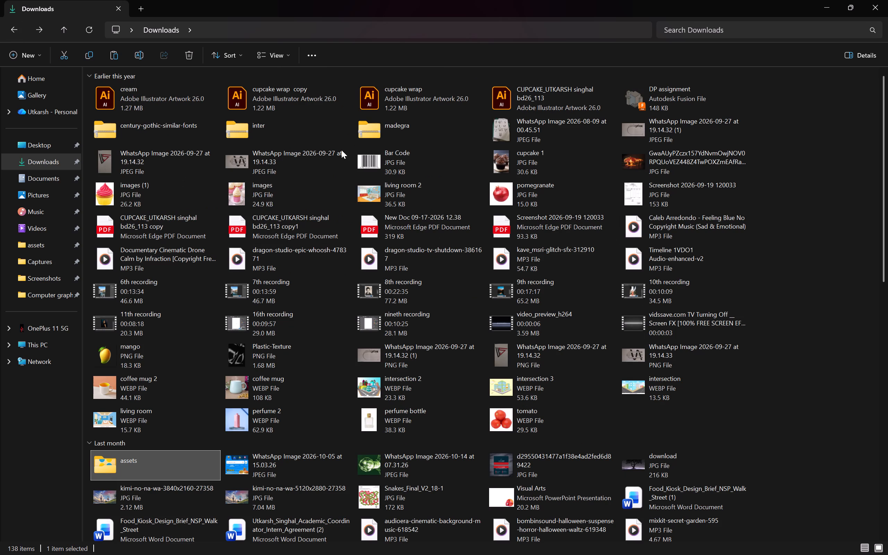
Copy the century-gothic-similar-fonts, inter and madegra archives from Downloads into the Fonts folder.
left_click_drag(89, 121, 200, 123)
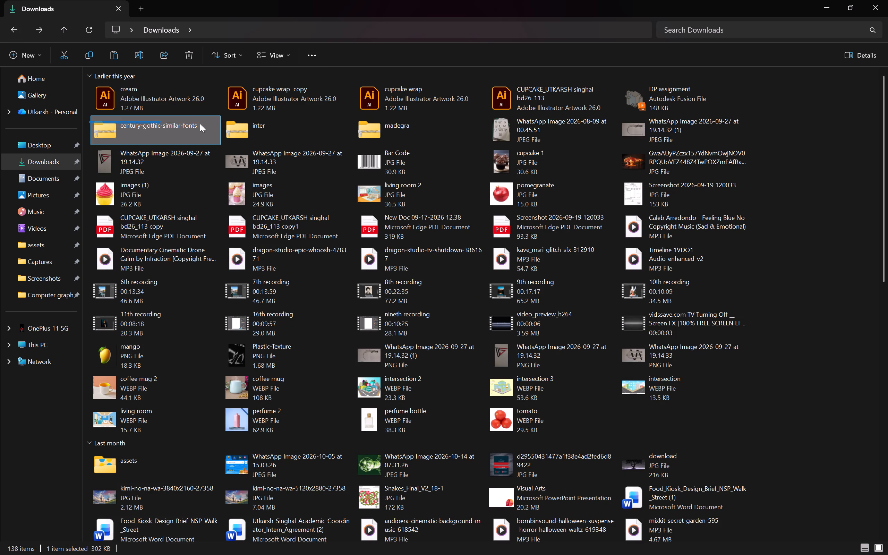
left_click_drag(200, 123, 384, 135)
key("ctrl+c")
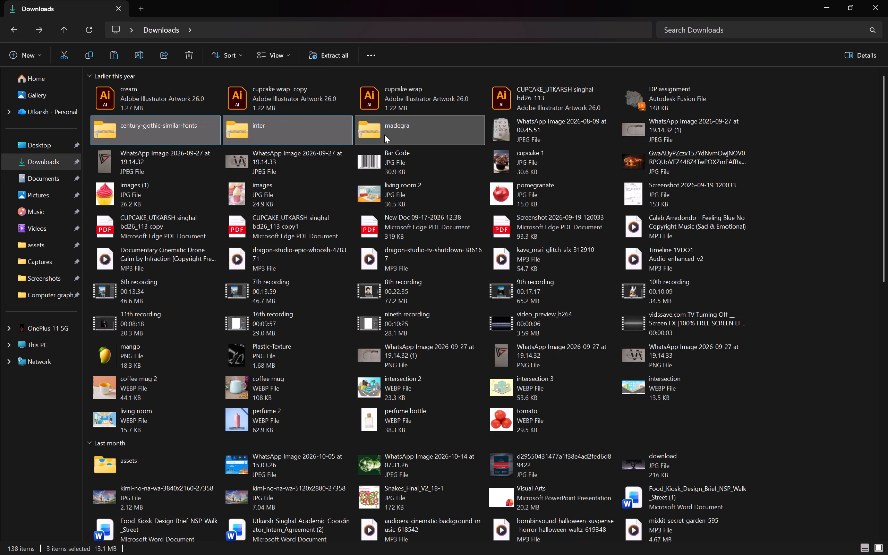
key("ctrl+c")
scroll(384, 135, "down", 9)
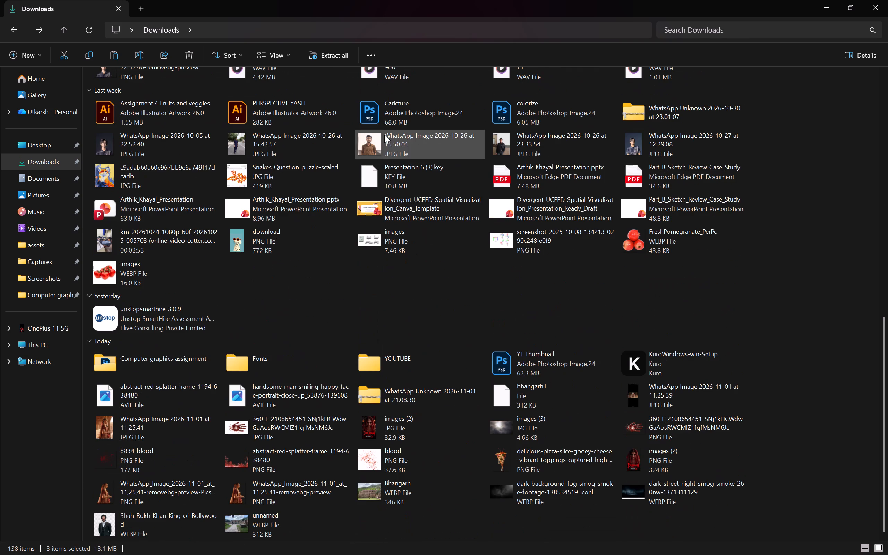
double_click(280, 357)
key("ctrl+v")
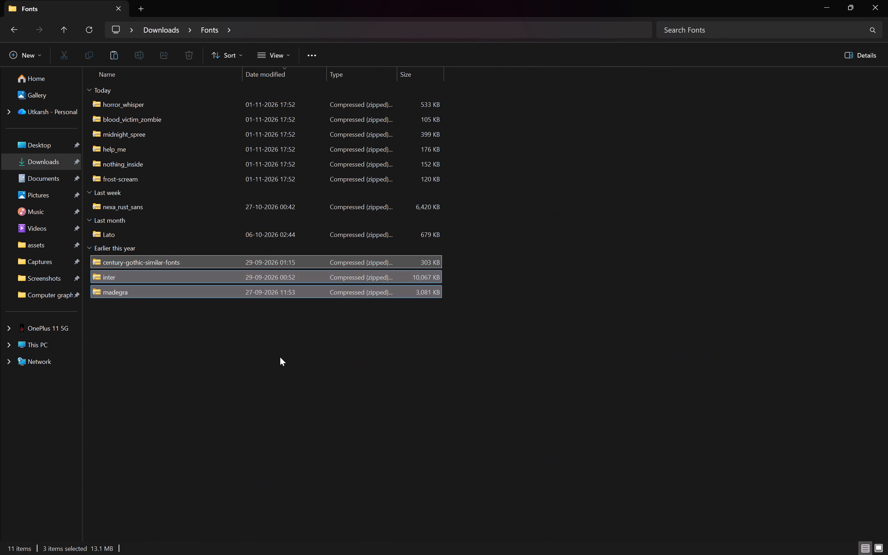
Return to Downloads and delete the original century-gothic-similar-fonts, inter and madegra archives.
left_click(6, 24)
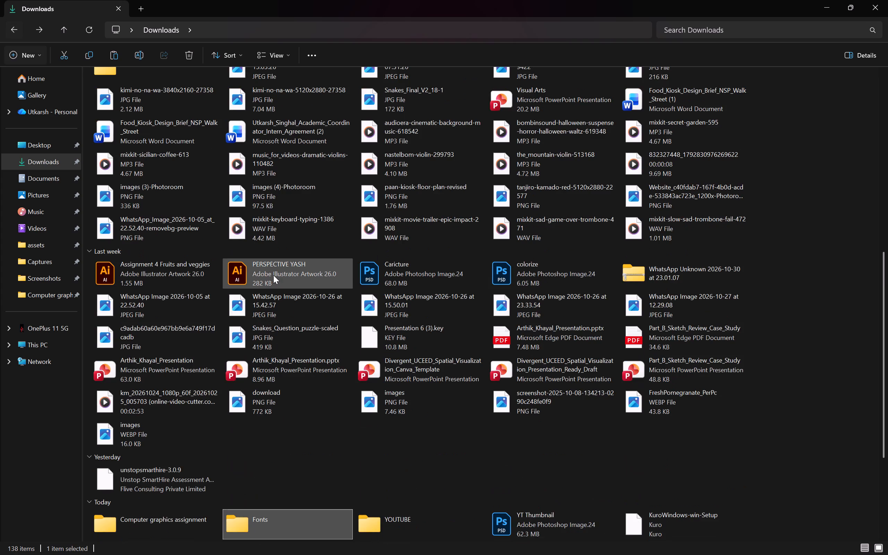
scroll(273, 275, "up", 7)
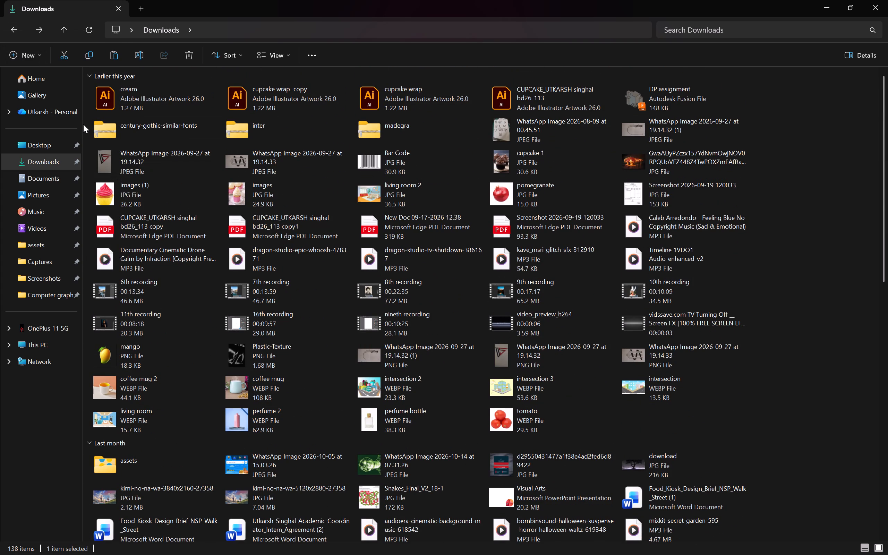
left_click_drag(85, 128, 372, 122)
right_click(372, 122)
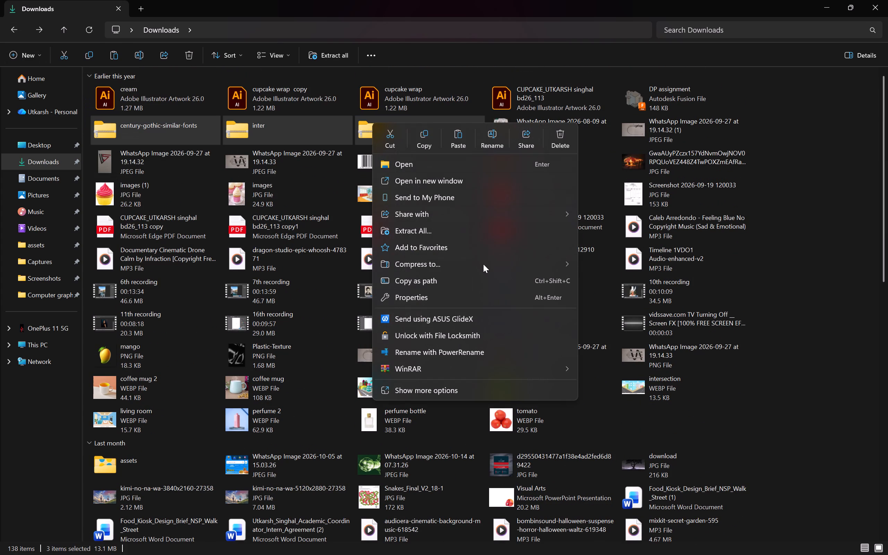
left_click(553, 145)
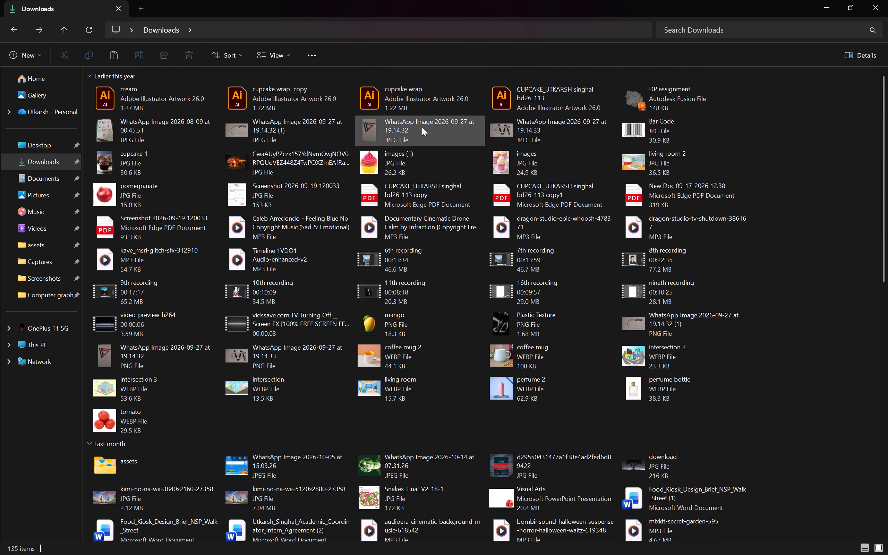
Copy the four cream and cupcake Illustrator files at the start of Downloads and open the Computer graphics assignment folder.
left_click_drag(87, 92, 300, 84)
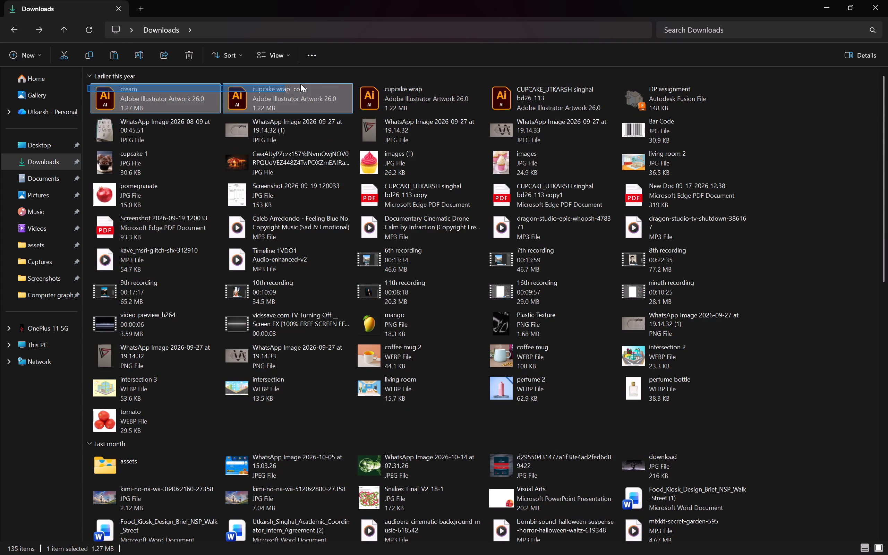
left_click_drag(300, 84, 518, 94)
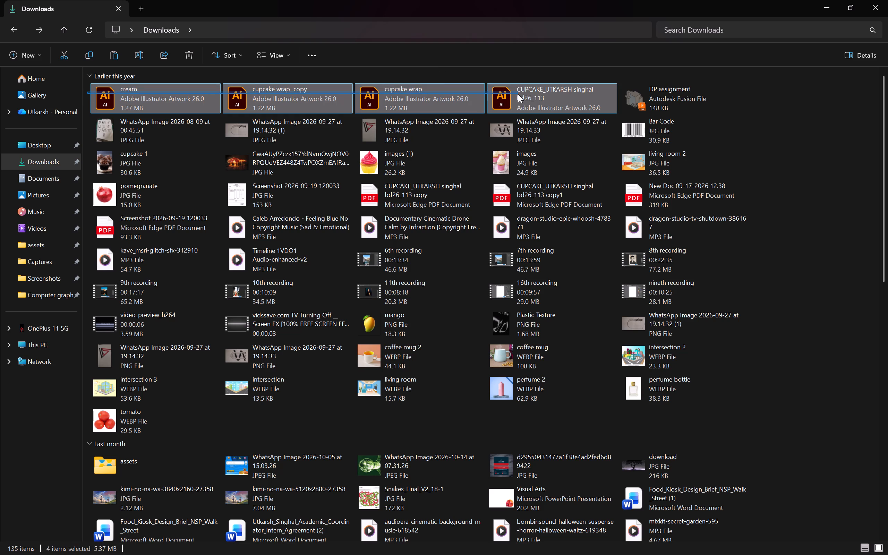
key("ctrl+c")
scroll(518, 94, "down", 9)
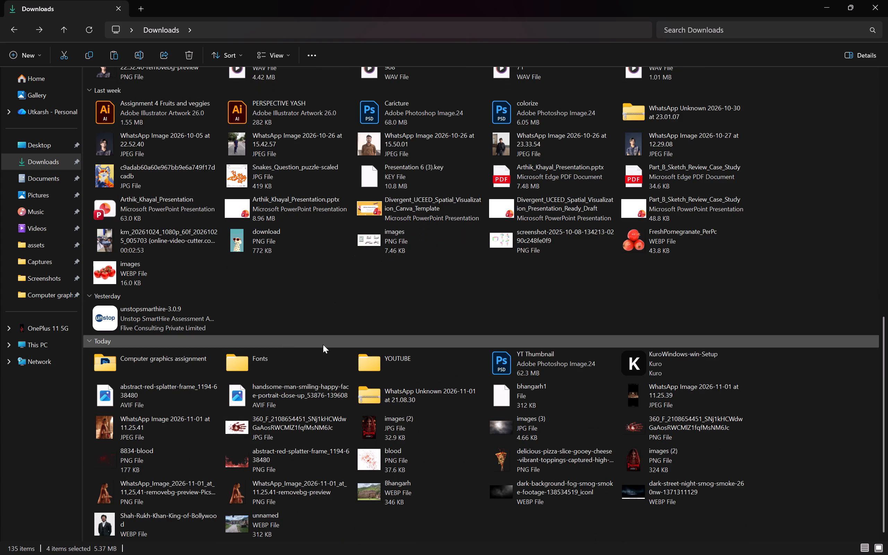
double_click(172, 359)
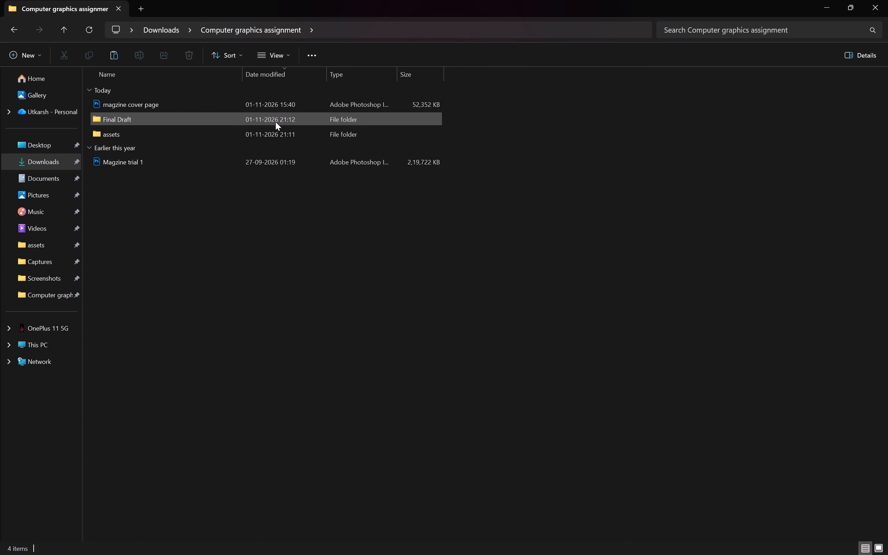
Paste the four copied Illustrator files into the Computer graphics assignment folder and move the bd26_113 CUPCAKE file into Final Draft.
key("ctrl+v")
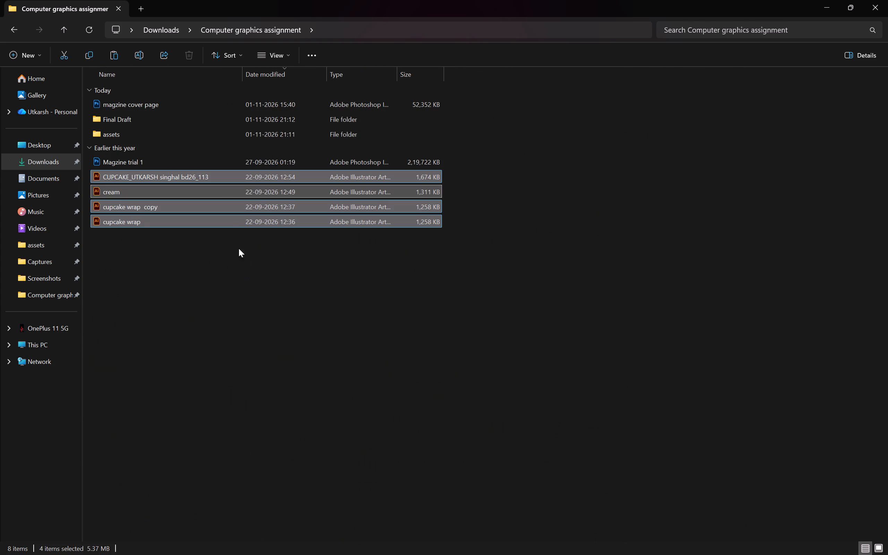
left_click(220, 180)
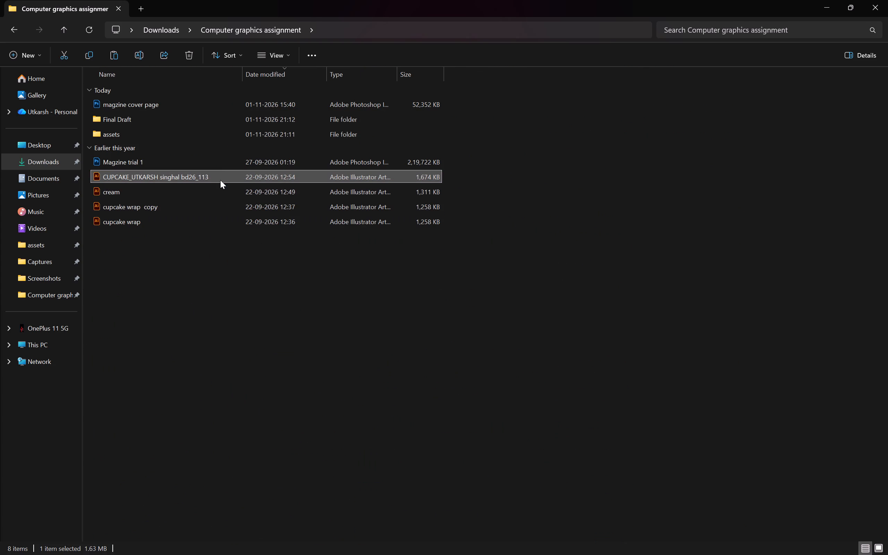
left_click_drag(189, 172, 162, 119)
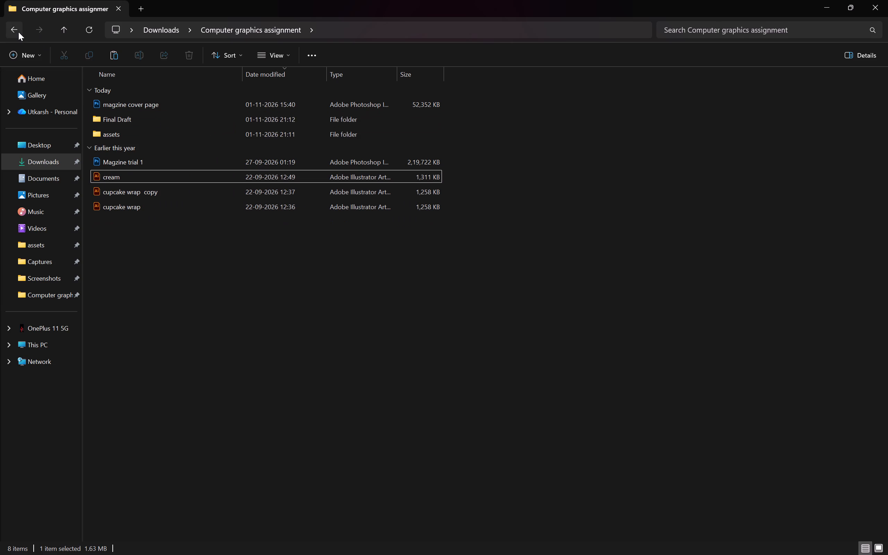
Return to Downloads and delete the original cream, cupcake wrap copy, cupcake wrap and CUPCAKE Illustrator files.
left_click(18, 32)
scroll(343, 309, "up", 10)
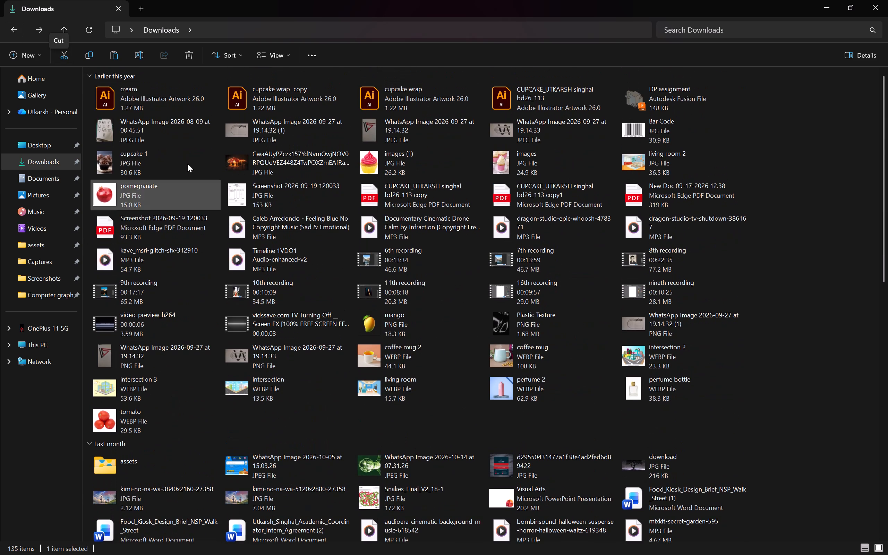
left_click_drag(83, 97, 441, 80)
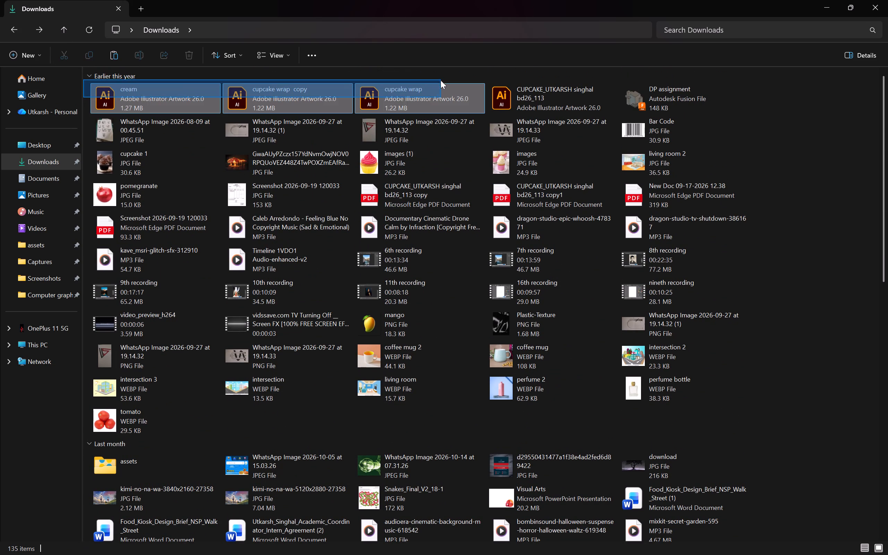
left_click_drag(441, 80, 546, 101)
key("Delete")
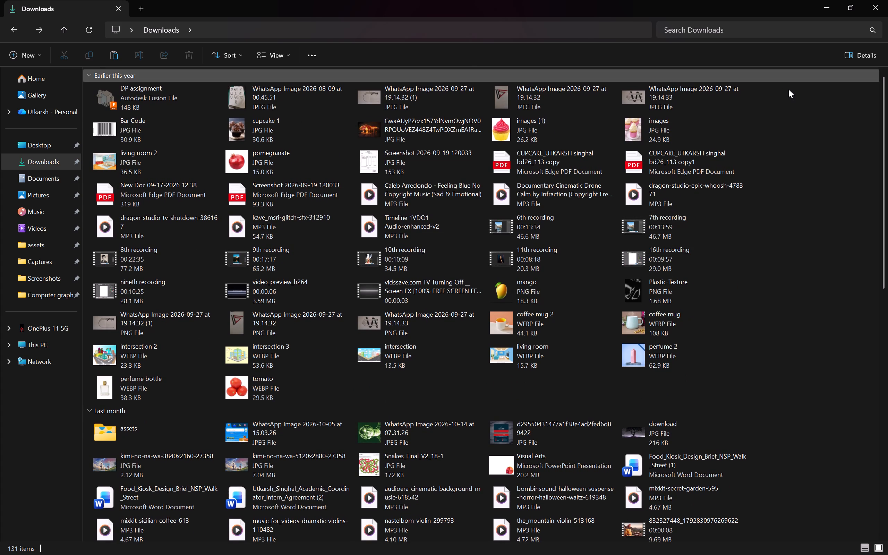
Copy the three WhatsApp JPEG images dated 2026-09-27 from Downloads into the Computer graphics assignment folder.
left_click_drag(788, 89, 301, 95)
left_click(301, 95, "ctrl")
key("ctrl+c")
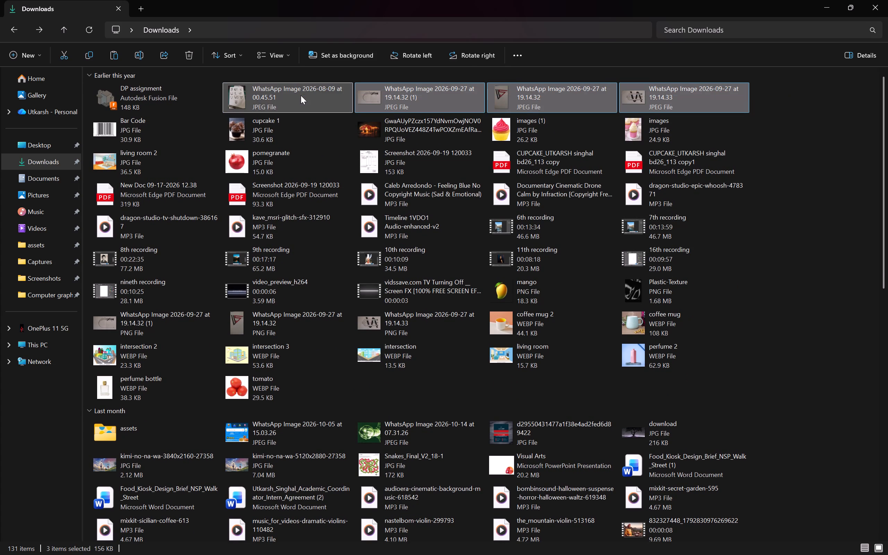
double_click(160, 362)
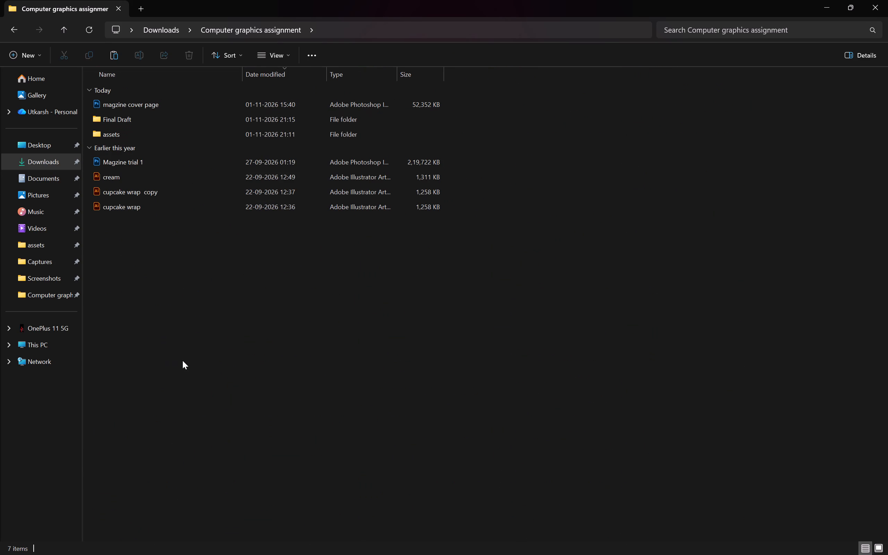
key("ctrl+v")
Return to Downloads and delete the four WhatsApp JPEG images dated 2026-08-09 and 2026-09-27.
left_click(15, 26)
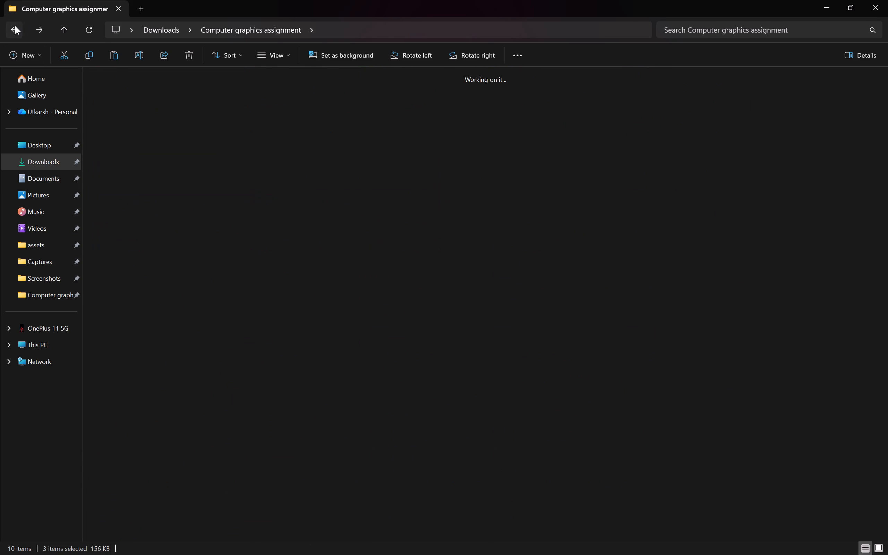
scroll(377, 246, "up", 6)
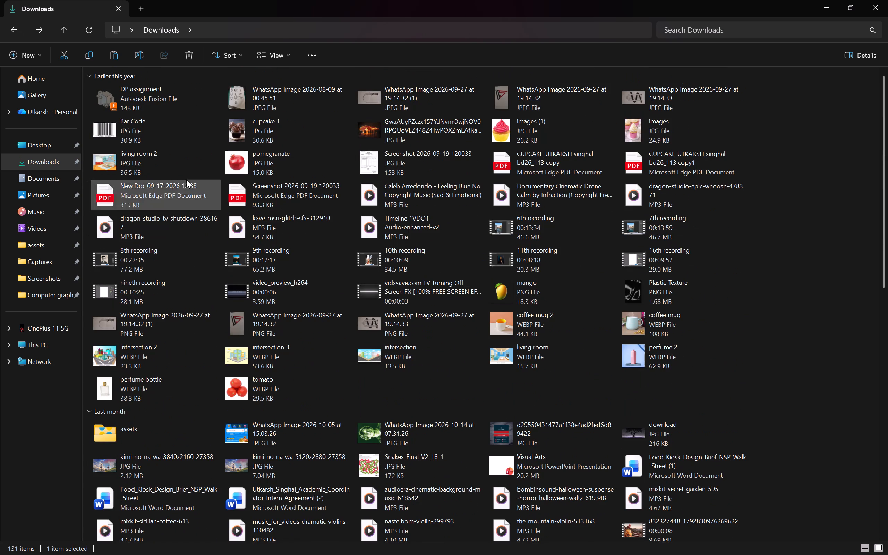
left_click_drag(774, 93, 375, 83)
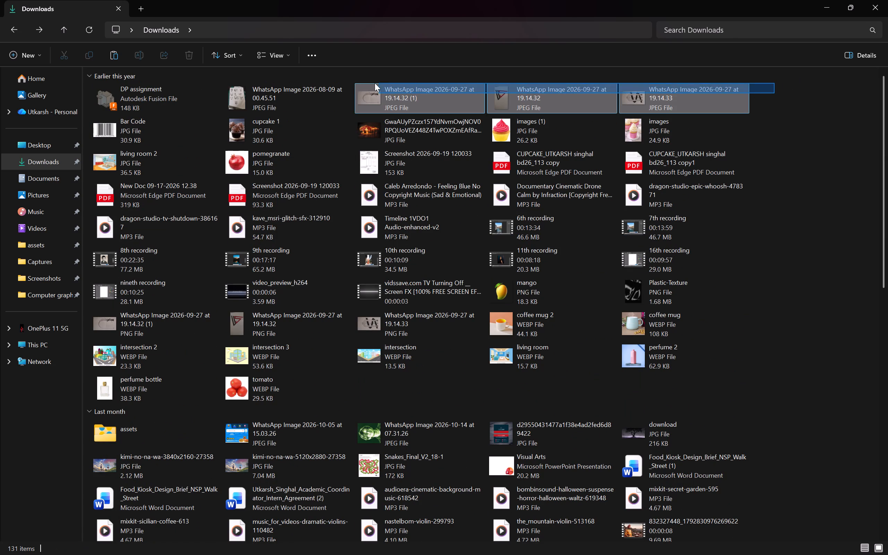
left_click_drag(375, 83, 302, 94)
key("Delete")
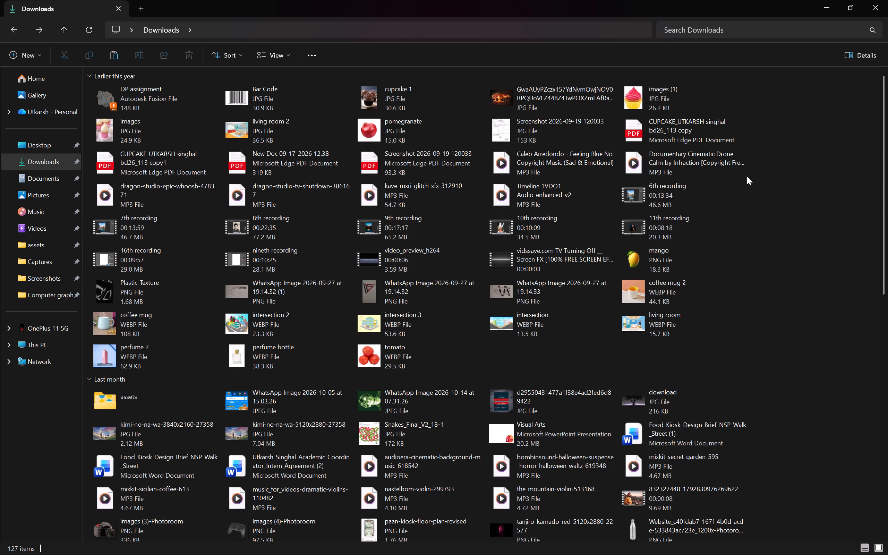
Select the Feeling Blue and Documentary Cinematic Drone Calm MP3 files in Downloads.
left_click_drag(780, 164, 567, 166)
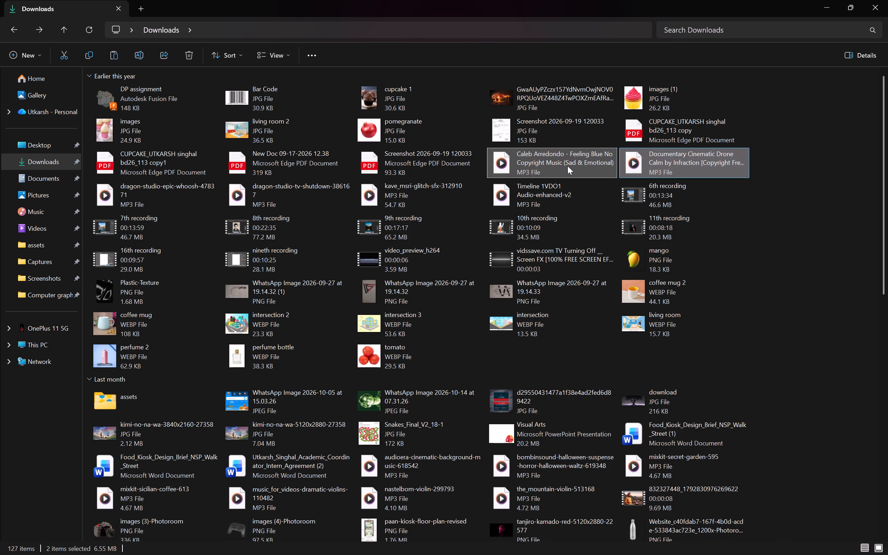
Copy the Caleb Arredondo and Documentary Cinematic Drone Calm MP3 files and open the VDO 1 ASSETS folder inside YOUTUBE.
key("ctrl+c")
scroll(567, 166, "down", 9)
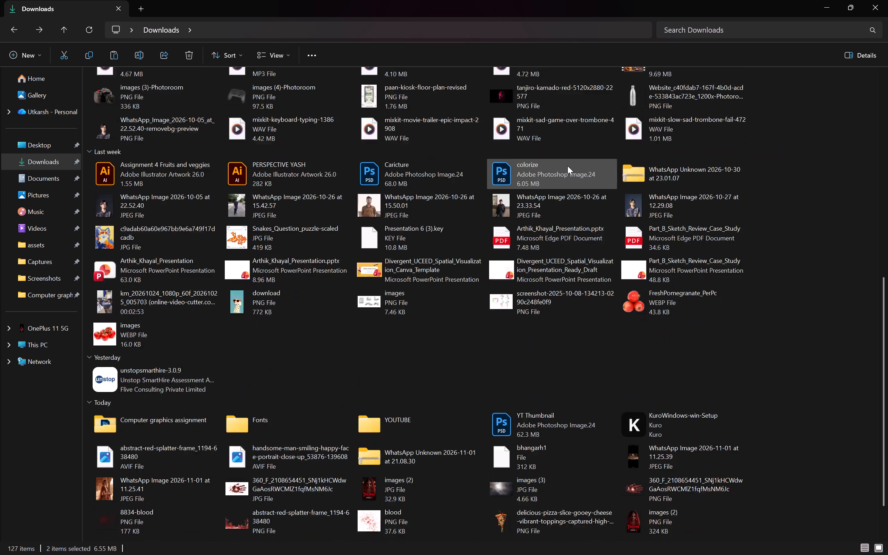
scroll(567, 166, "down", 3)
double_click(384, 364)
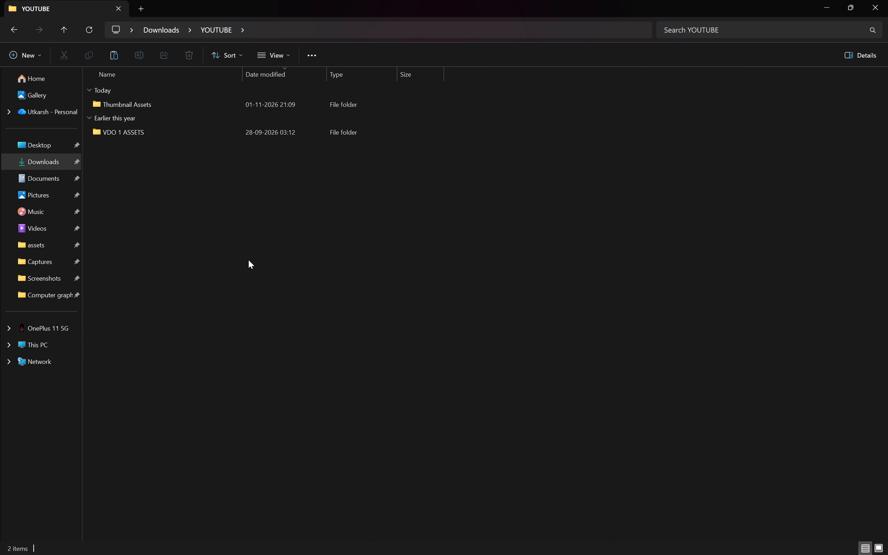
right_click(248, 260)
left_click_drag(237, 144, 258, 132)
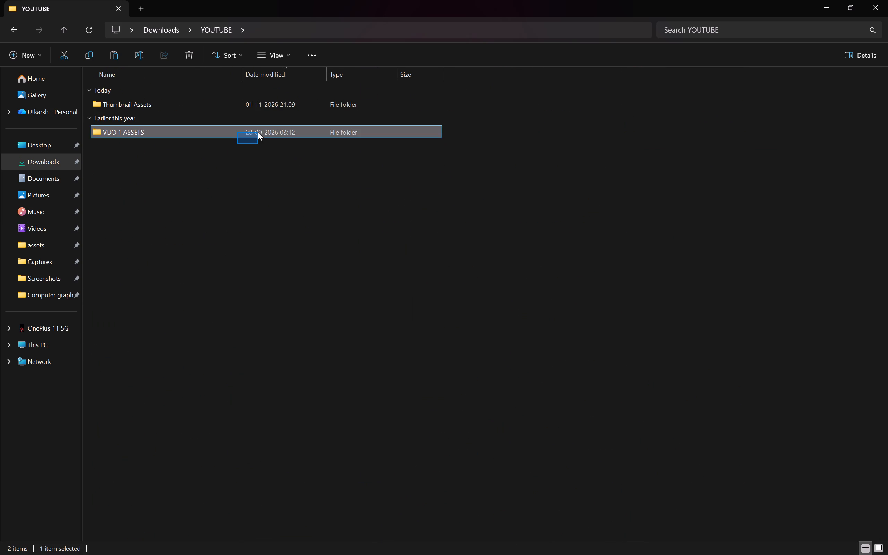
double_click(258, 132)
right_click(274, 247)
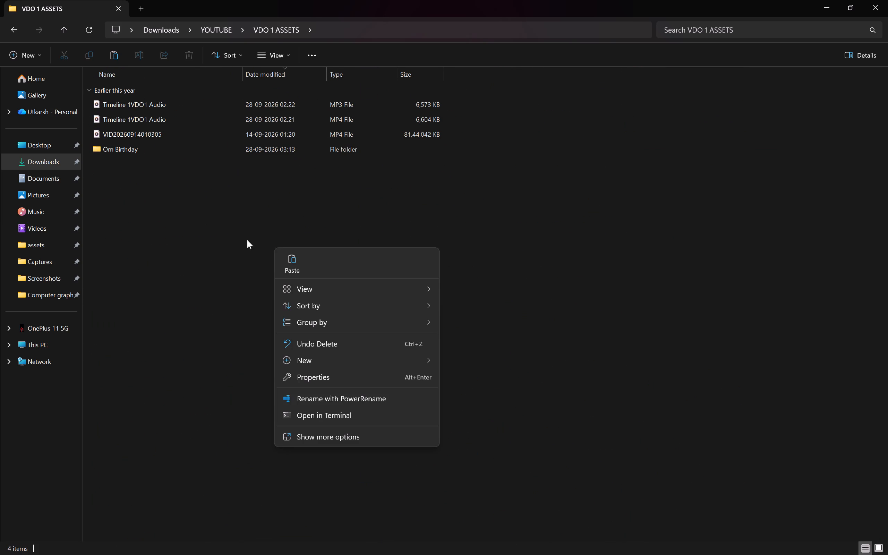
Check the contents of the Om Birthday folder and return to VDO 1 ASSETS.
double_click(239, 149)
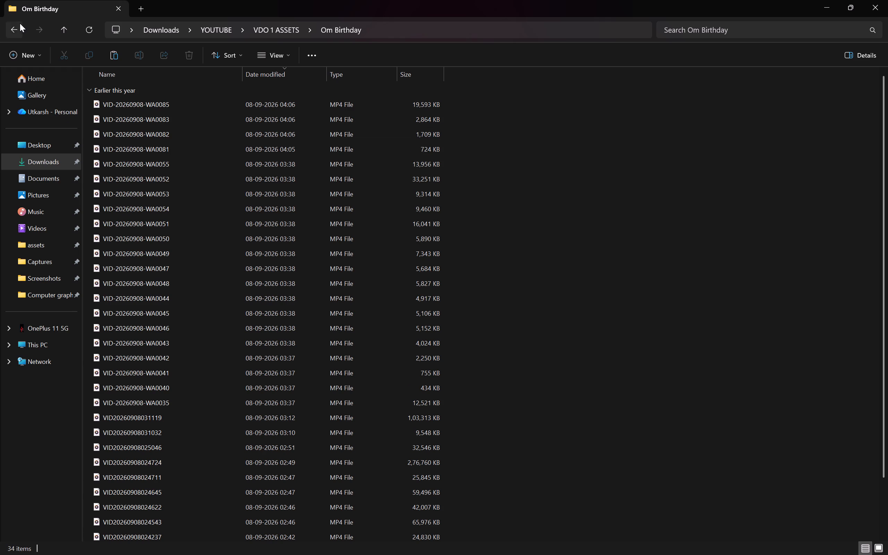
left_click(20, 23)
Create a new folder in VDO 1 ASSETS named "Music".
right_click(274, 253)
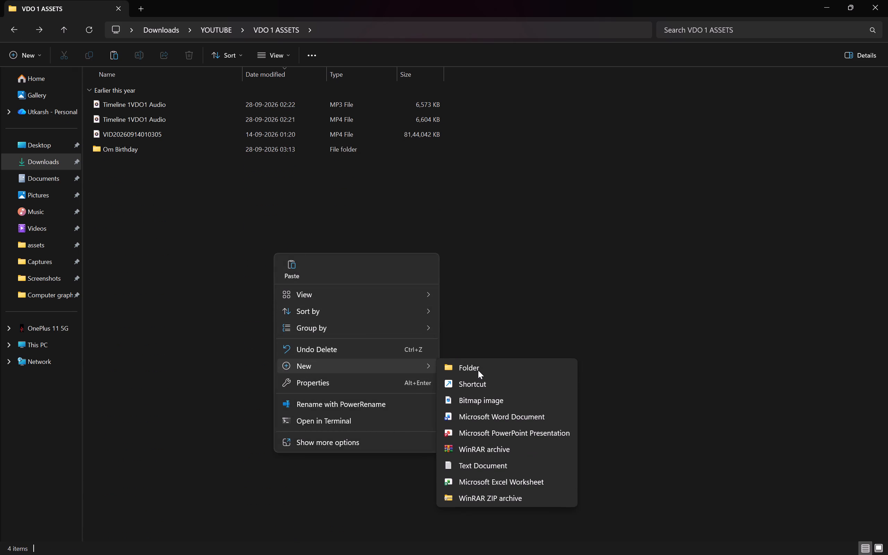
left_click(478, 368)
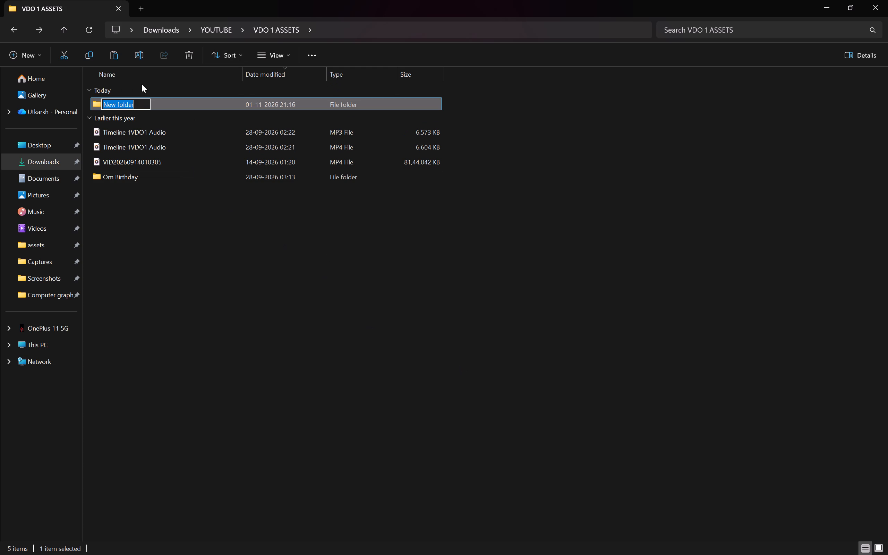
type("MU")
key("BackSpace")
type("usic")
key("Return")
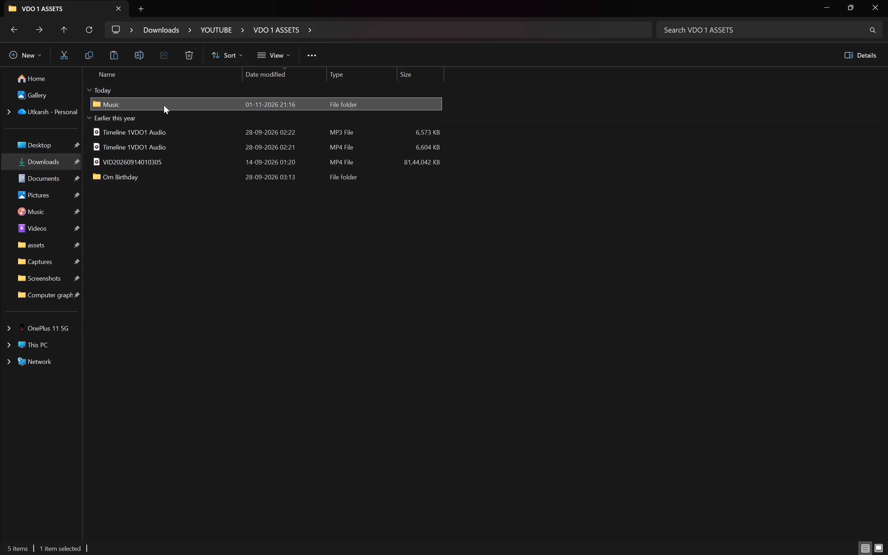
Paste the two copied MP3 tracks into the Music folder.
double_click(164, 105)
key("ctrl+v")
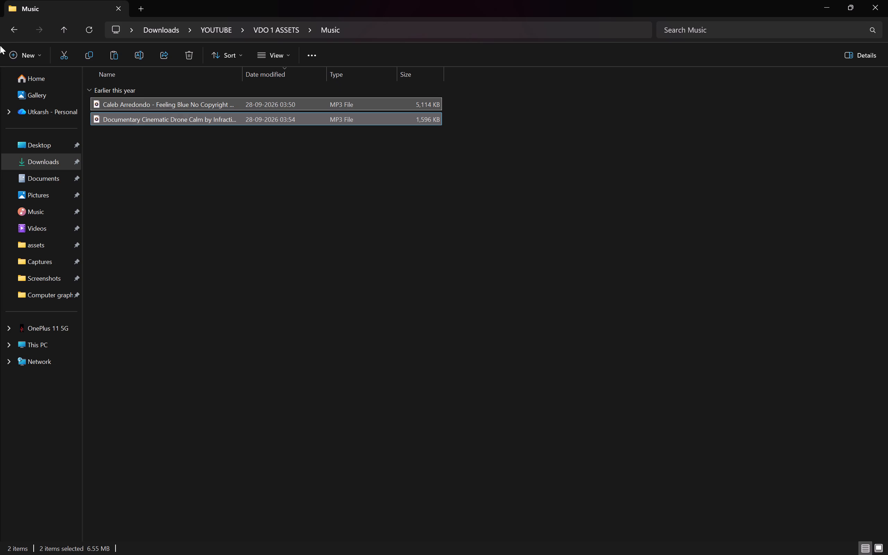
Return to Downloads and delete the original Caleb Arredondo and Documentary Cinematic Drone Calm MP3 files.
double_click(15, 35)
left_click(15, 35)
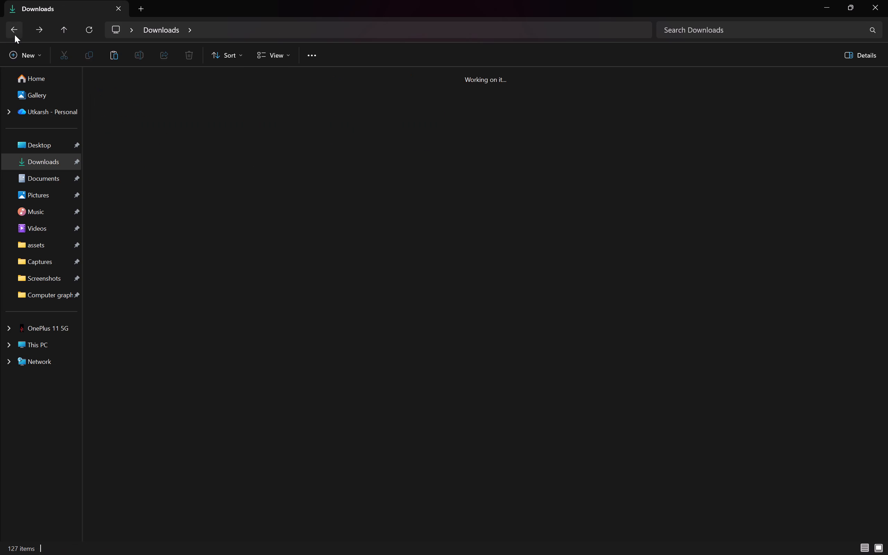
scroll(367, 192, "up", 7)
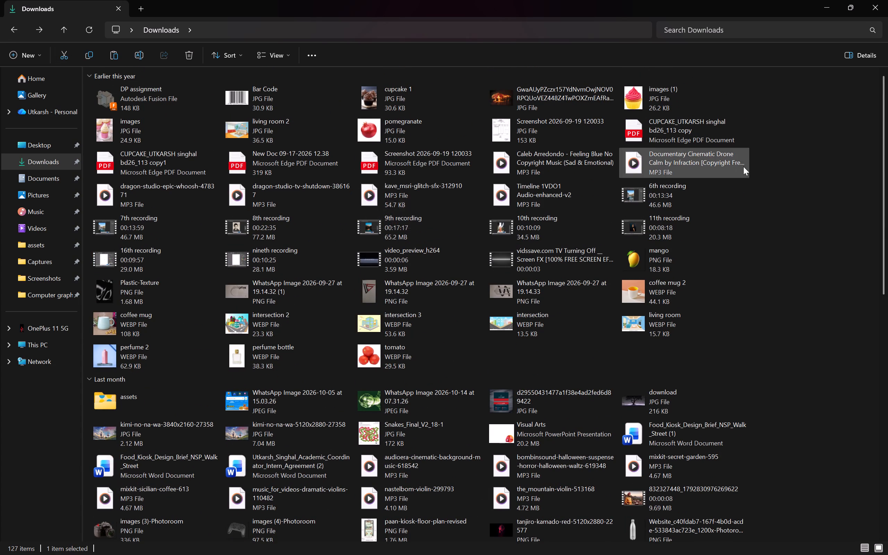
left_click_drag(777, 161, 579, 161)
key("Delete")
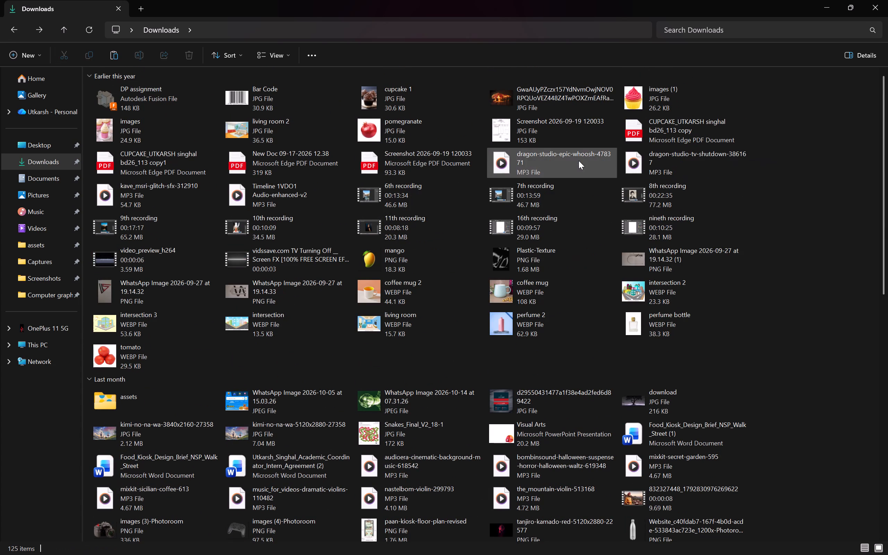
Copy the dragon-studio-epic-whoosh and dragon-studio-tv-shutdown MP3 files from Downloads.
left_click_drag(796, 164, 576, 182)
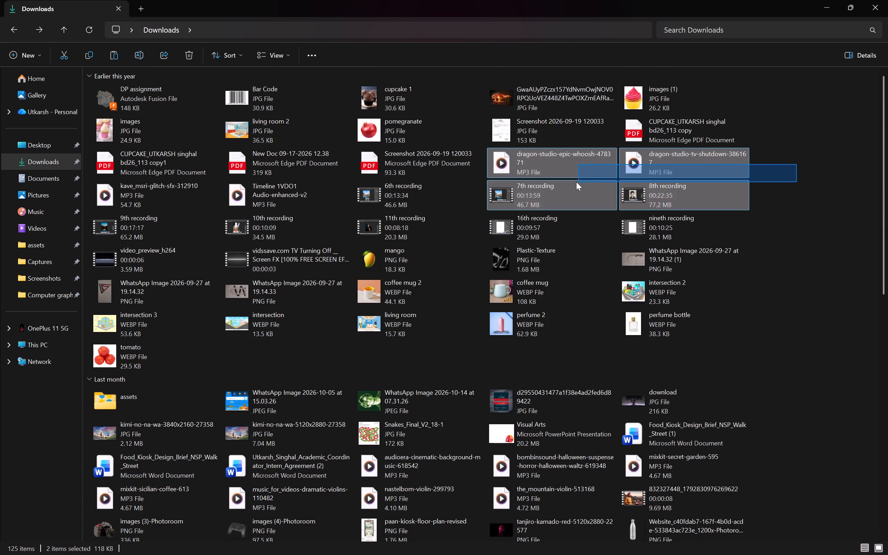
left_click_drag(576, 182, 567, 169)
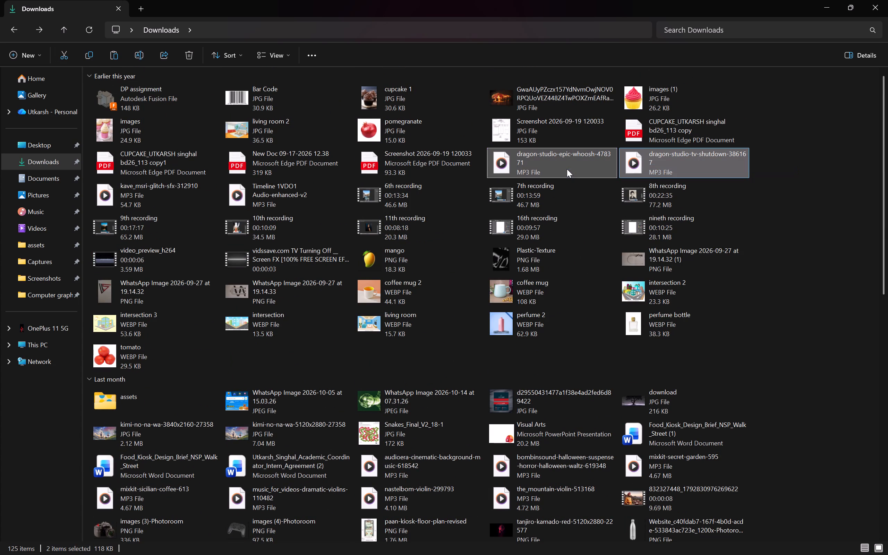
key("ctrl+c")
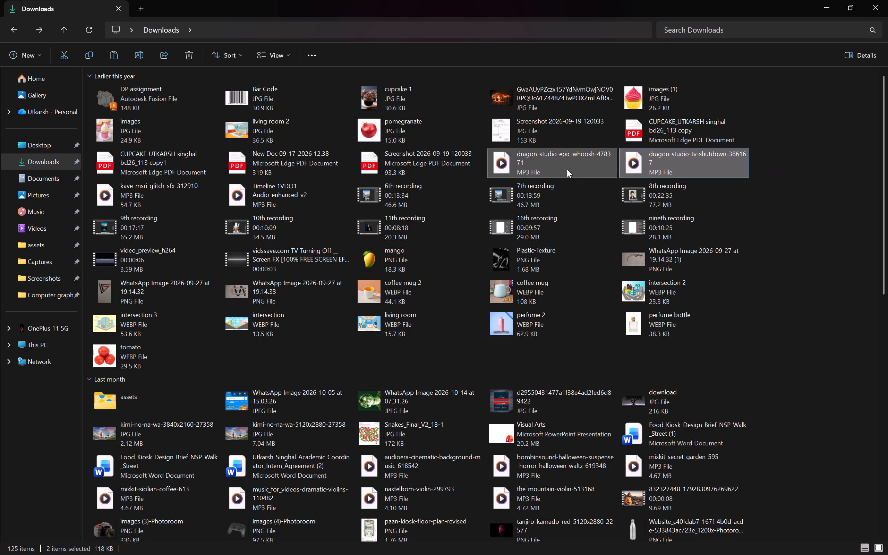
Create a new folder named "SFX" in the VDO 1 ASSETS folder inside YOUTUBE.
scroll(567, 169, "down", 9)
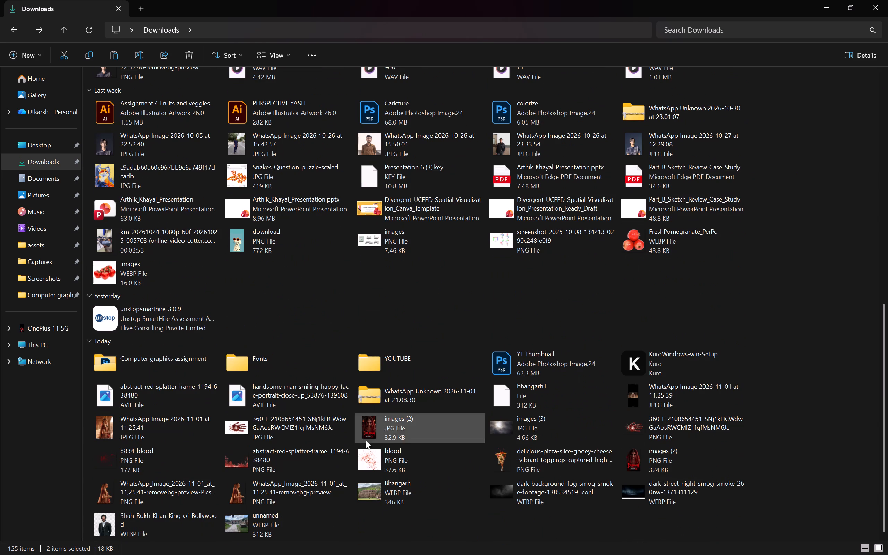
left_click(254, 370)
double_click(364, 362)
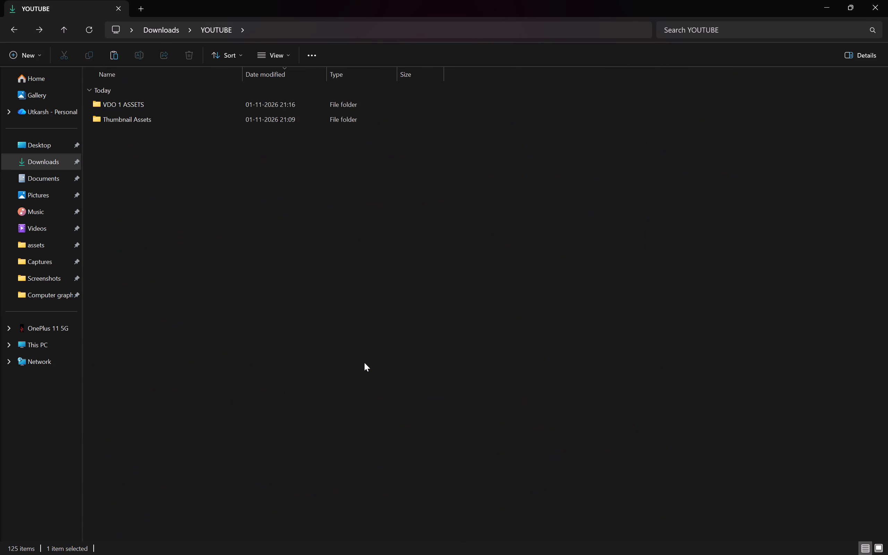
left_click(229, 102)
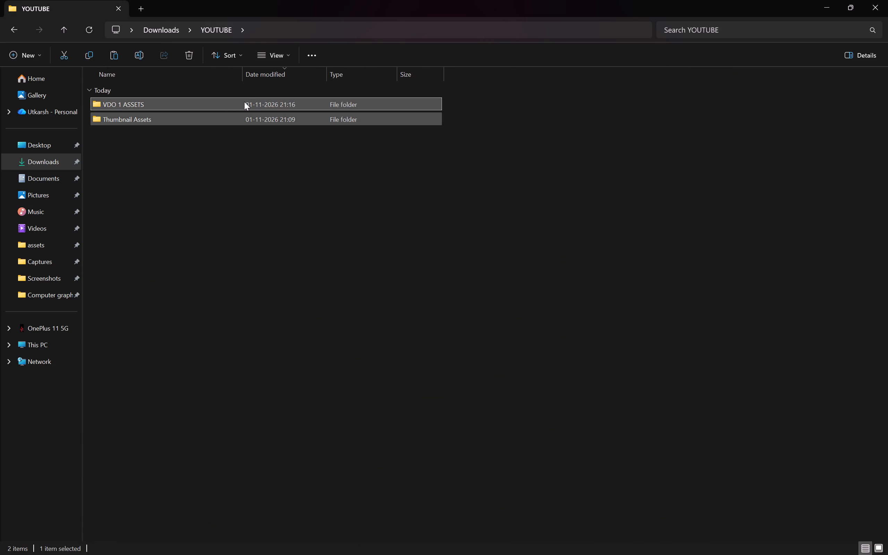
double_click(244, 102)
right_click(355, 309)
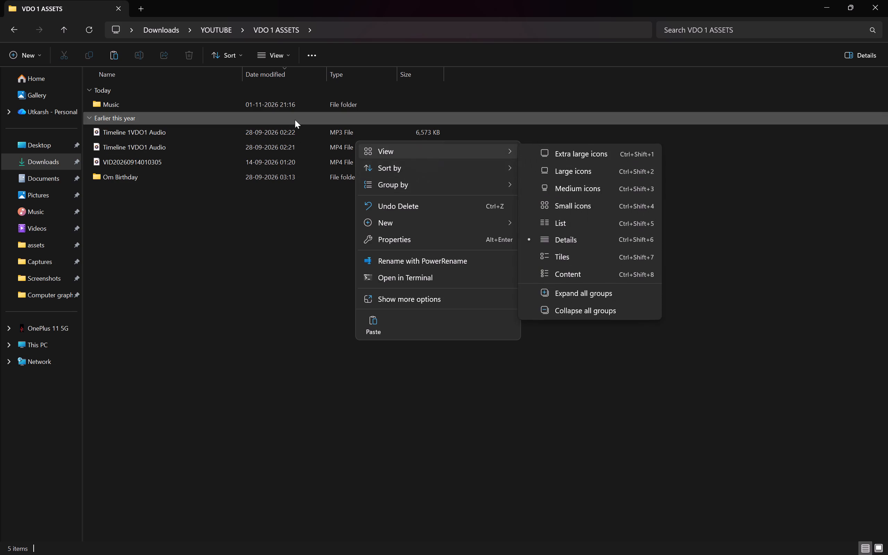
left_click(418, 148)
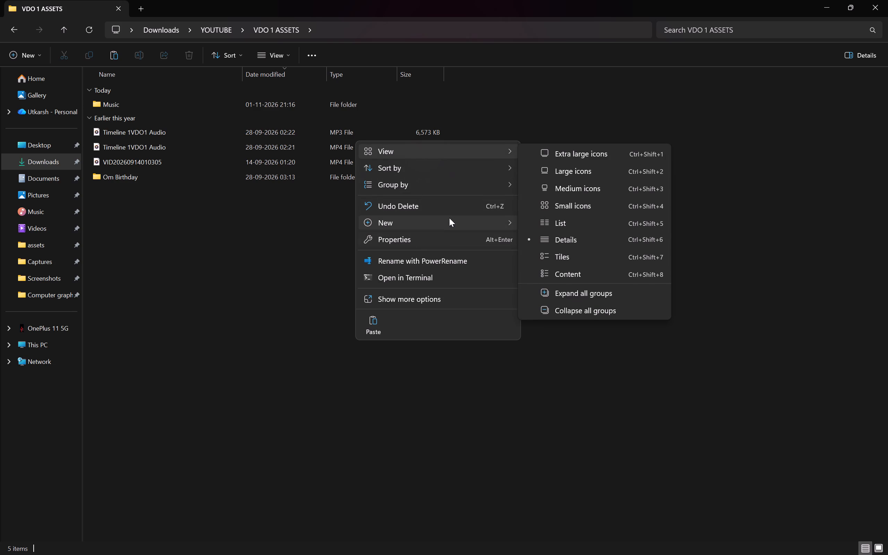
left_click(449, 215)
left_click(572, 220)
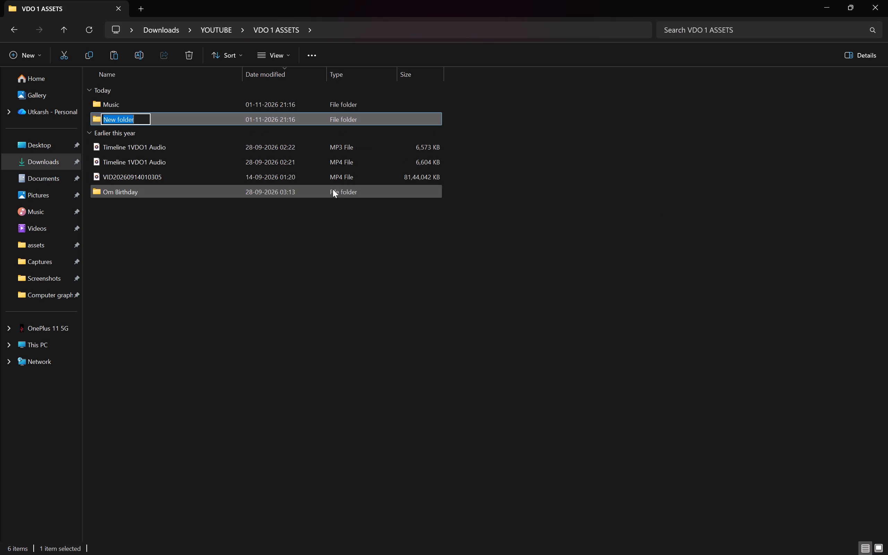
key("BackSpace")
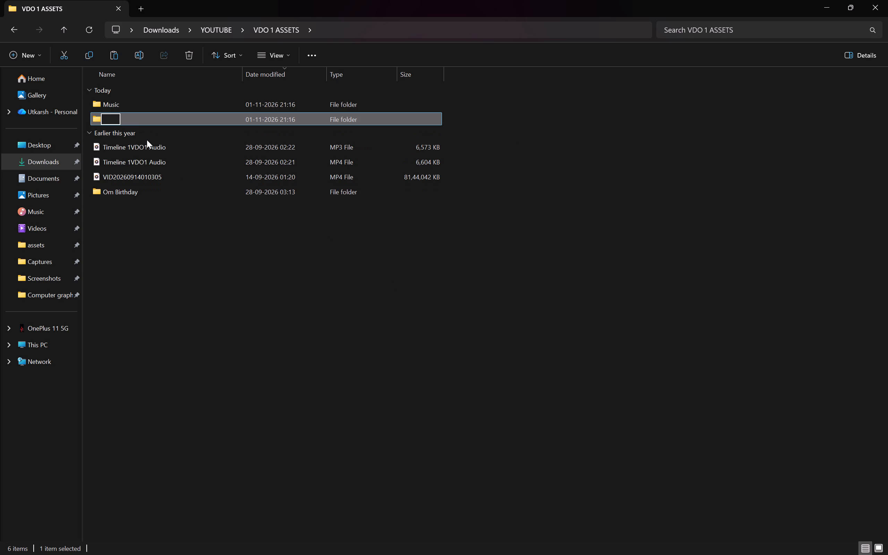
key("v")
key("f")
key("BackSpace")
key("BackSpace")
key("BackSpace")
left_click(177, 125)
Paste the two copied dragon-studio MP3 files into the SFX folder.
double_click(216, 117)
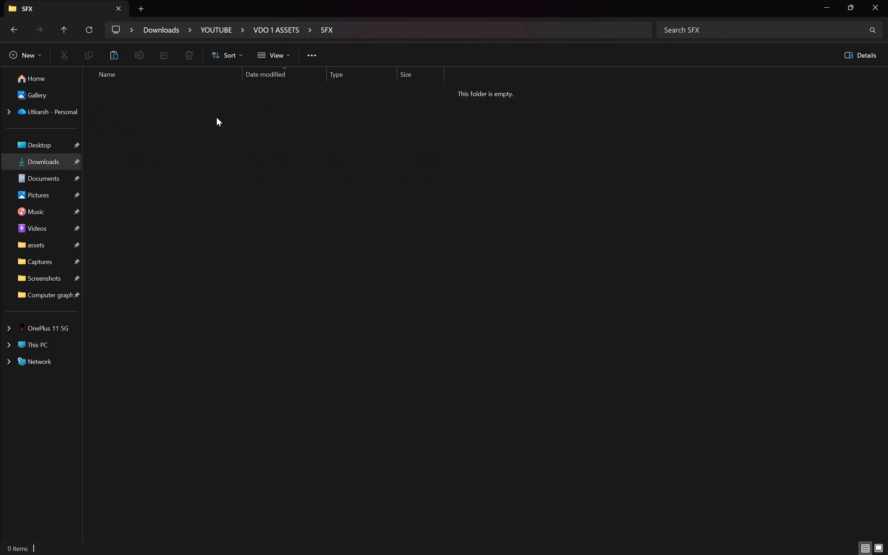
scroll(216, 117, "left", 2)
key("ctrl+v")
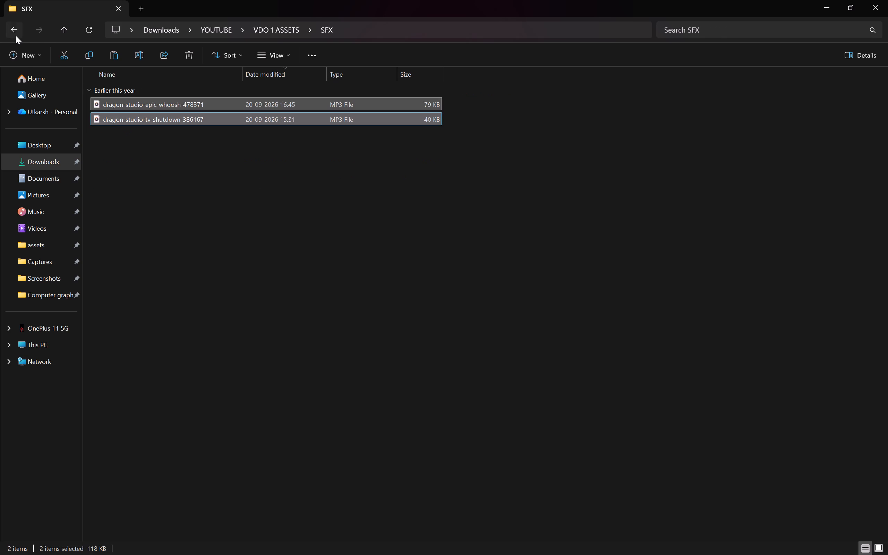
Return to Downloads and delete the original dragon-studio epic-whoosh and tv-shutdown MP3 files.
left_click(16, 35)
left_click(16, 35)
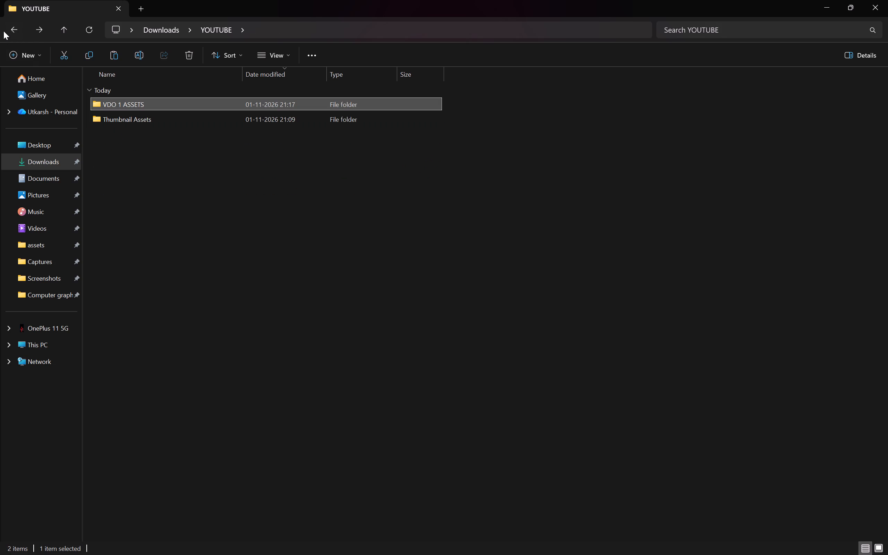
left_click(3, 31)
left_click(9, 30)
scroll(165, 197, "up", 8)
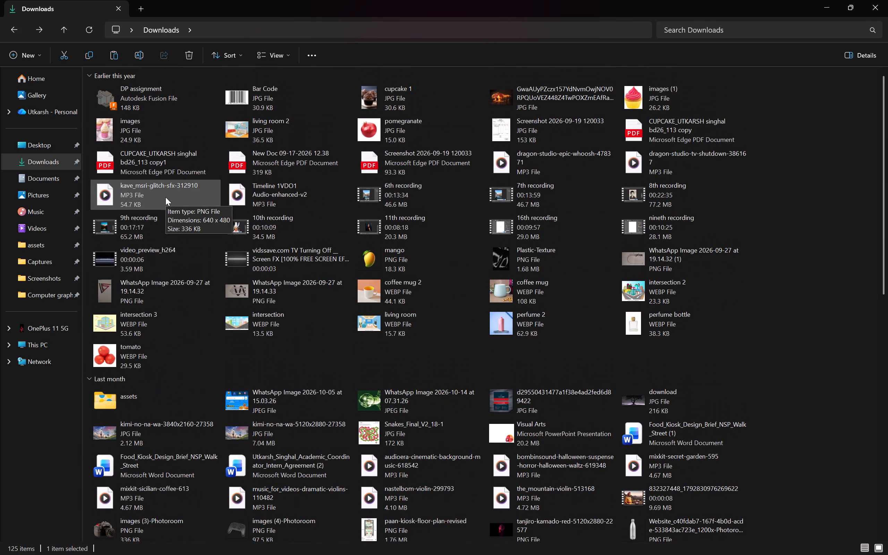
left_click_drag(777, 165, 587, 160)
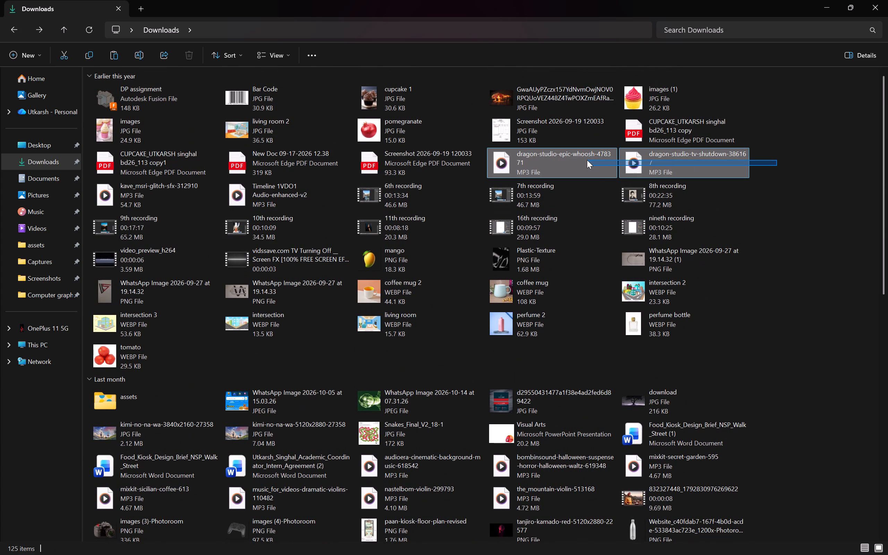
key("Delete")
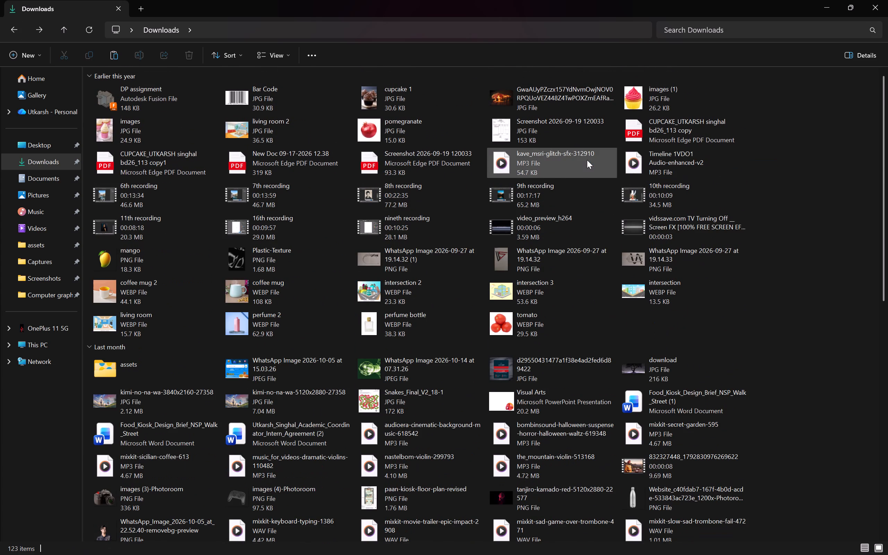
Copy the kave_msri-glitch-sfx MP3 from Downloads into the SFX folder of YOUTUBE's VDO 1 ASSETS.
left_click(570, 151)
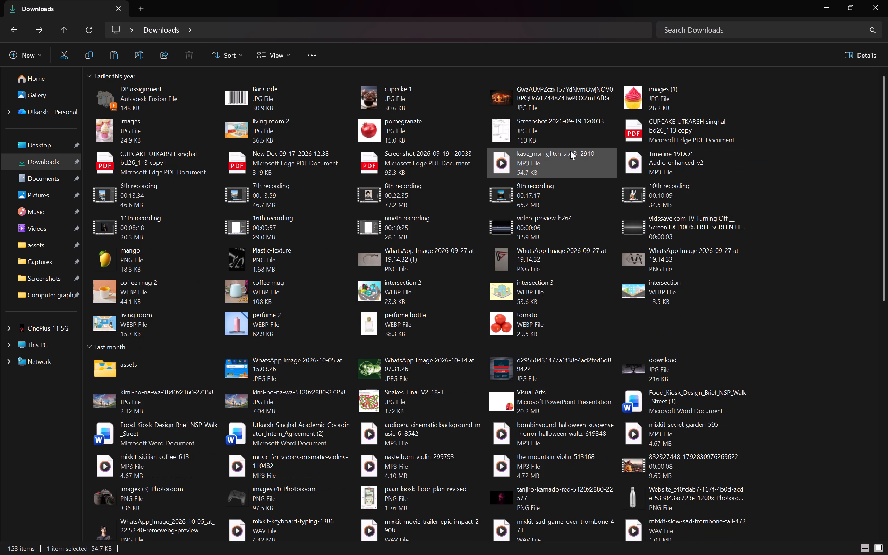
key("ctrl+c")
scroll(570, 151, "down", 10)
left_click(318, 347)
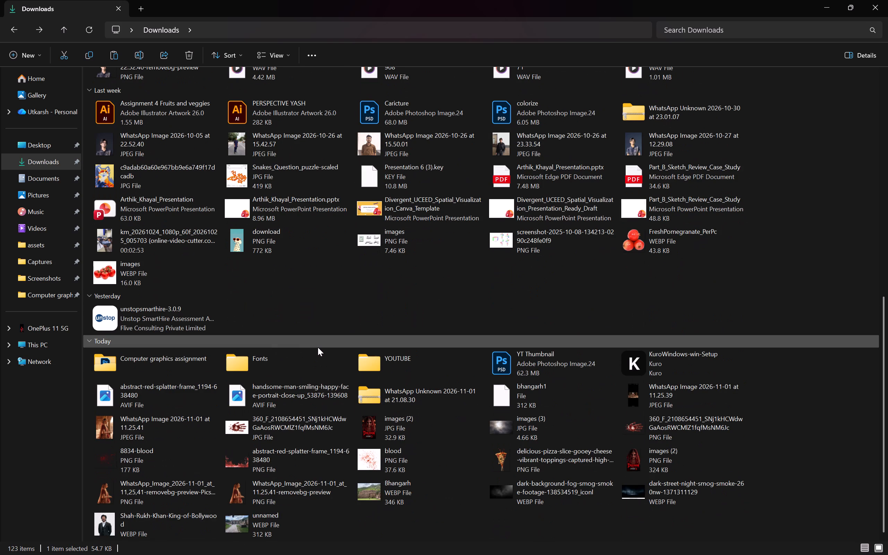
double_click(377, 353)
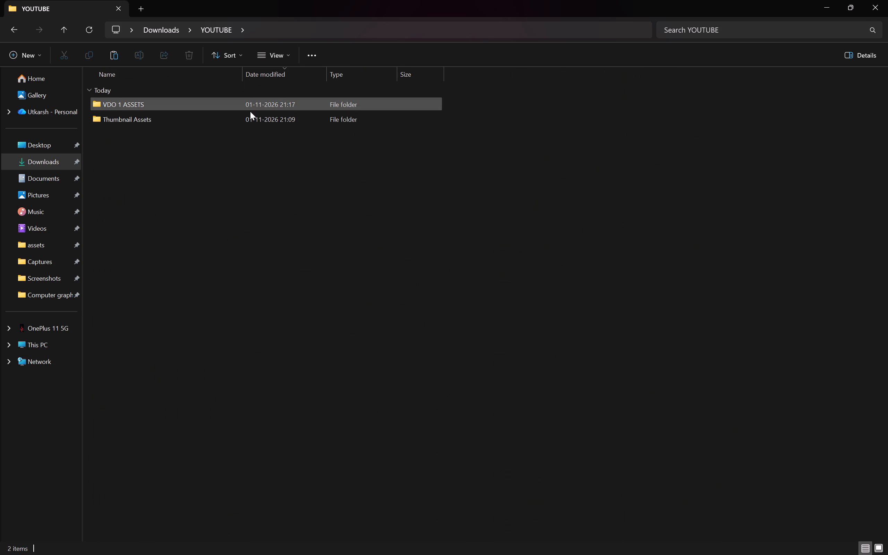
double_click(260, 105)
double_click(271, 105)
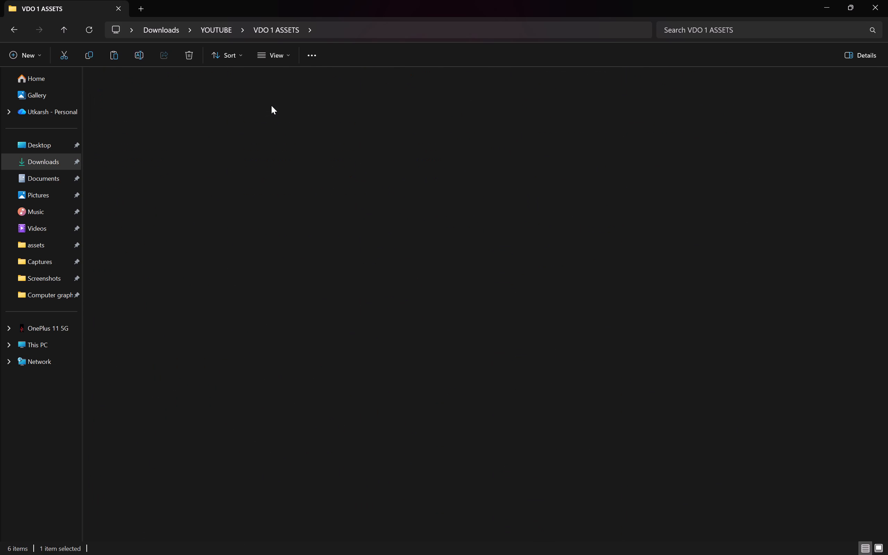
key("ctrl+v")
Return to Downloads and delete the original kave_msri-glitch-sfx MP3 file.
double_click(8, 27)
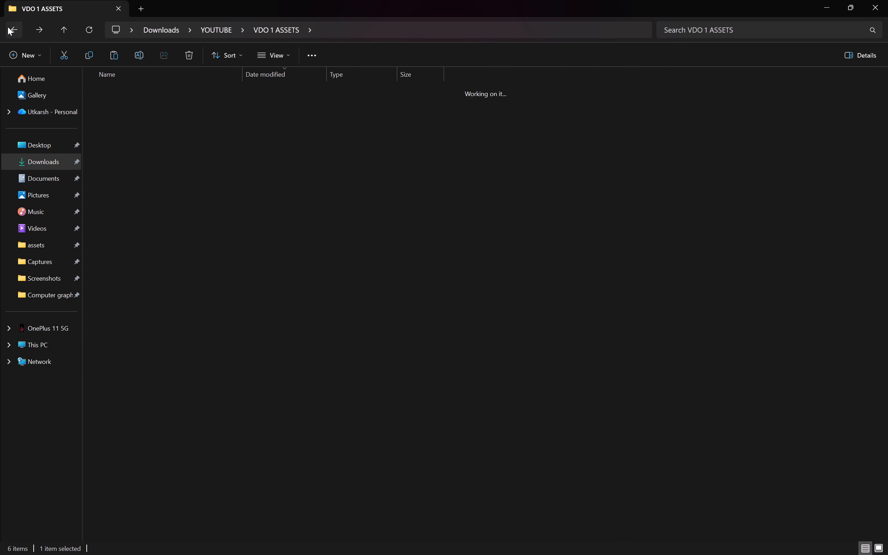
left_click(17, 31)
scroll(580, 267, "up", 2)
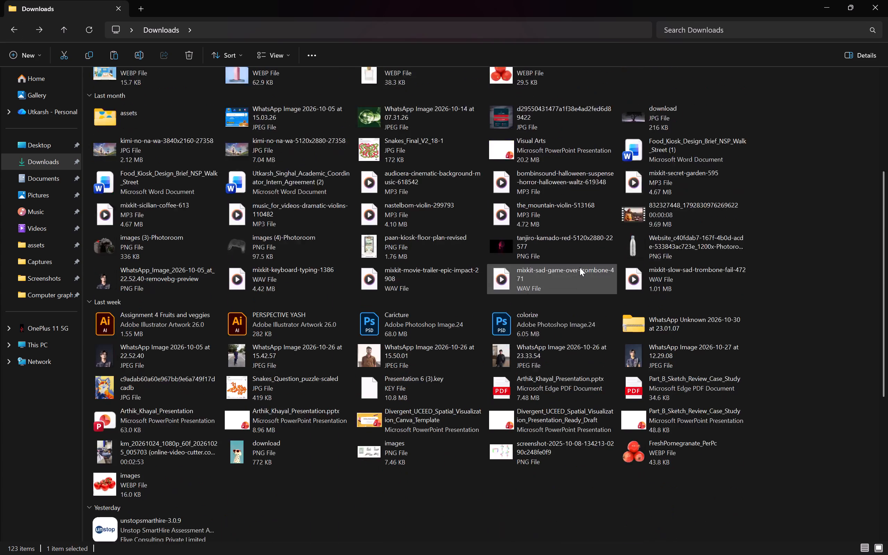
scroll(580, 267, "up", 1)
left_click(563, 166)
key("Delete")
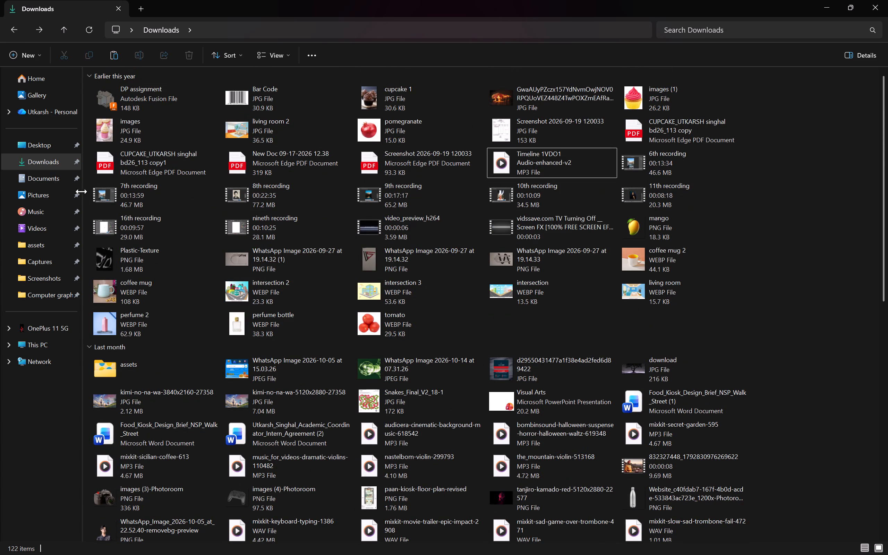
Copy the 7th, 8th, 9th, 10th, 16th and nineth recordings plus the video_preview_h264 and vidssave.com TV Turning Off videos.
left_click_drag(86, 196, 480, 228)
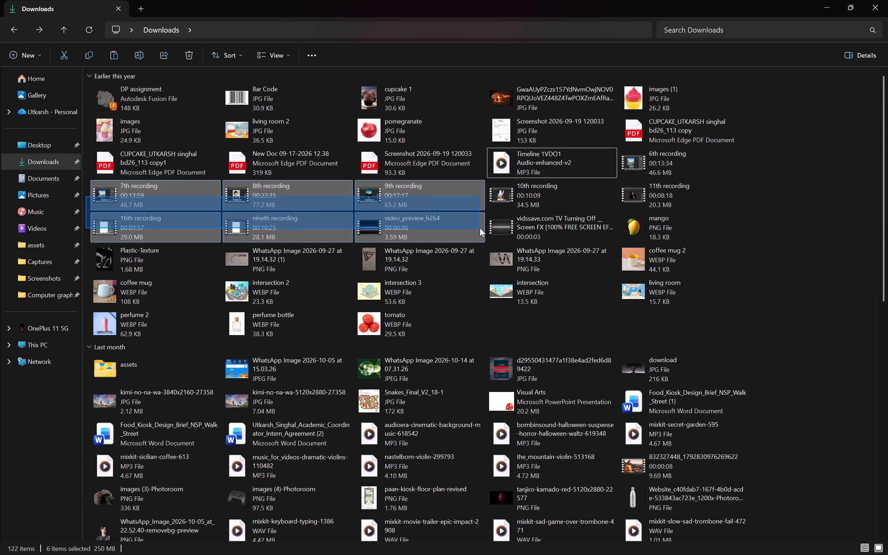
left_click_drag(480, 228, 535, 226)
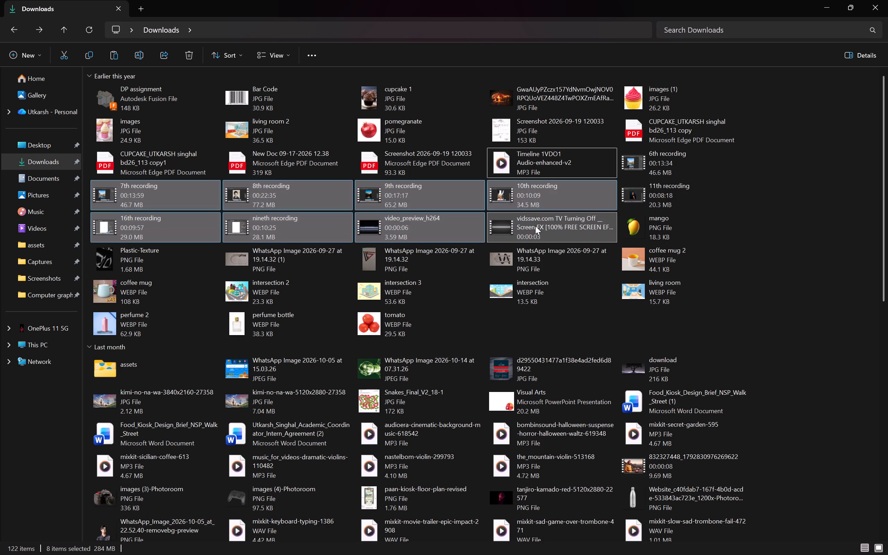
key("ctrl+x")
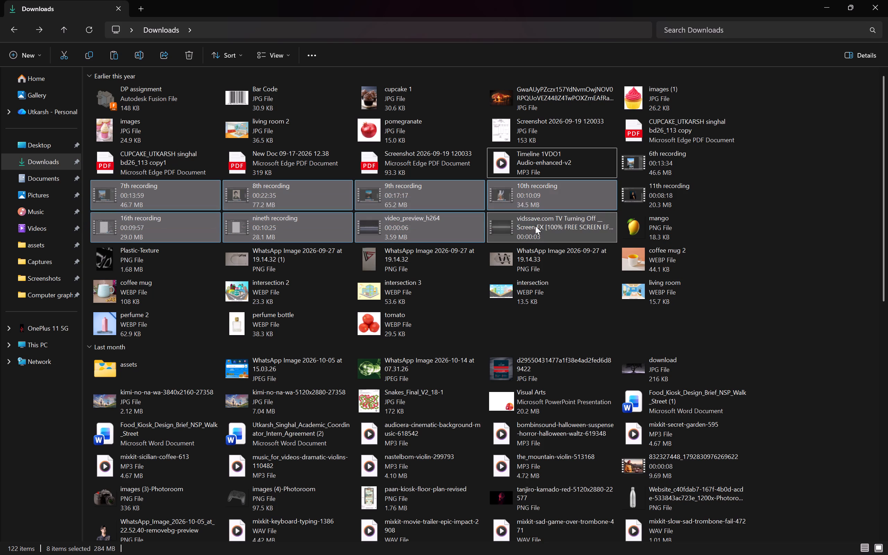
key("ctrl+c")
Check the contents of the VDO 1 ASSETS folder inside YOUTUBE and return to Downloads.
scroll(780, 262, "down", 2)
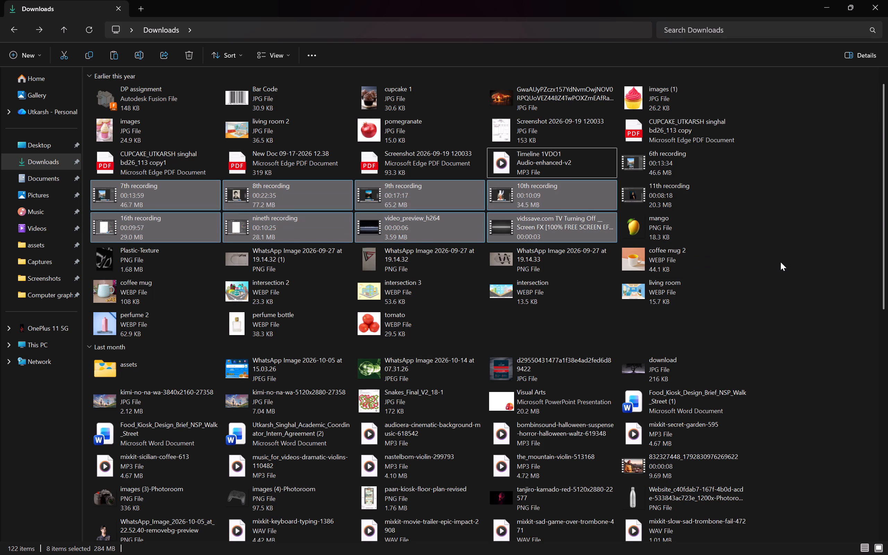
scroll(780, 262, "down", 9)
scroll(774, 264, "left", 1)
double_click(460, 361)
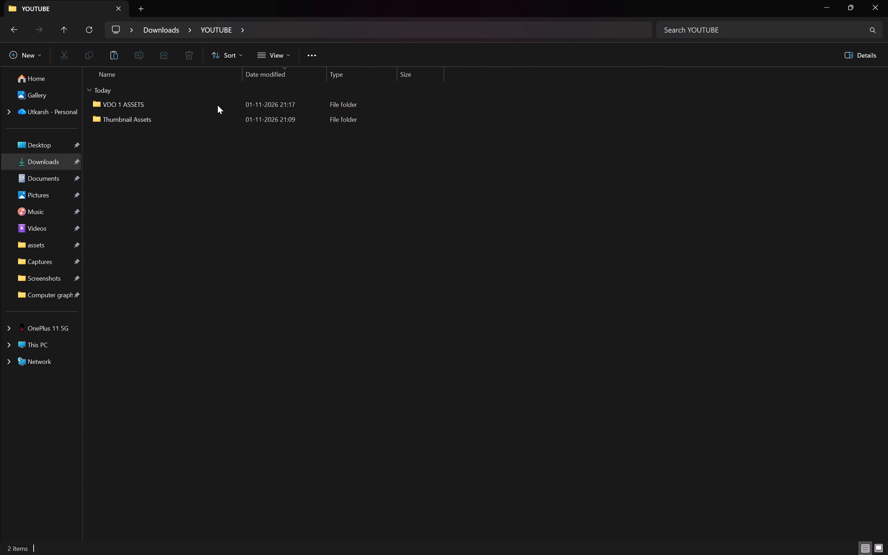
double_click(217, 105)
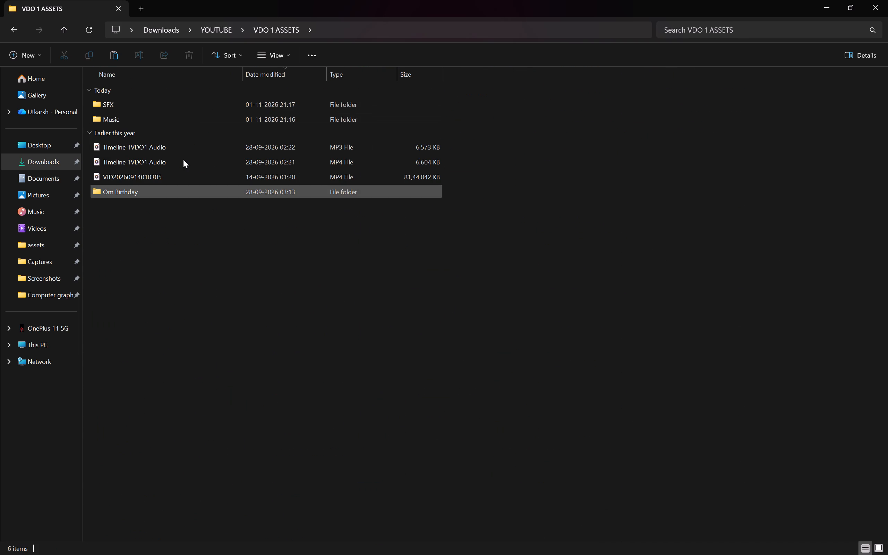
double_click(7, 27)
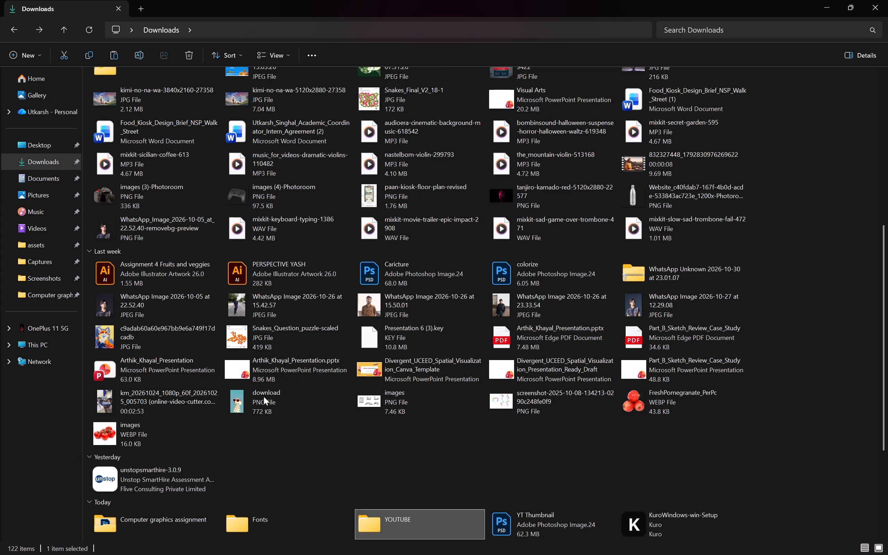
Create a folder named Tutorials inside the Computer graphics assignment folder in Downloads.
scroll(313, 428, "down", 1)
double_click(203, 488)
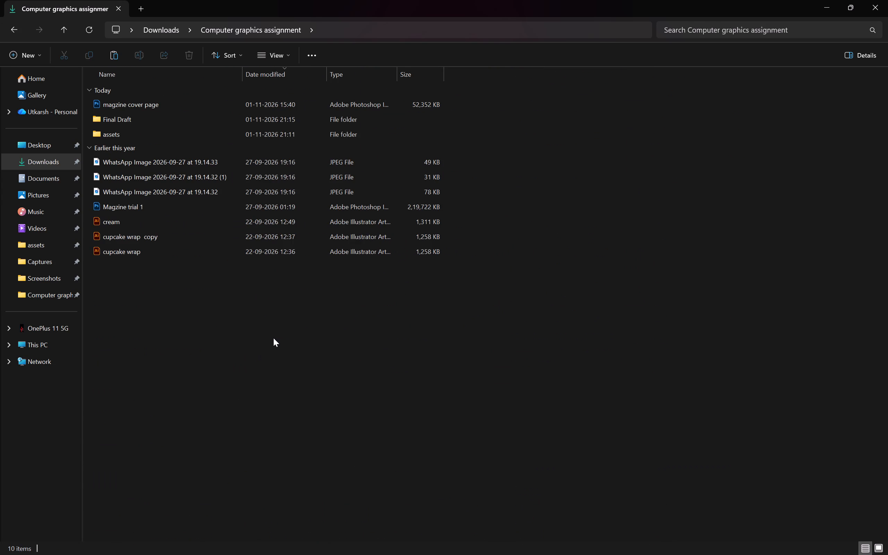
right_click(273, 338)
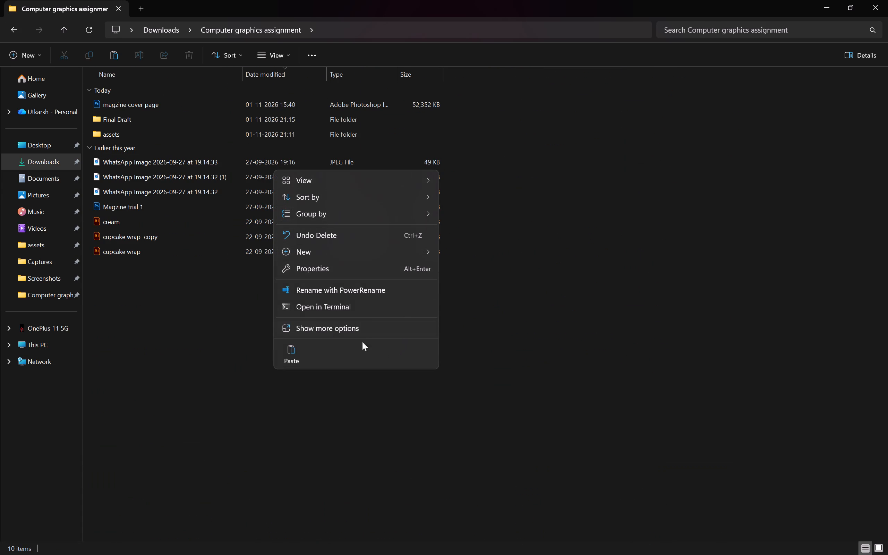
left_click(308, 257)
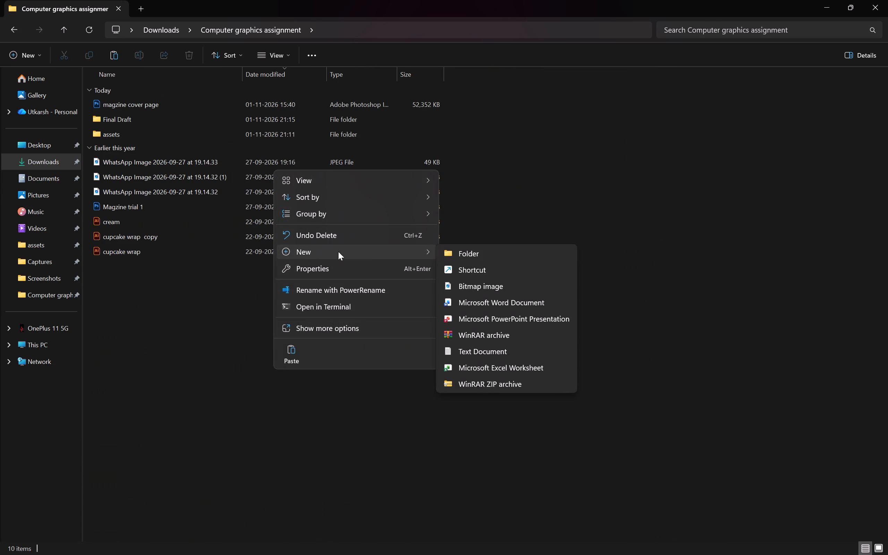
left_click(504, 251)
type("utorials")
key("Return")
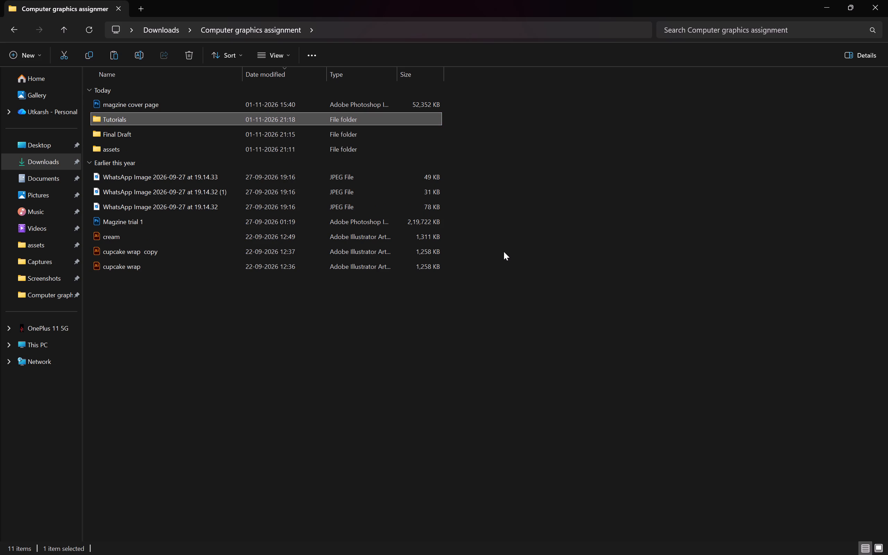
Paste the copied recordings and the two other videos into the new Tutorials folder.
double_click(362, 125)
key("ctrl+v")
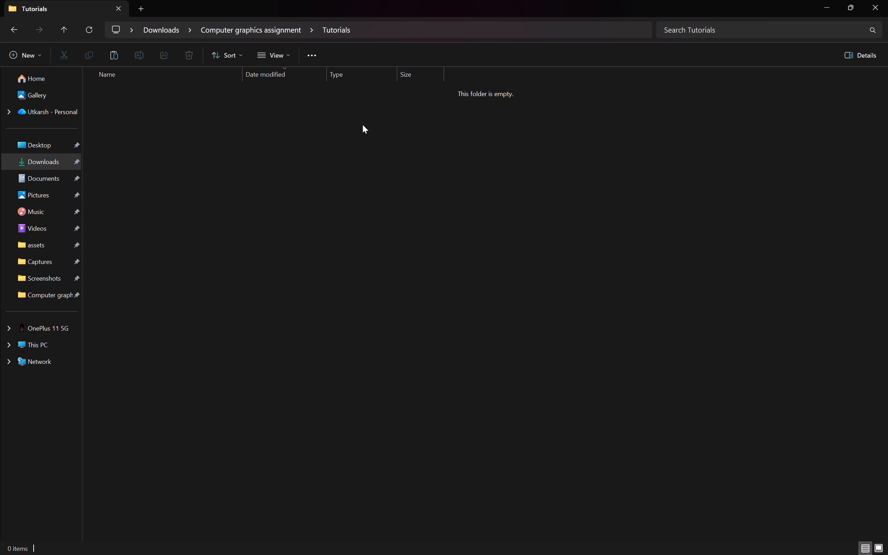
Return to Downloads and delete the original 7th, 8th, 9th, 10th, 16th and nineth recordings plus the video_preview_h264 and vidssave.com TV Turning Off videos.
double_click(8, 25)
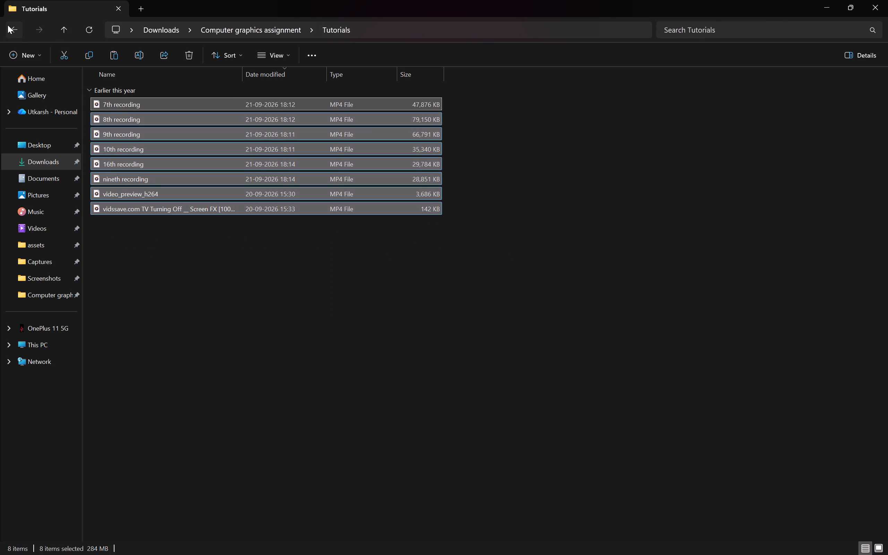
scroll(308, 347, "up", 8)
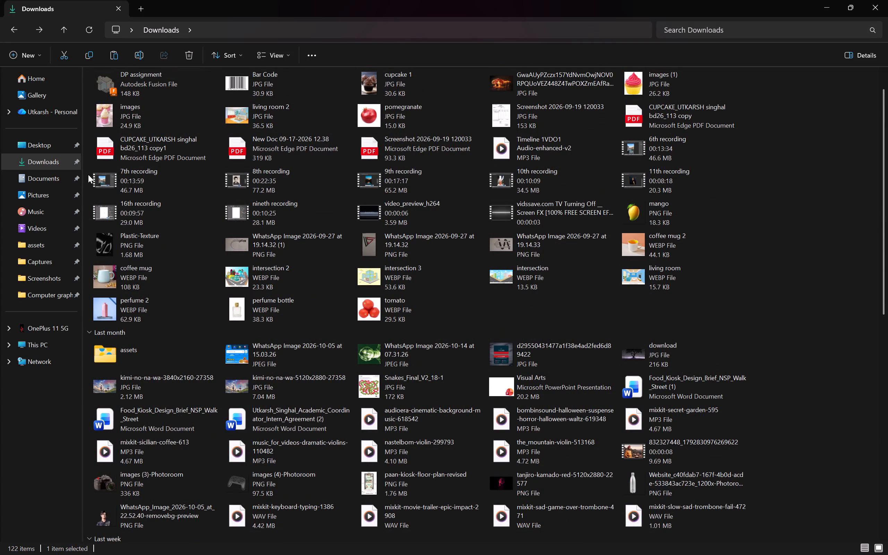
left_click_drag(88, 174, 543, 209)
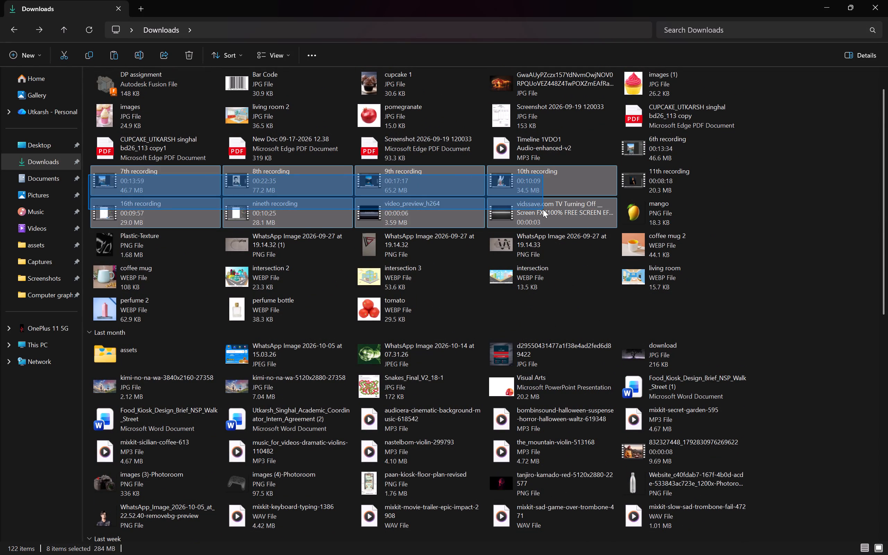
key("BackSpace")
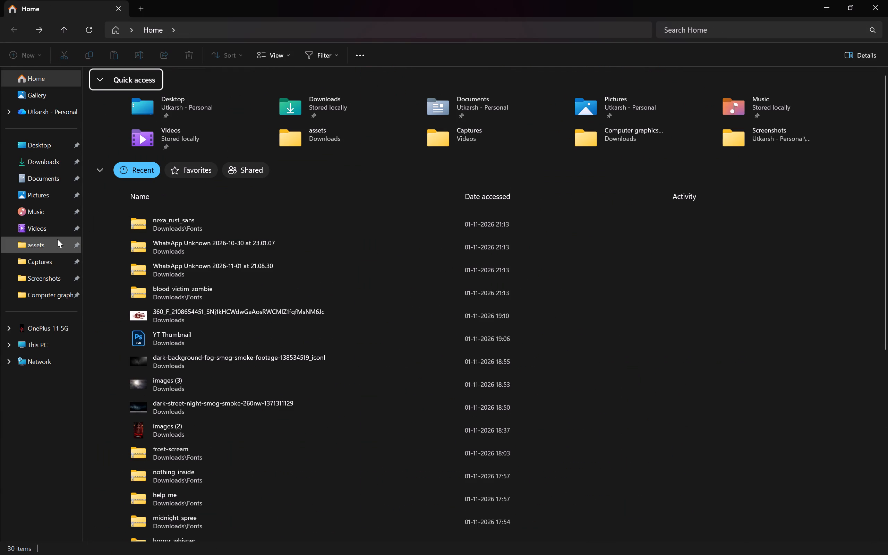
left_click(58, 175)
left_click(52, 159)
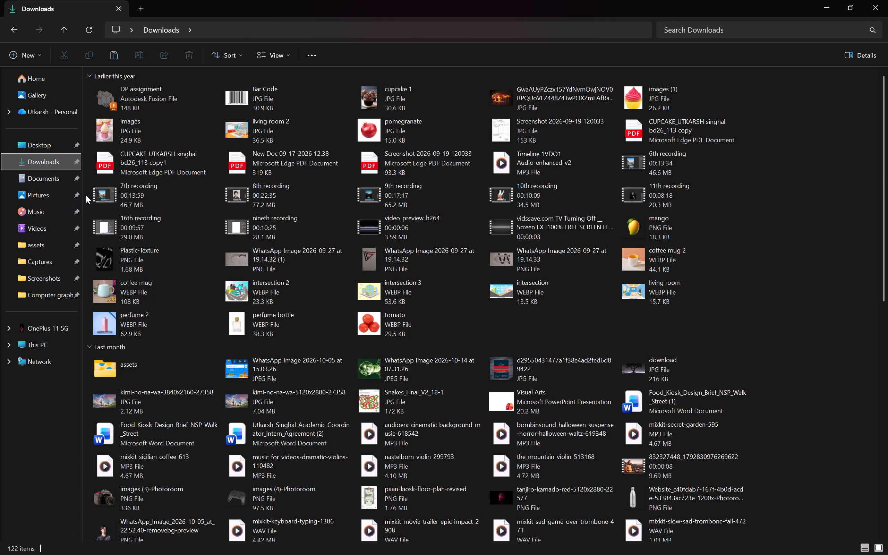
left_click_drag(86, 195, 541, 219)
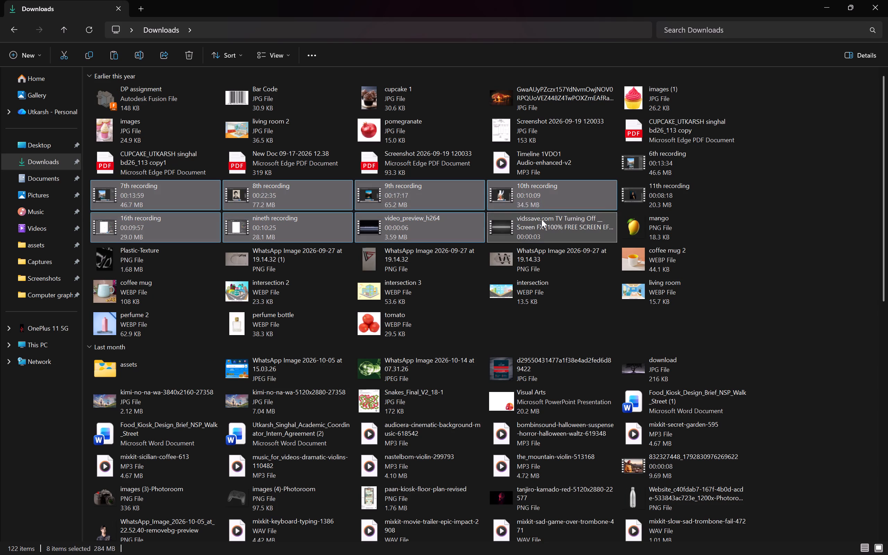
key("Delete")
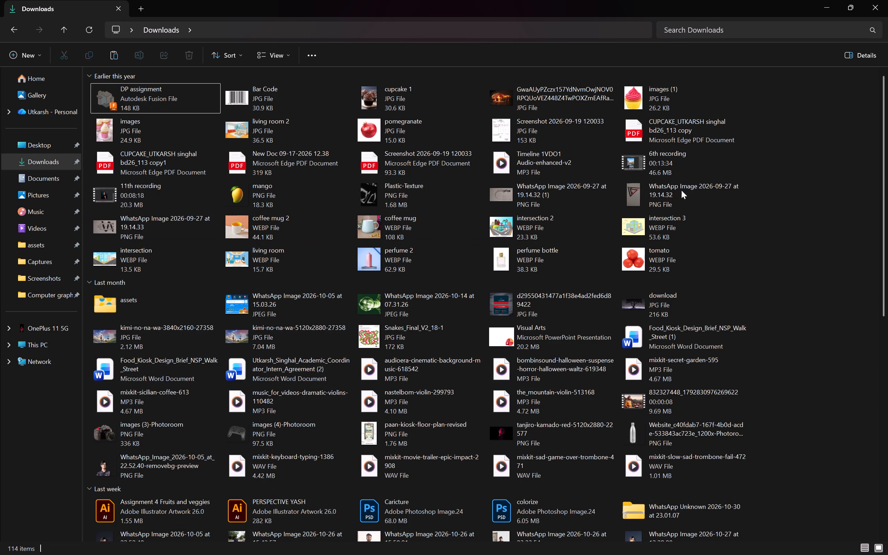
Copy the 6th recording video from Downloads into the Tutorials folder of Computer graphics assignment.
left_click(699, 163)
key("ctrl+c")
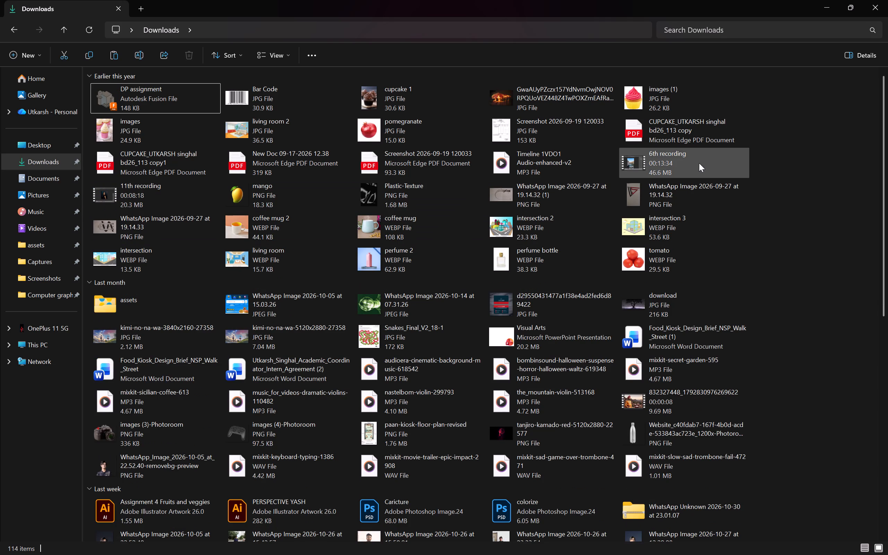
scroll(699, 163, "down", 11)
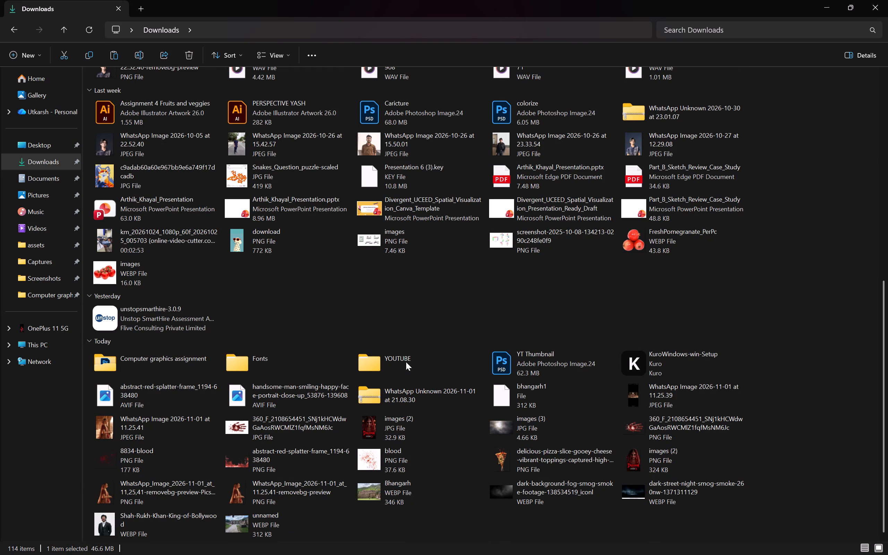
double_click(187, 367)
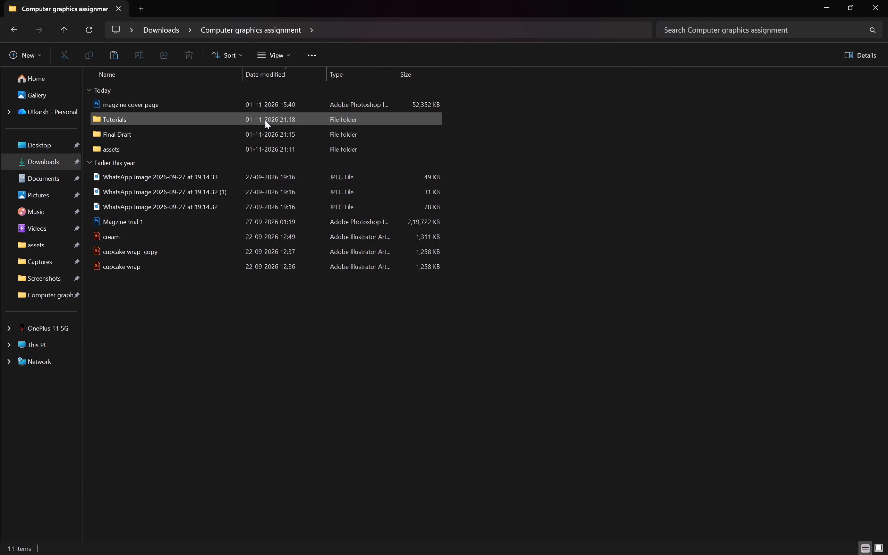
double_click(266, 120)
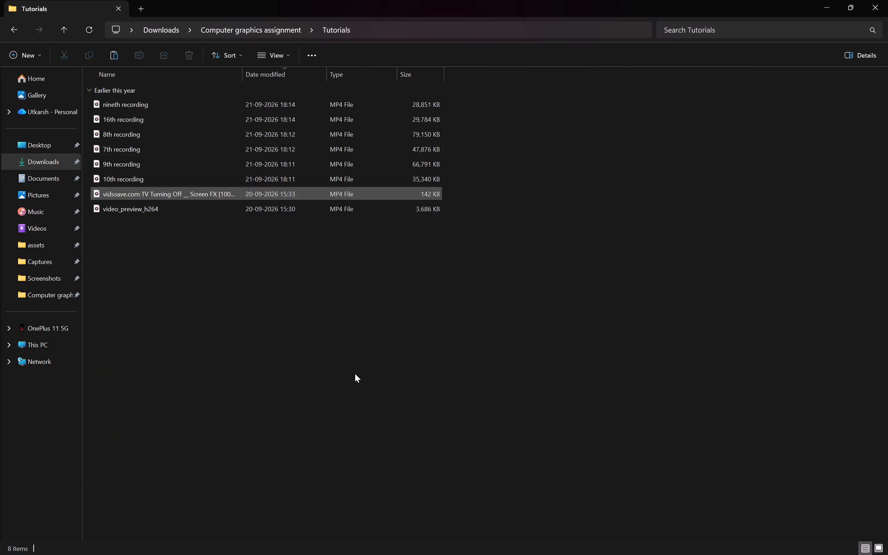
key("ctrl+v")
Return to Downloads and delete the original 6th recording video.
double_click(16, 31)
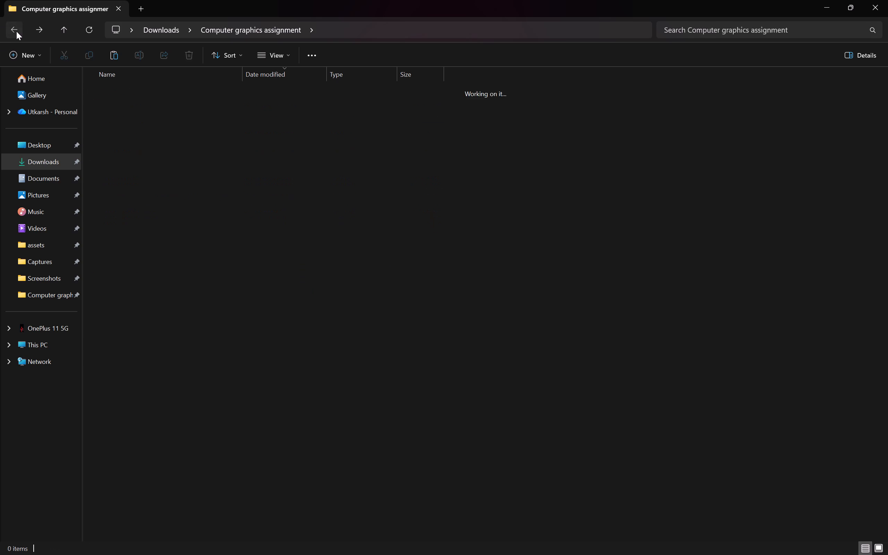
scroll(386, 306, "up", 11)
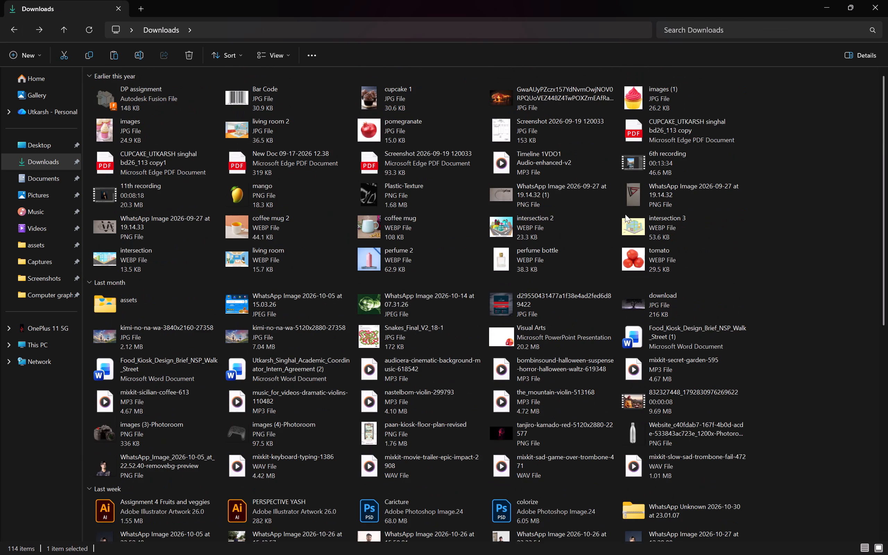
left_click(654, 159)
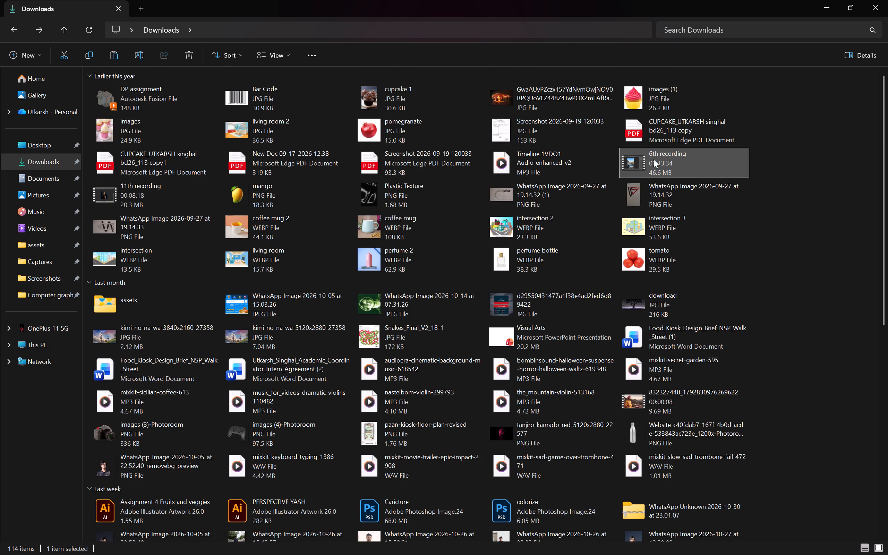
key("Delete")
Copy the 11th recording video from Downloads into the Tutorials folder of Computer graphics assignment.
left_click(677, 159)
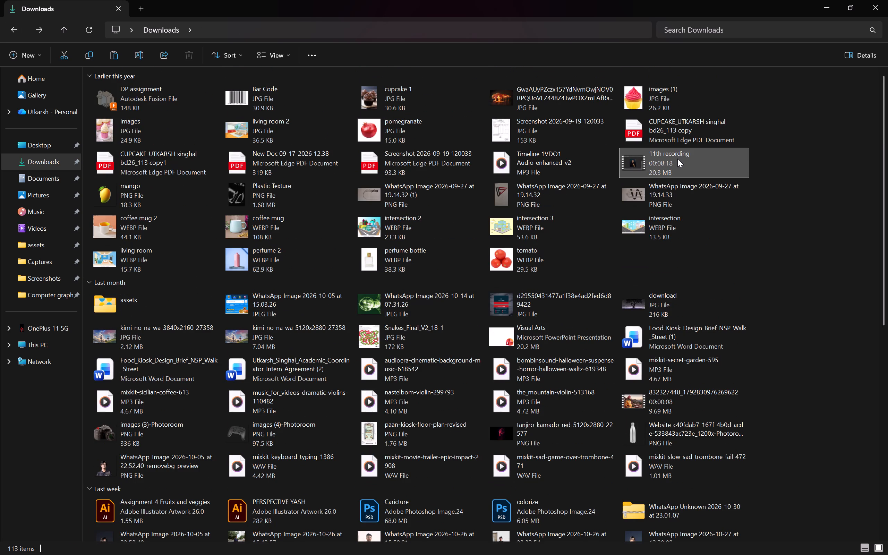
key("ctrl+c")
scroll(677, 159, "down", 11)
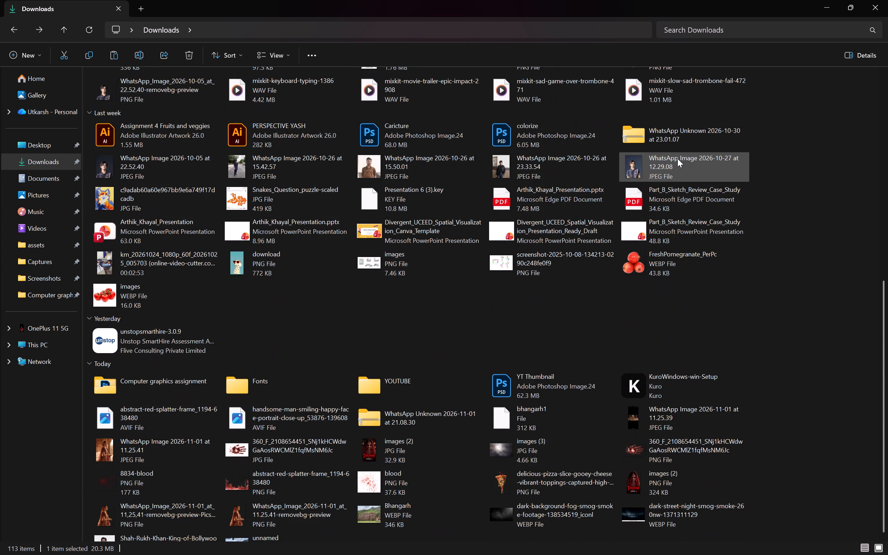
double_click(186, 368)
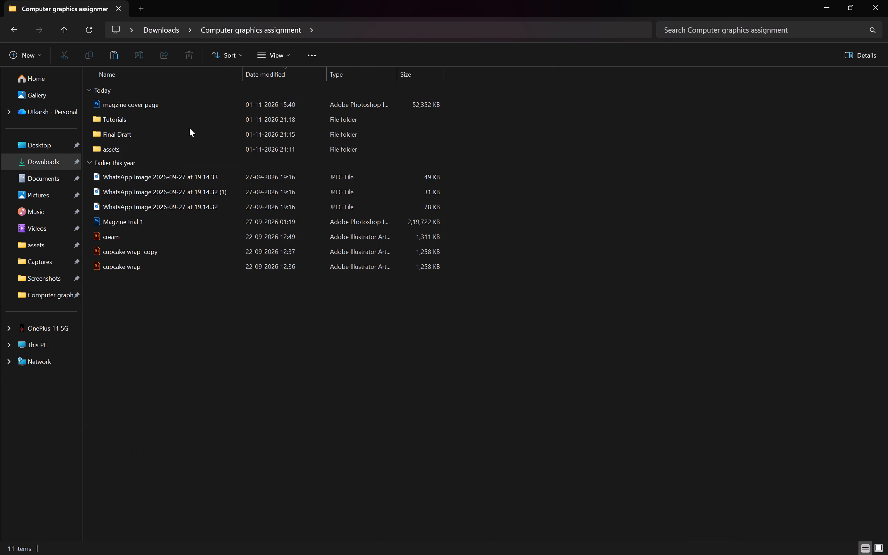
double_click(190, 124)
key("ctrl+v")
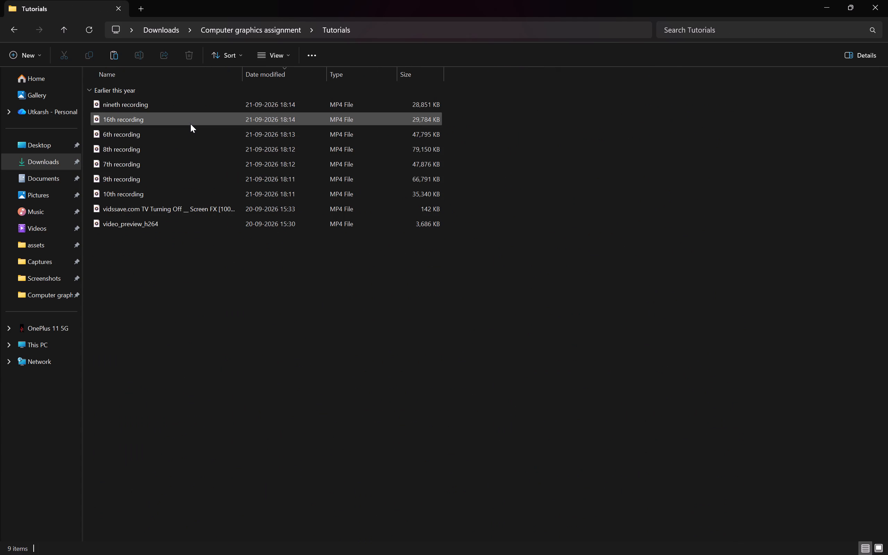
Return to Downloads and delete the original 11th recording video.
left_click(13, 32)
left_click(13, 32)
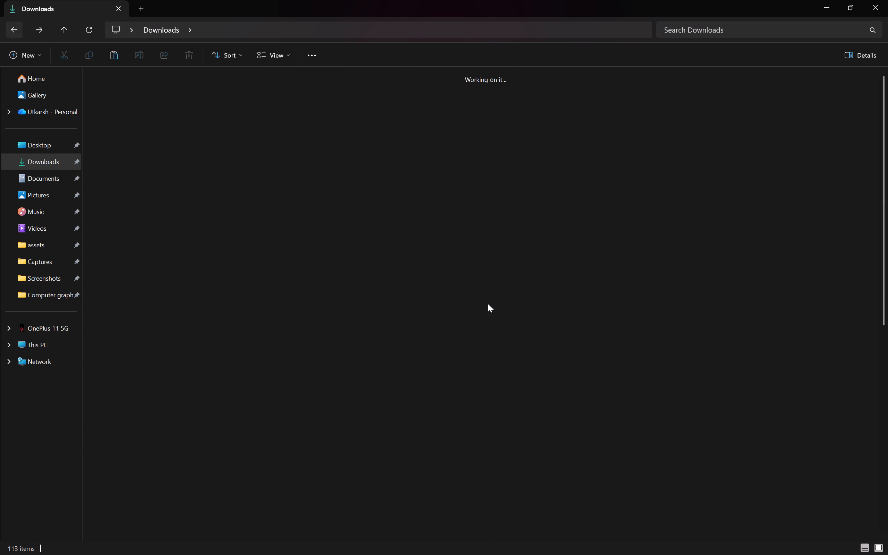
scroll(488, 304, "up", 8)
left_click(640, 173)
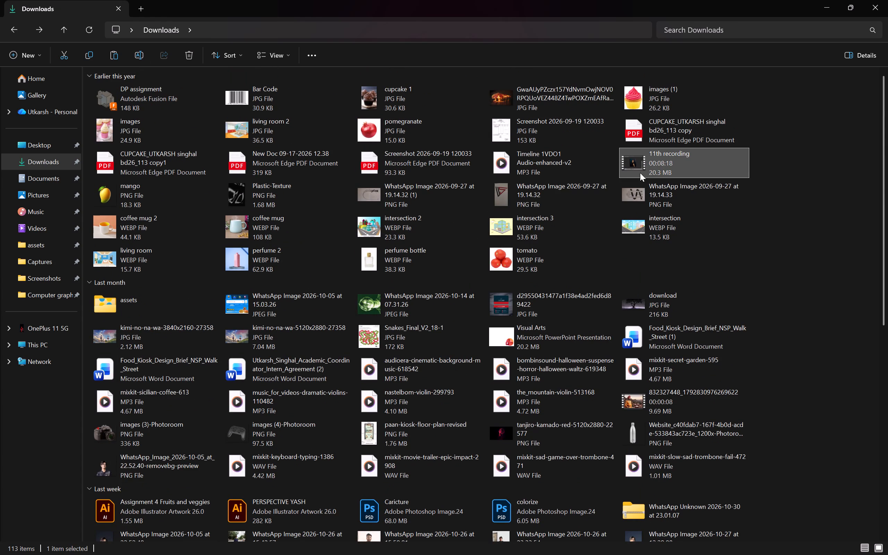
key("Delete")
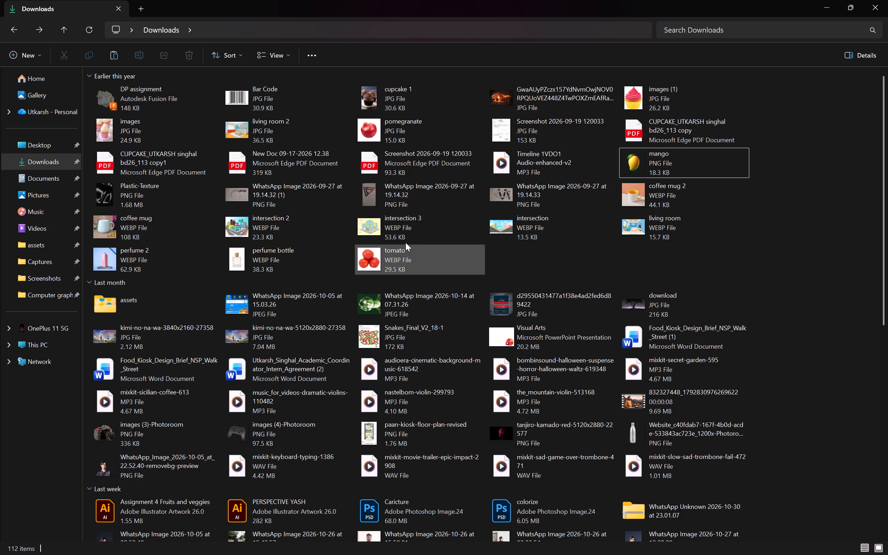
Check the assets folder in Downloads and look through the remaining files that still need sorting.
scroll(178, 237, "left", 1)
scroll(177, 281, "down", 1)
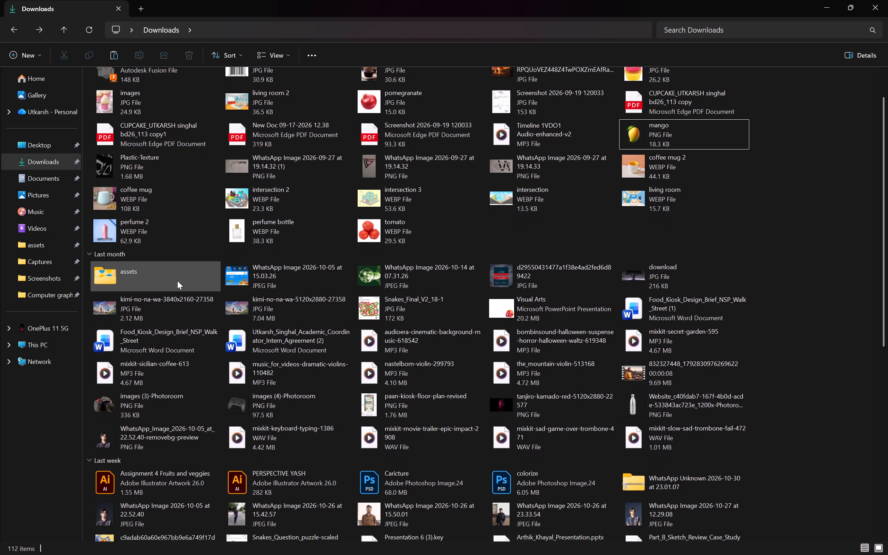
double_click(177, 281)
left_click(12, 29)
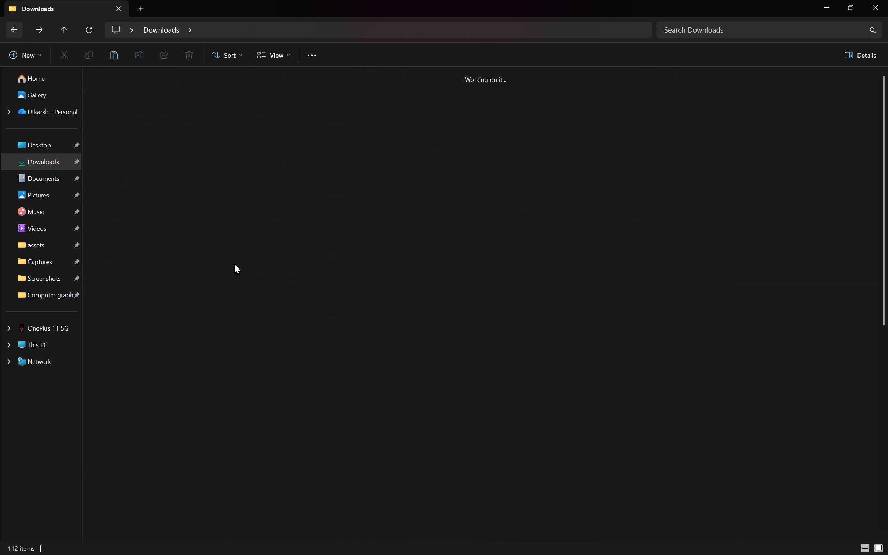
scroll(212, 338, "down", 3)
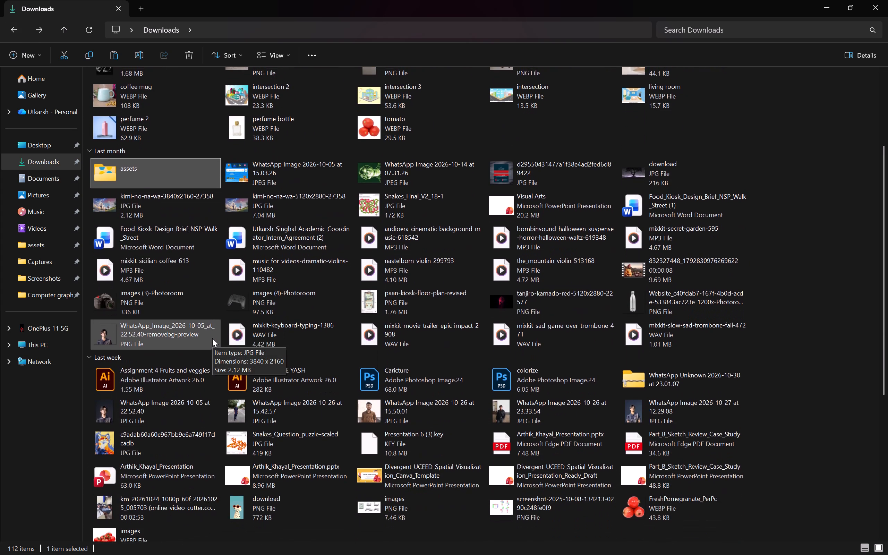
scroll(212, 338, "down", 3)
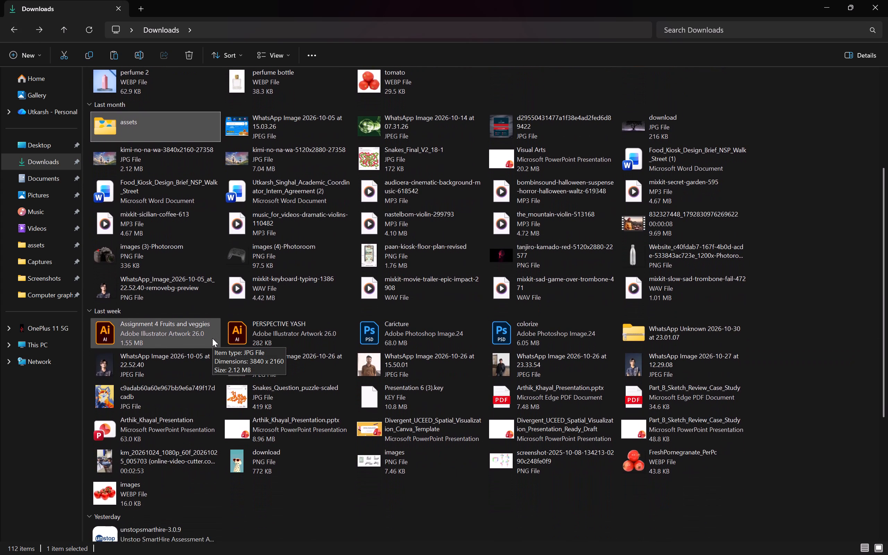
scroll(212, 338, "down", 1)
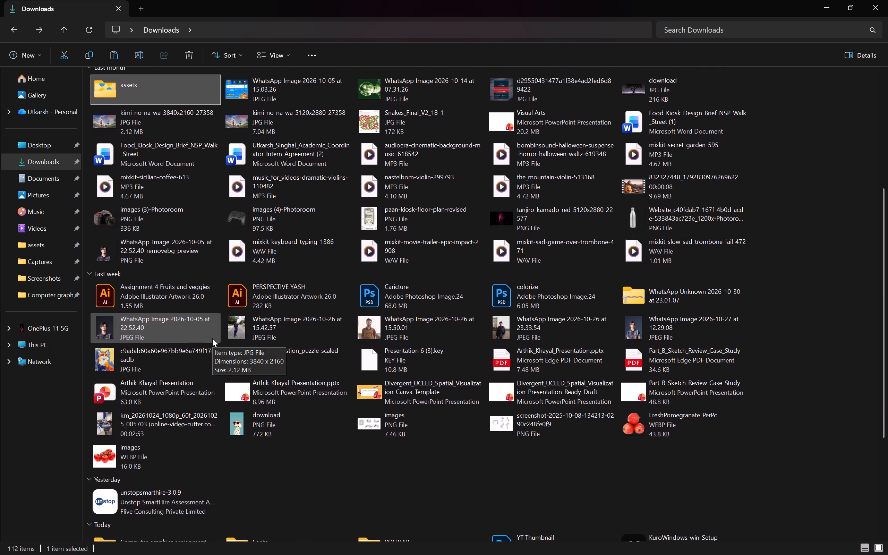
scroll(212, 338, "up", 1)
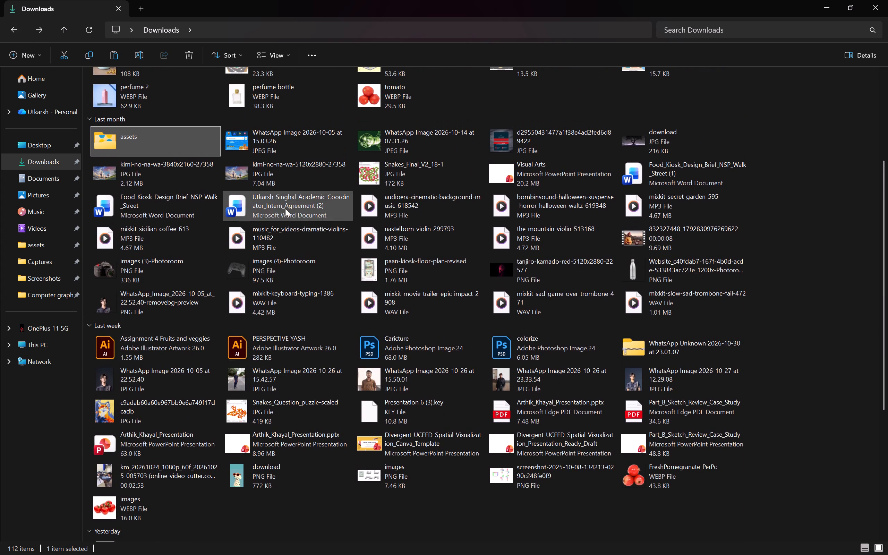
Copy the audioera, bombinsound, nastelbom-violin and the_mountain-violin MP3 files from Downloads into the Music folder of YOUTUBE's VDO 1 ASSETS.
left_click(277, 202)
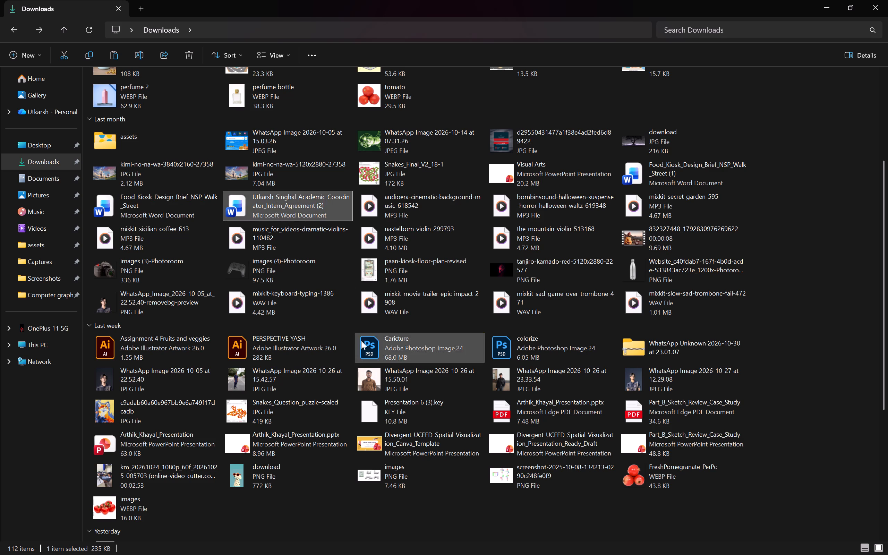
left_click(428, 211)
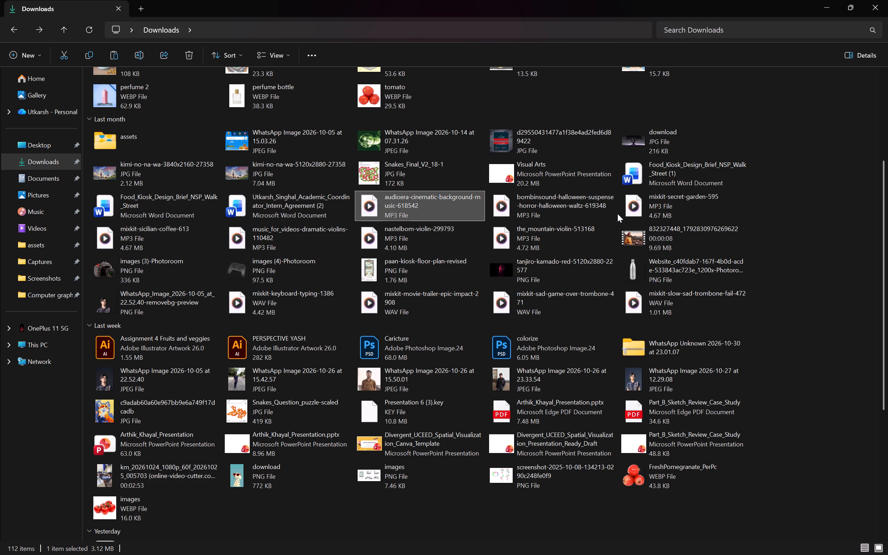
left_click_drag(617, 214, 416, 226)
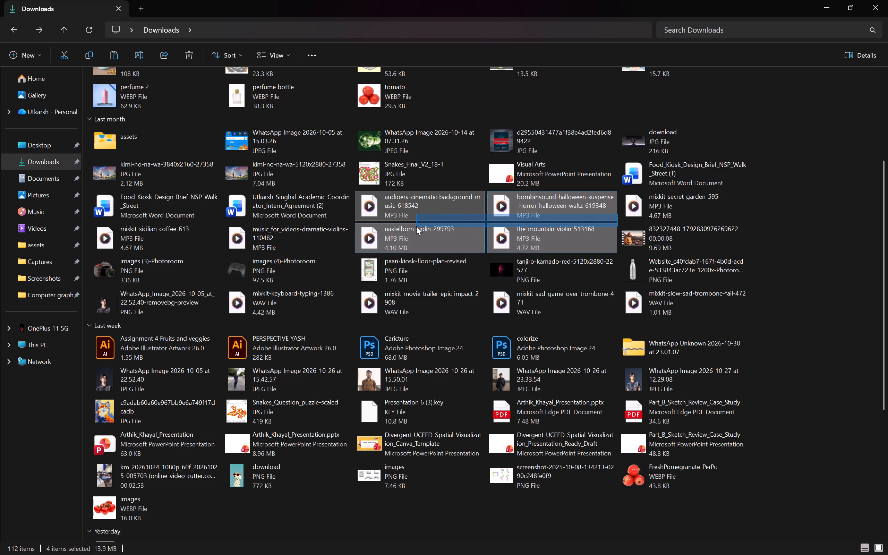
left_click_drag(416, 226, 414, 226)
key("ctrl+c")
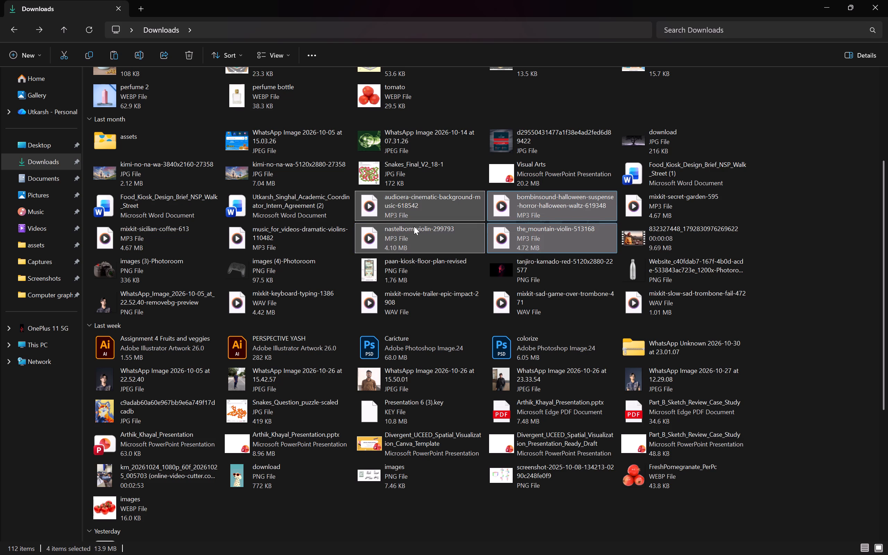
scroll(414, 226, "down", 7)
double_click(375, 378)
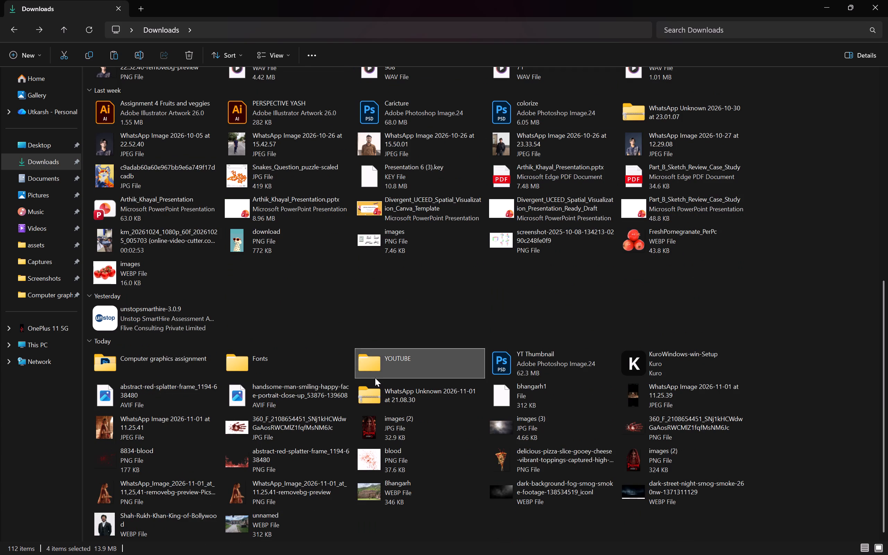
double_click(256, 108)
left_click(256, 108)
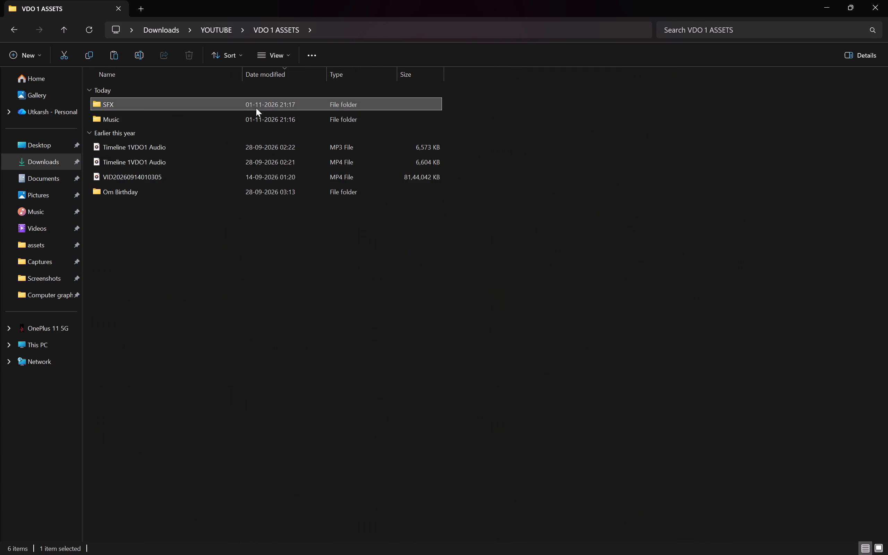
double_click(265, 121)
key("ctrl+v")
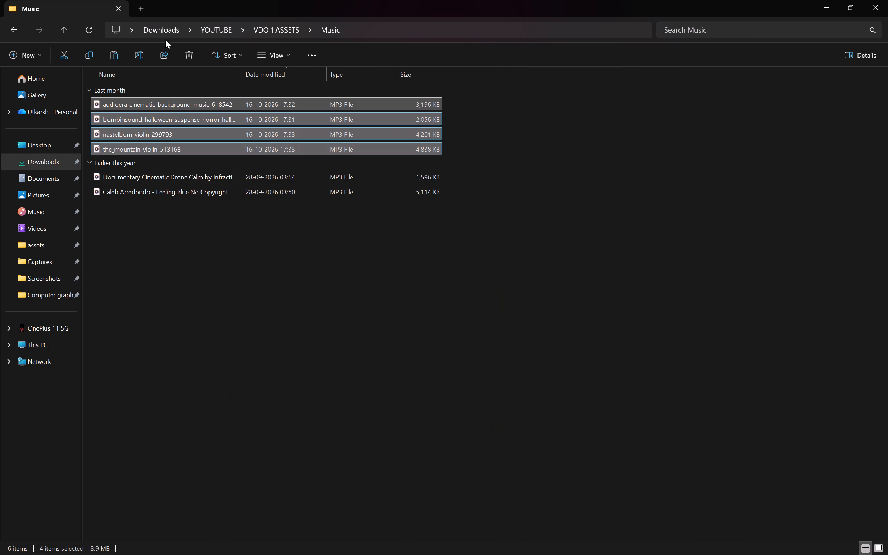
Return to Downloads and delete the original audioera, bombinsound, nastelbom-violin and the_mountain-violin MP3 files.
double_click(14, 26)
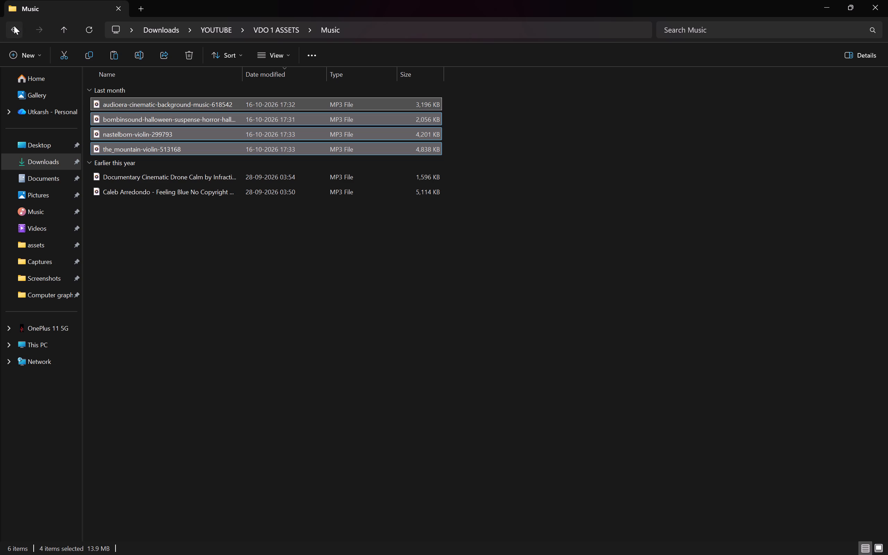
left_click(14, 25)
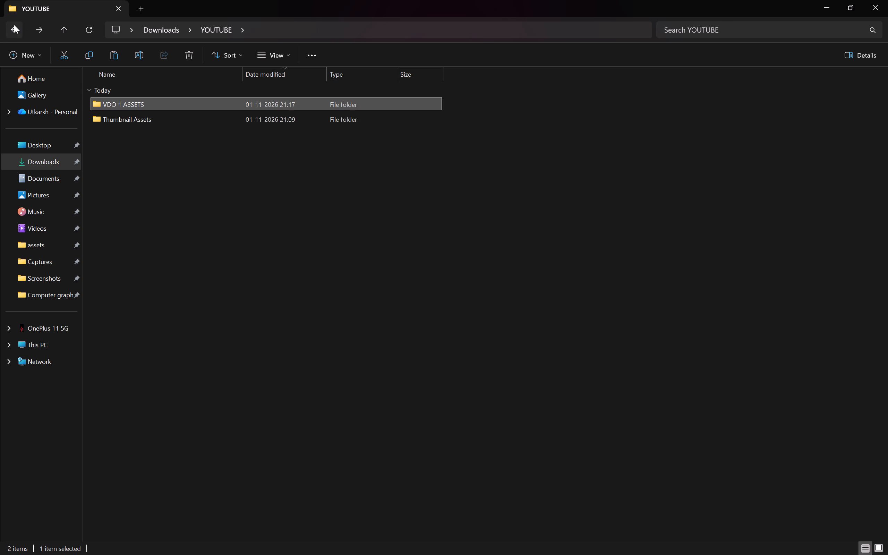
scroll(469, 241, "up", 9)
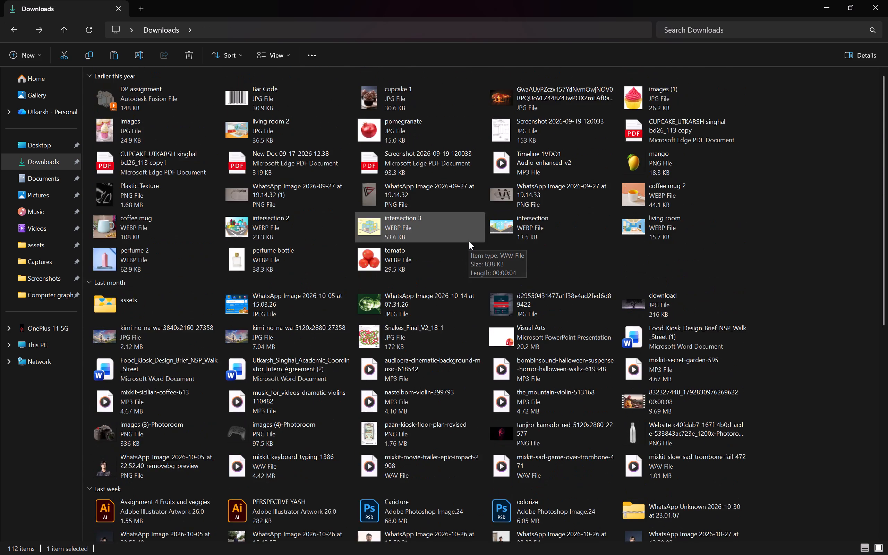
scroll(469, 241, "down", 3)
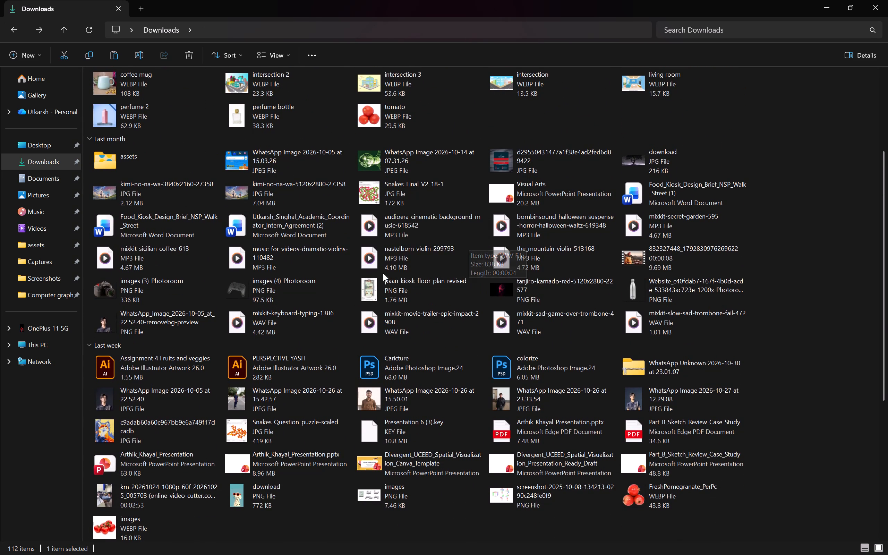
left_click(374, 251)
key("Delete")
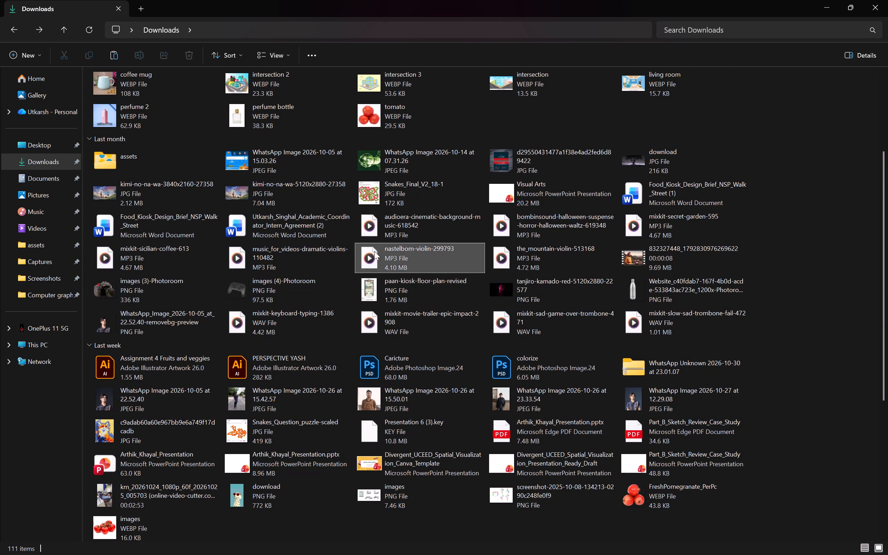
left_click(374, 251)
key("Delete")
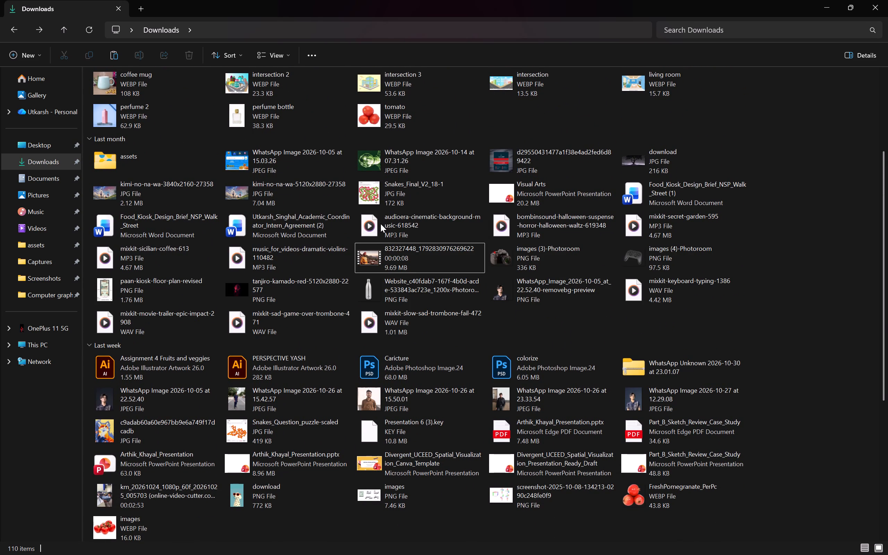
left_click(381, 224)
key("Delete")
left_click(381, 224)
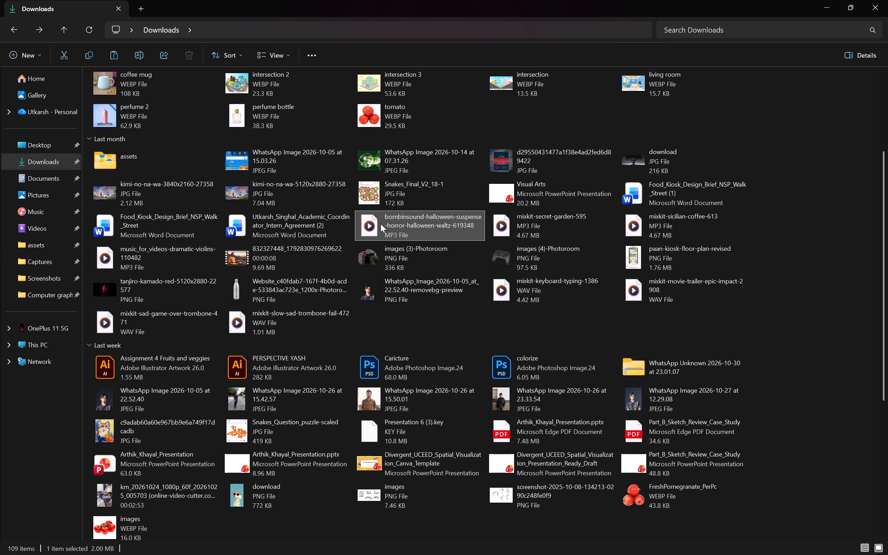
left_click(381, 224)
key("Delete")
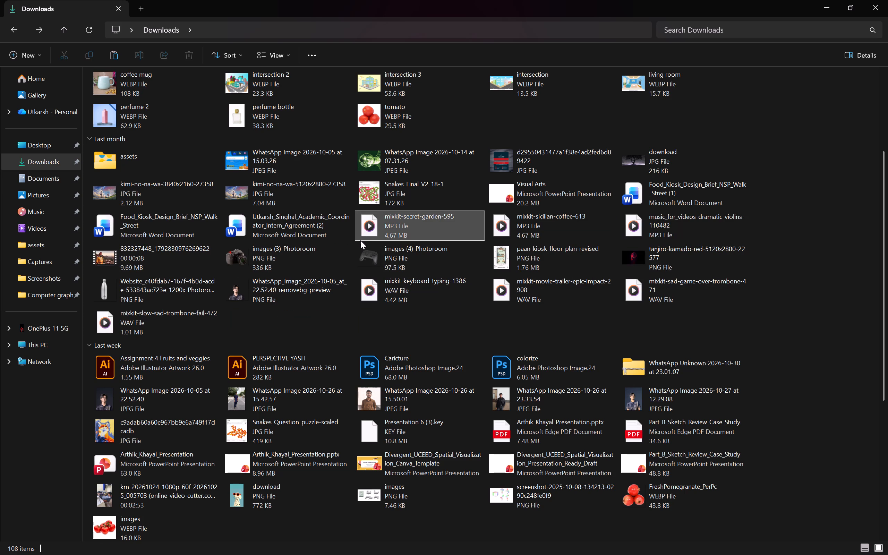
Copy the mixkit-secret-garden, mixkit-sicilian-coffee and music_for_videos-dramatic-violins MP3 files from Downloads into the Music folder of YOUTUBE's VDO 1 ASSETS.
left_click_drag(791, 217, 715, 223)
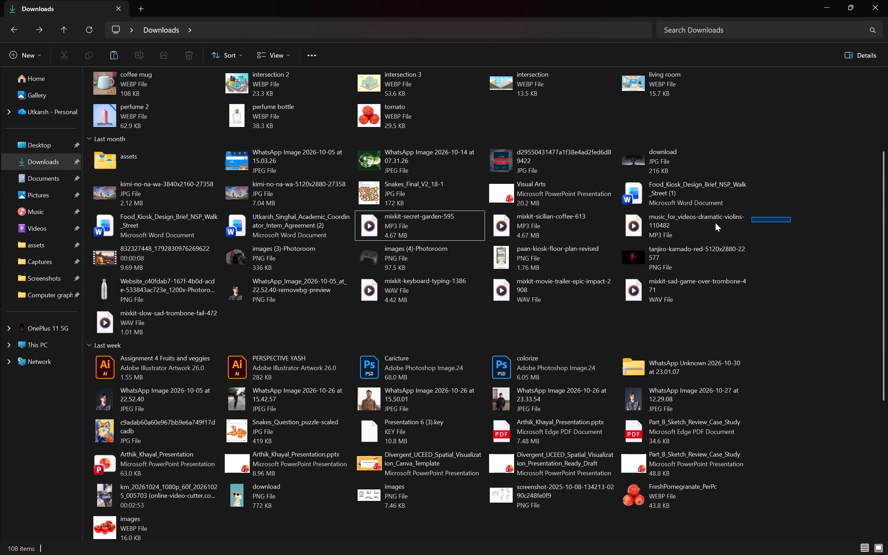
left_click_drag(715, 223, 422, 230)
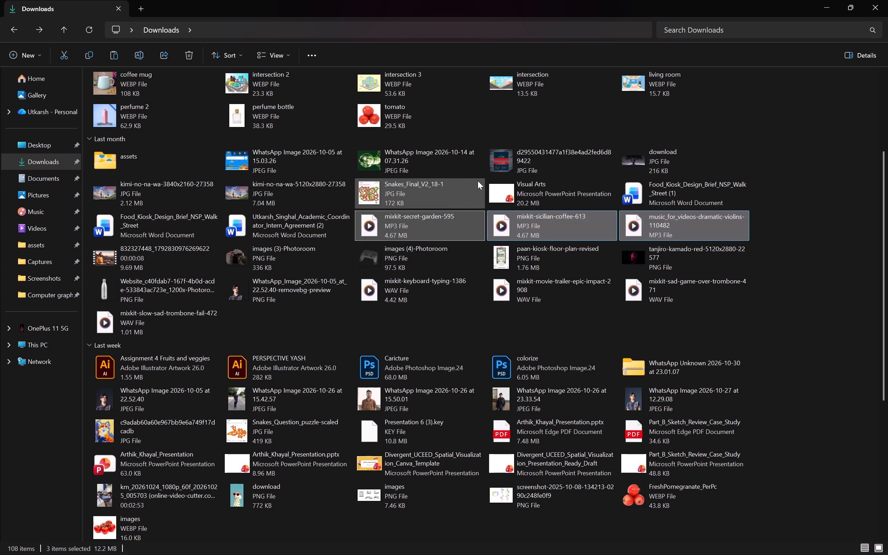
key("ctrl+c")
scroll(478, 181, "down", 9)
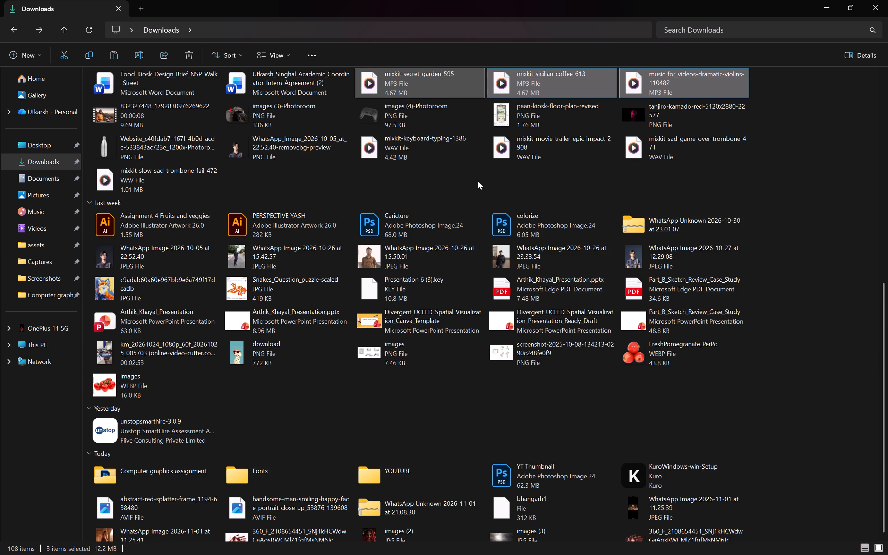
double_click(416, 365)
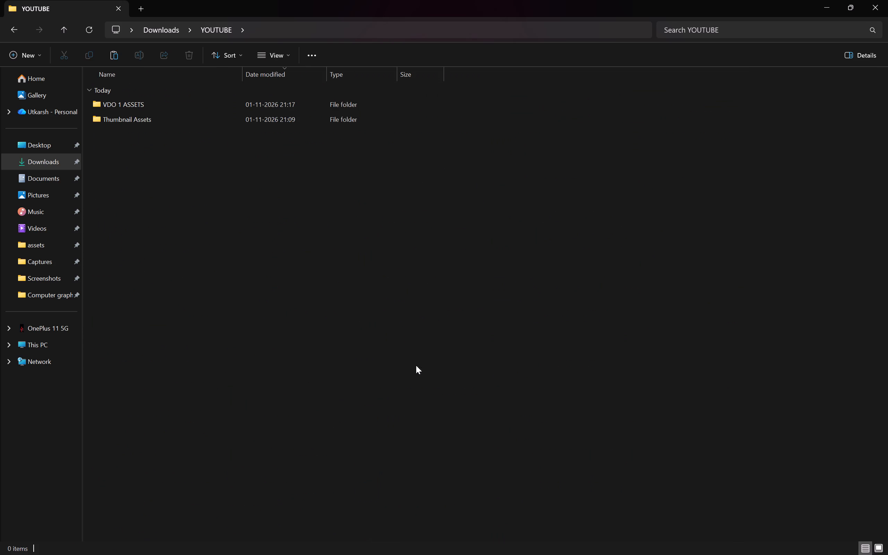
double_click(385, 103)
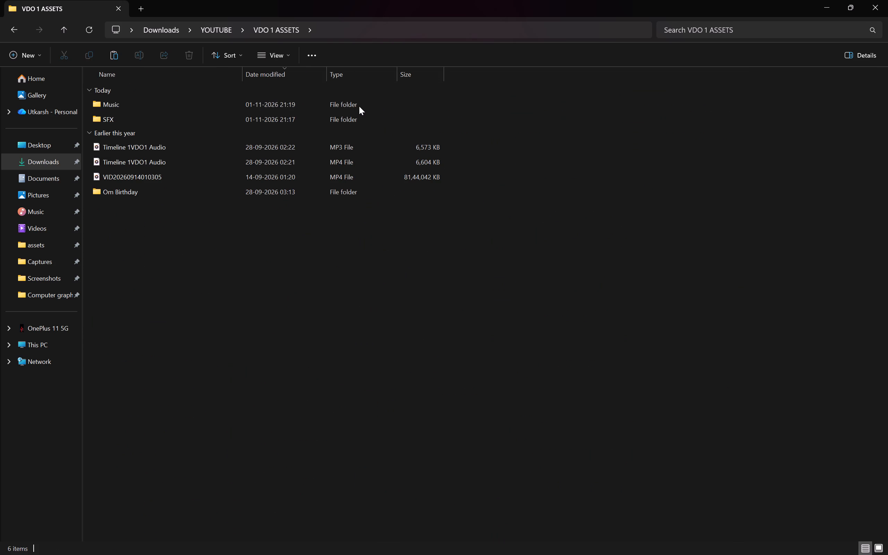
double_click(359, 106)
key("ctrl+v")
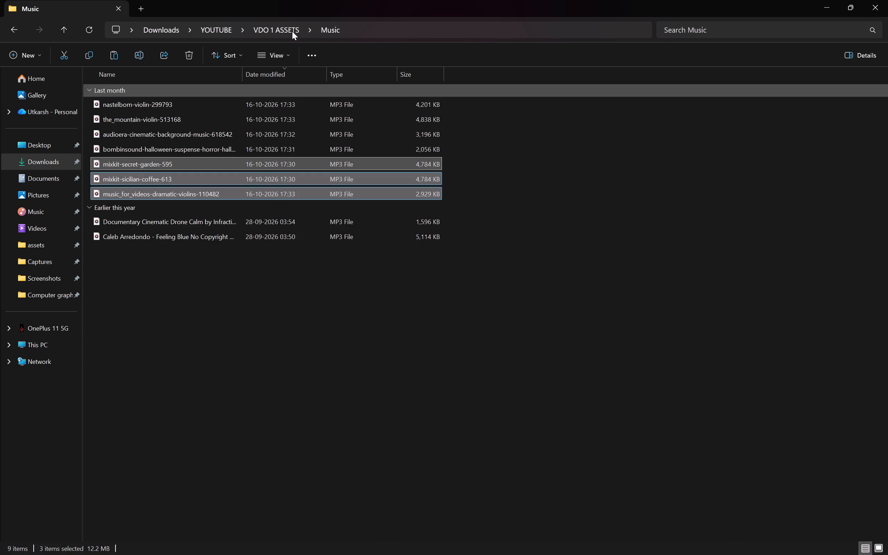
Return to Downloads and delete the original mixkit-secret-garden, mixkit-sicilian-coffee and music_for_videos-dramatic-violins MP3 files.
left_click_drag(10, 20, 17, 37)
double_click(17, 37)
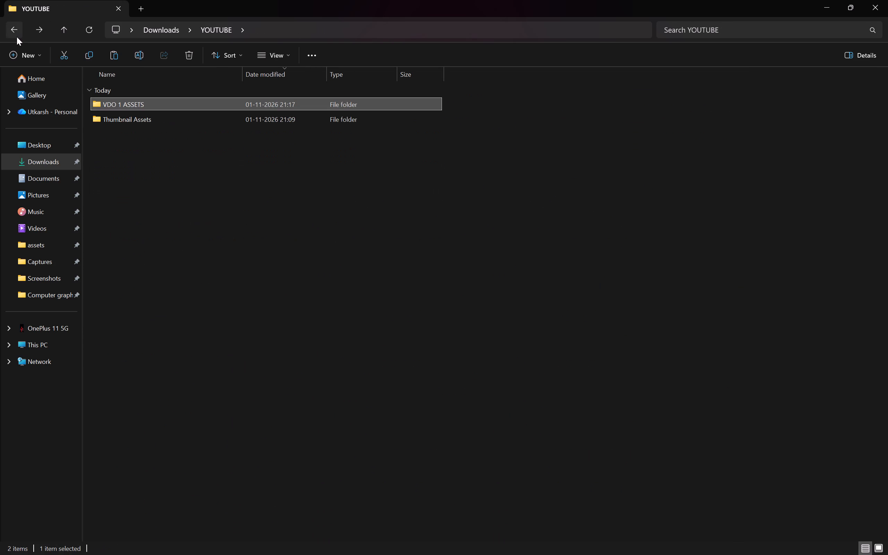
left_click(10, 29)
scroll(464, 305, "up", 1)
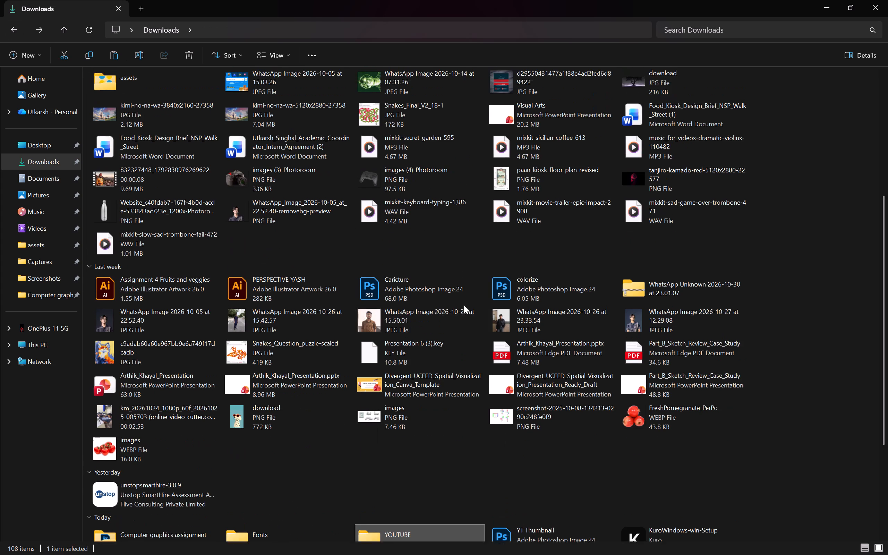
scroll(464, 305, "up", 2)
scroll(464, 305, "down", 2)
scroll(464, 305, "up", 5)
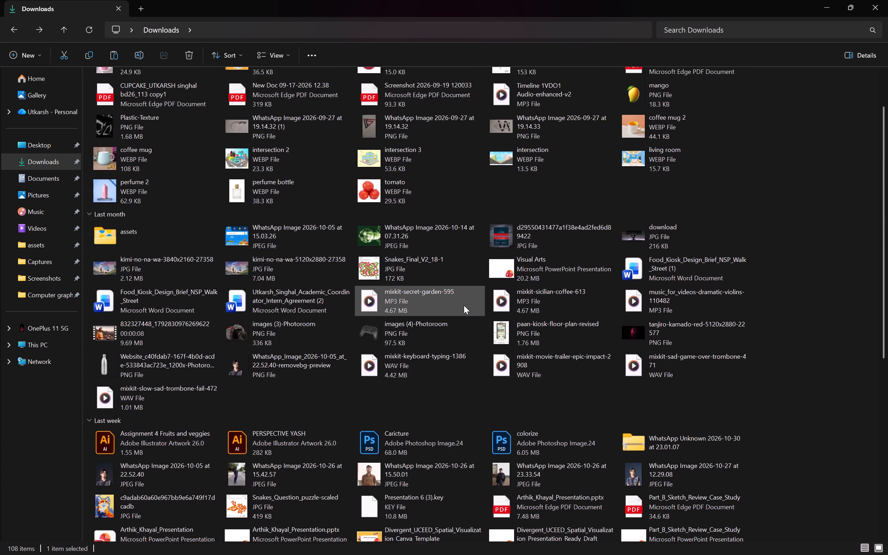
scroll(464, 305, "up", 1)
scroll(464, 305, "down", 1)
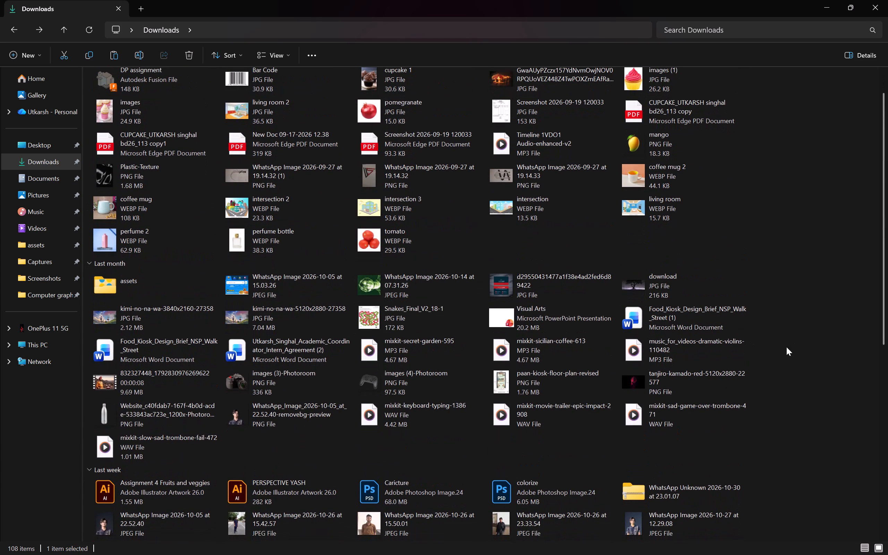
left_click_drag(773, 357, 414, 351)
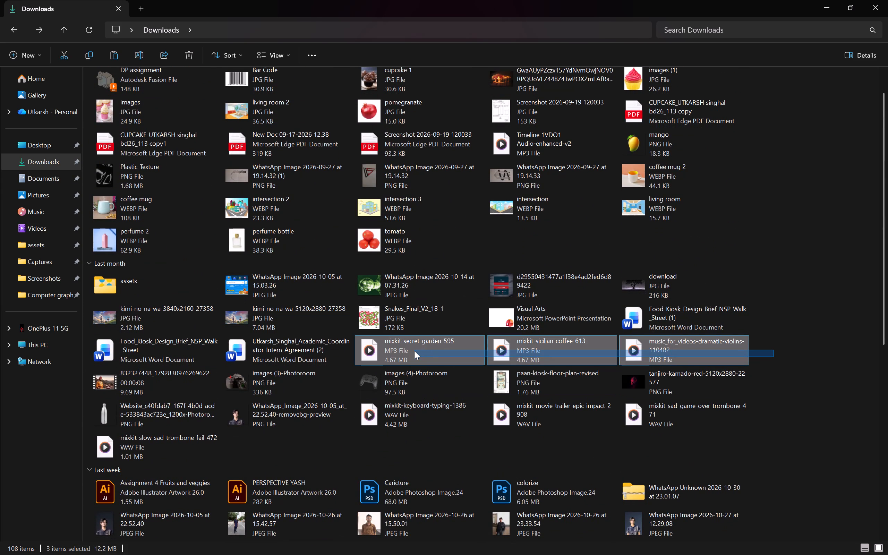
key("Delete")
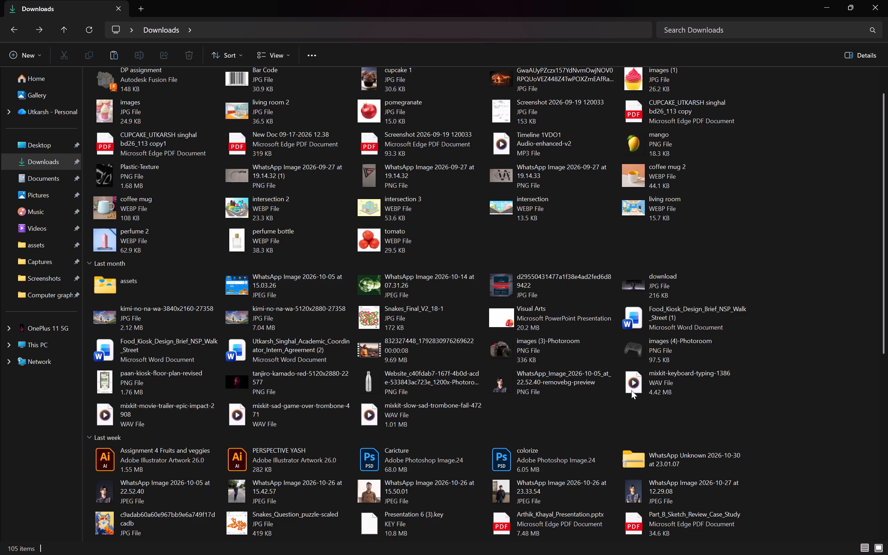
Copy the movie-trailer-epic-impact, sad-game-over-trombone and slow-sad-trombone-fail WAV files from Downloads into the SFX folder of YOUTUBE's VDO 1 ASSETS.
scroll(632, 397, "down", 1)
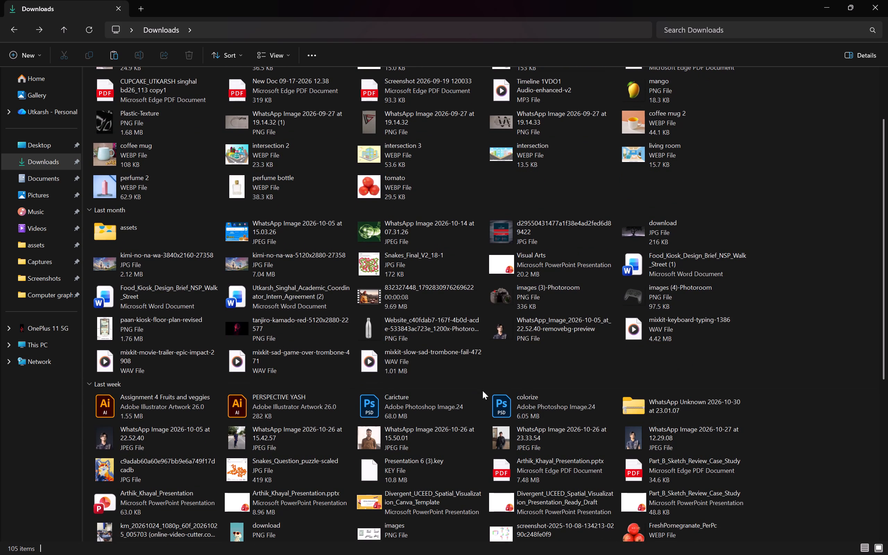
left_click_drag(533, 363, 154, 355)
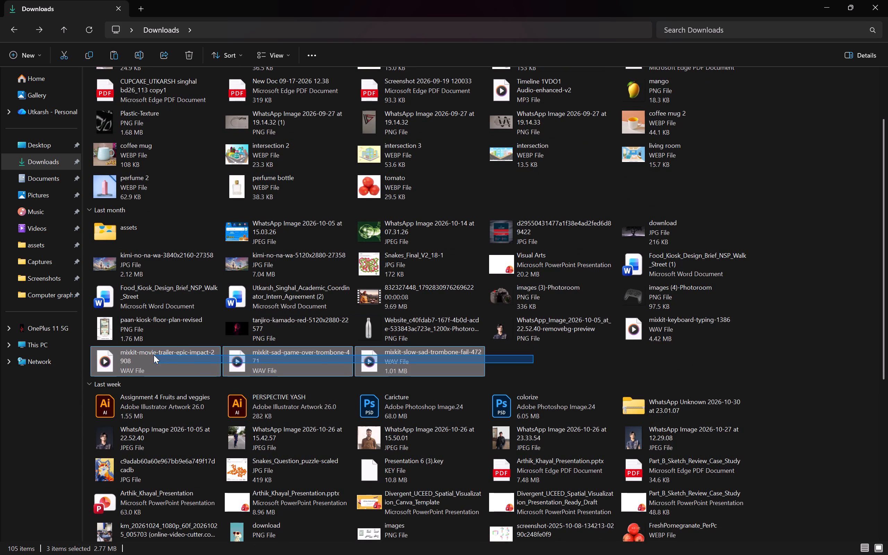
key("ctrl+c")
scroll(154, 355, "down", 7)
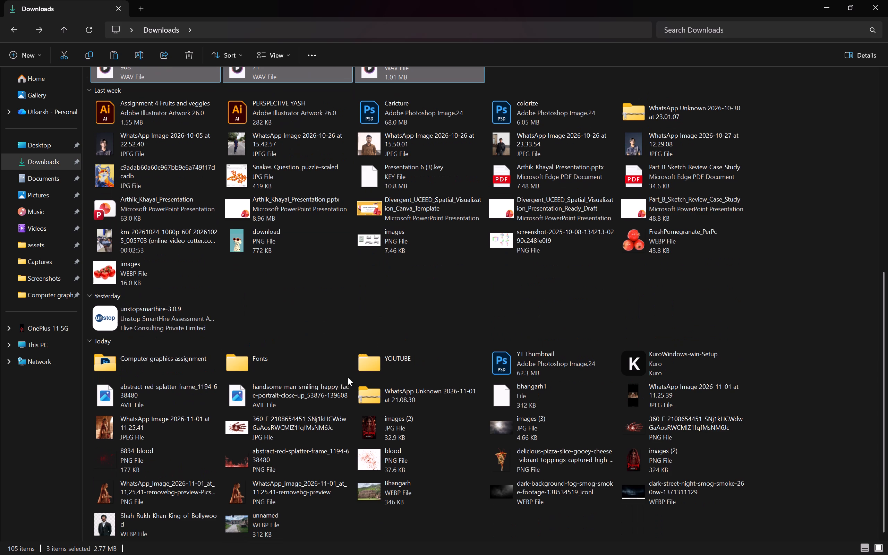
double_click(358, 374)
left_click(276, 107)
left_click(276, 107)
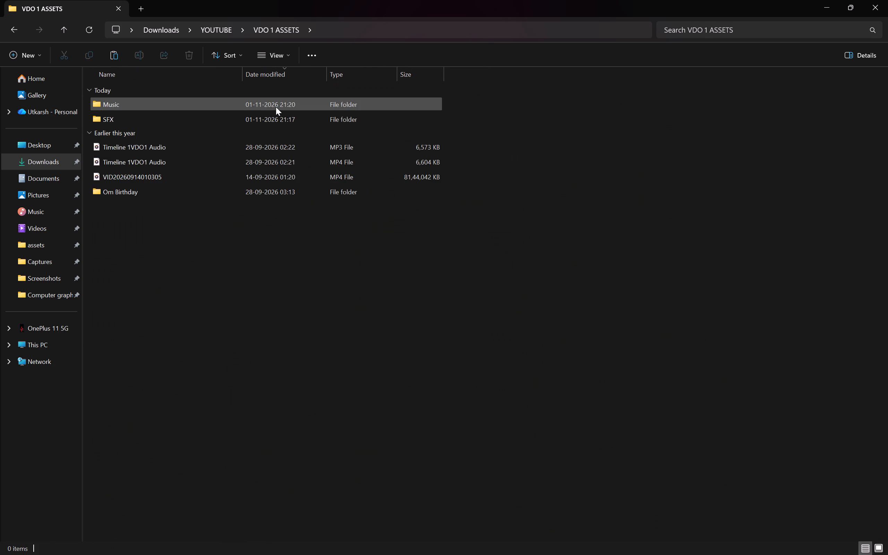
left_click(276, 107)
double_click(277, 116)
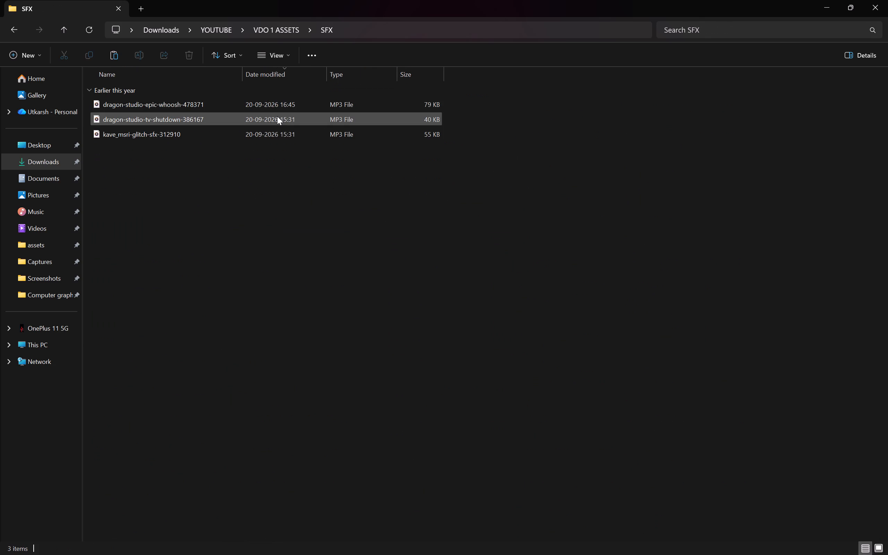
key("ctrl+v")
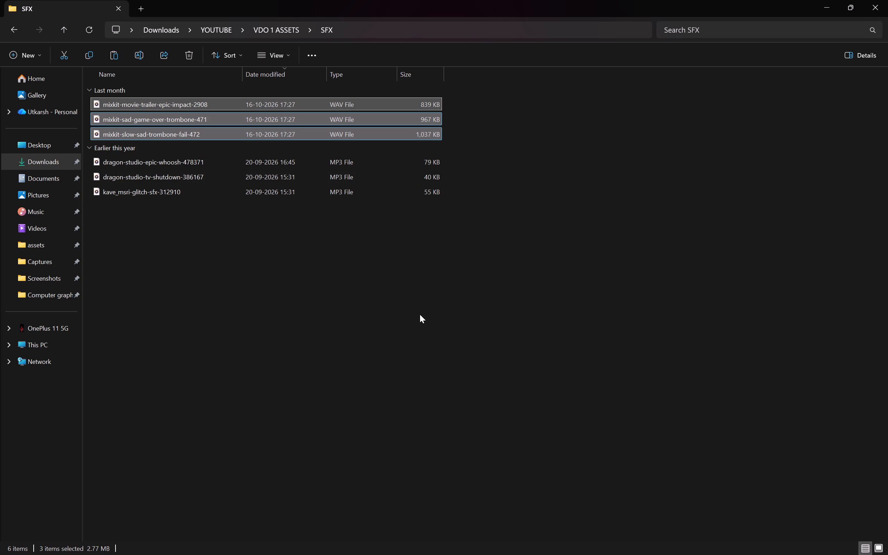
Go back to the YOUTUBE folder, rename its VDO 1 ASSETS folder to Editing assets, and return to Downloads.
left_click(18, 35)
left_click(18, 35)
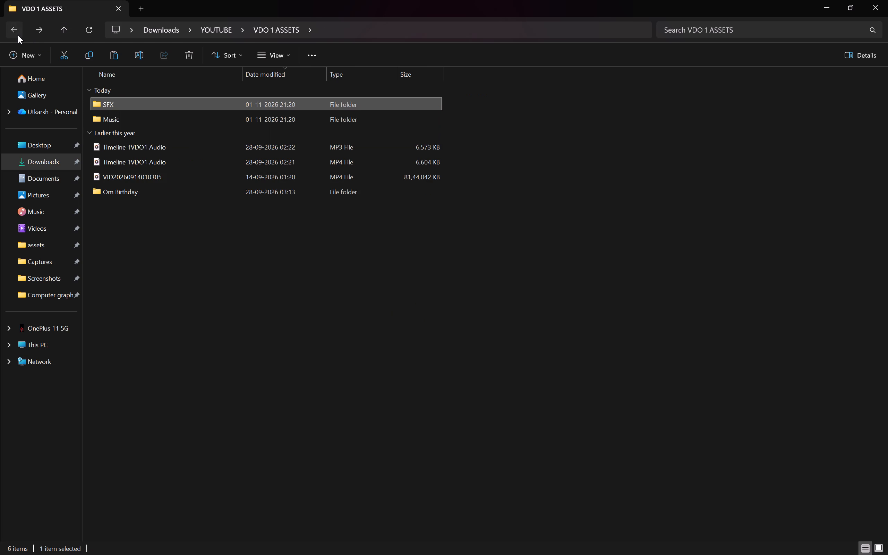
left_click(18, 35)
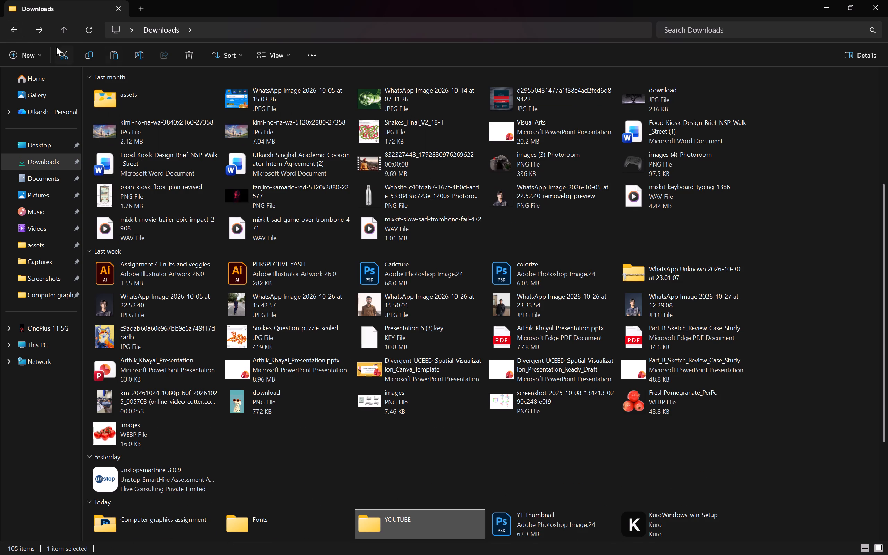
left_click_drag(52, 36, 44, 33)
left_click(44, 33)
right_click(122, 97)
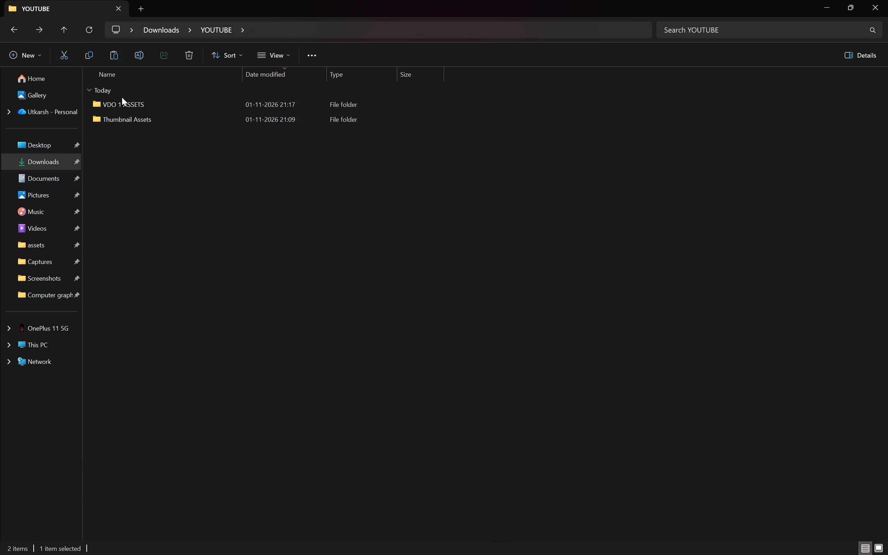
left_click(108, 99)
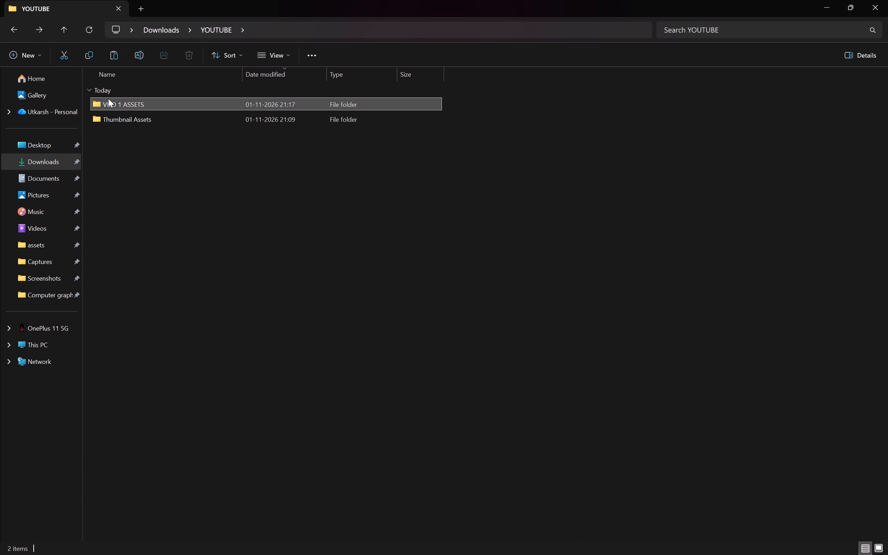
right_click(108, 99)
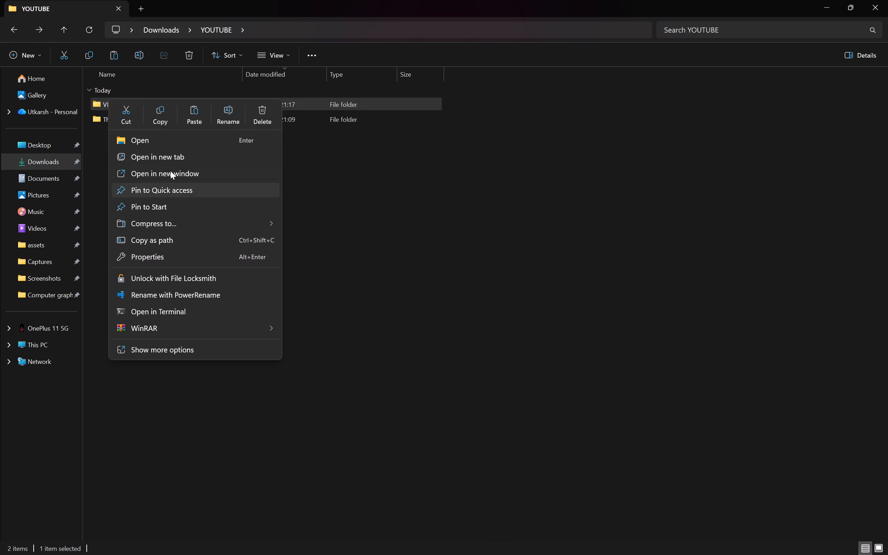
left_click(229, 126)
key("s")
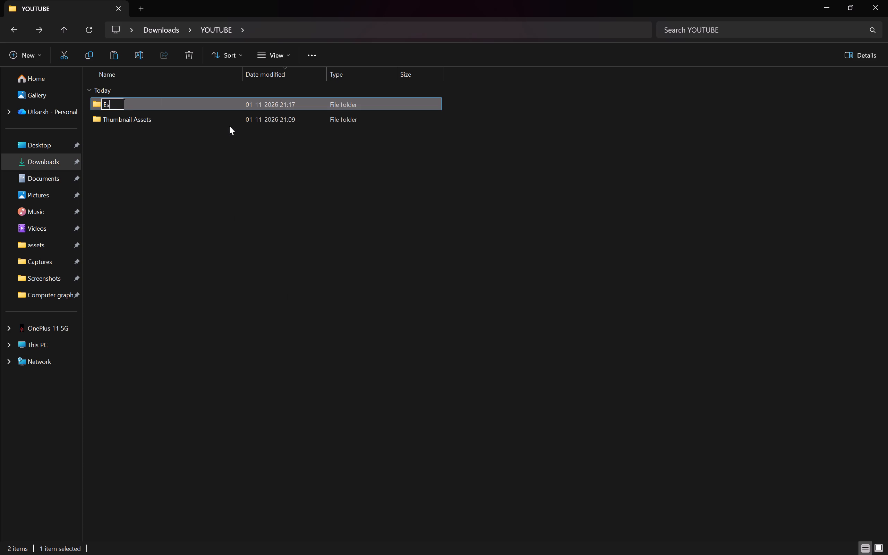
key("BackSpace")
type("diting asses")
key("BackSpace")
type("ts")
key("Return")
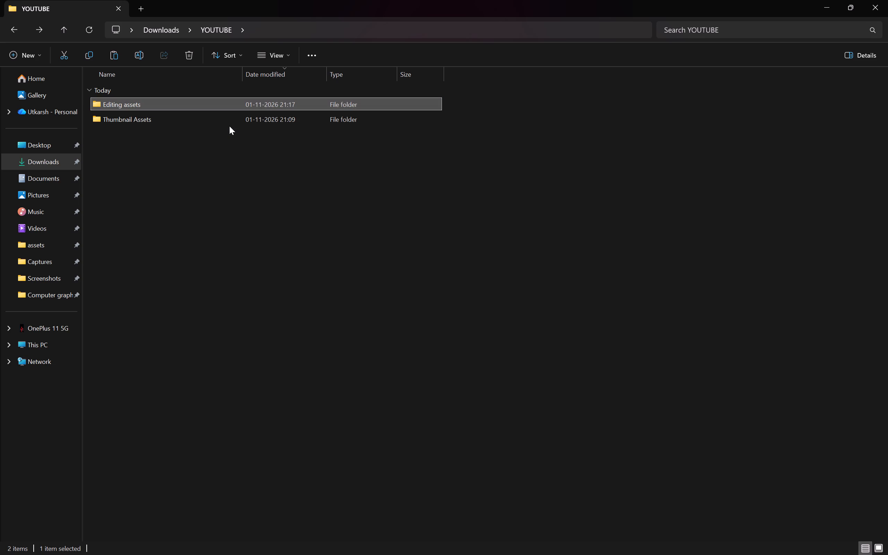
left_click(202, 233)
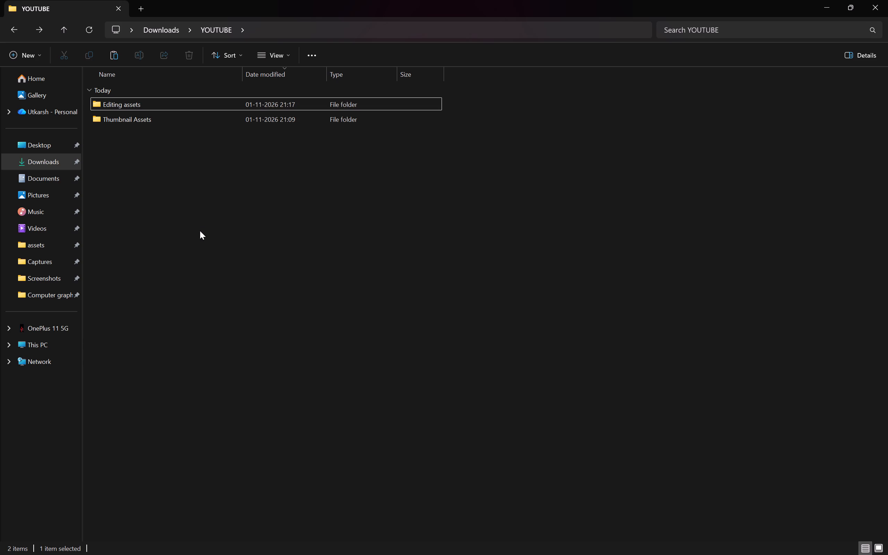
left_click(19, 36)
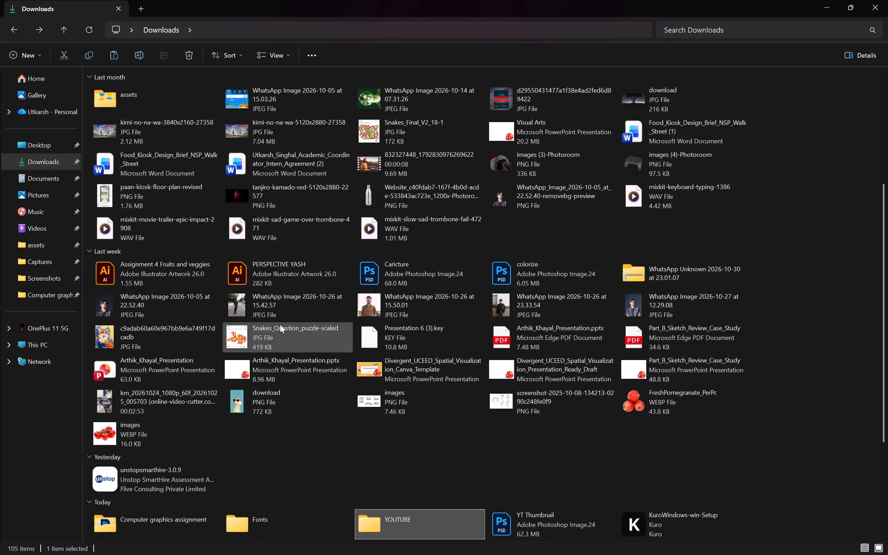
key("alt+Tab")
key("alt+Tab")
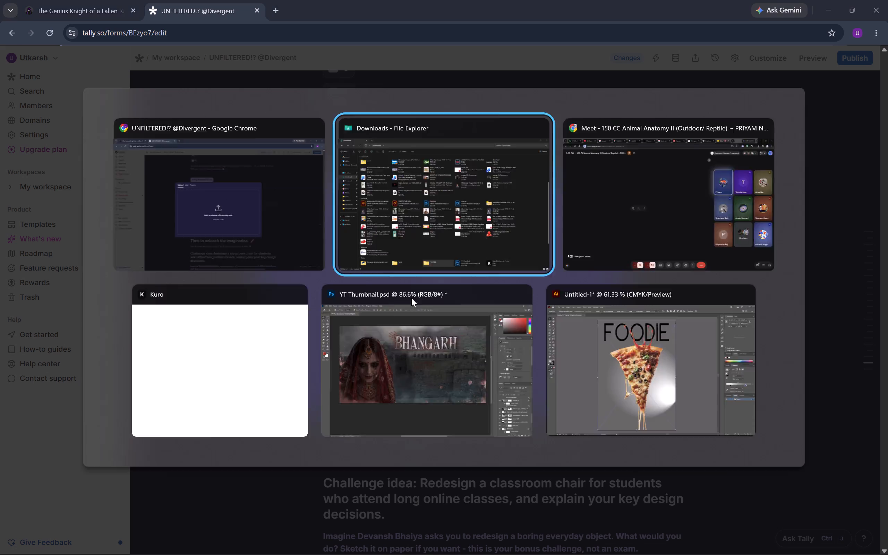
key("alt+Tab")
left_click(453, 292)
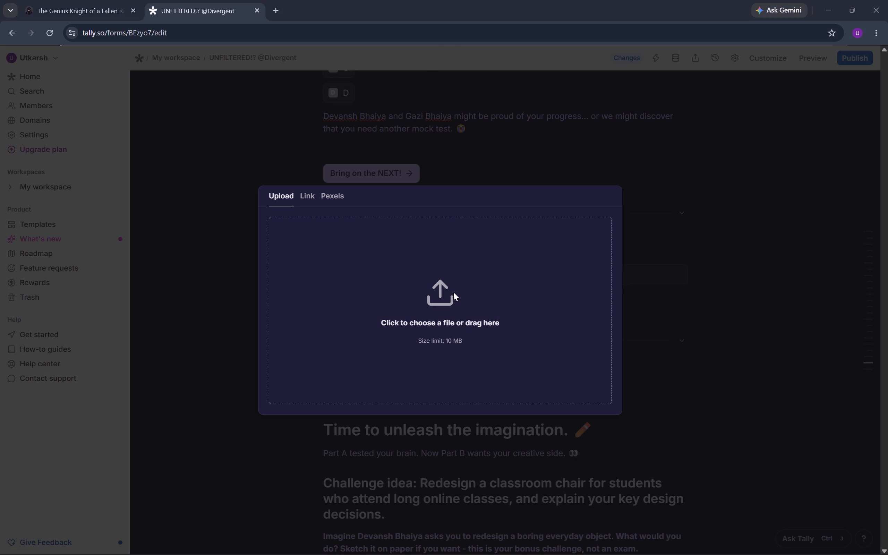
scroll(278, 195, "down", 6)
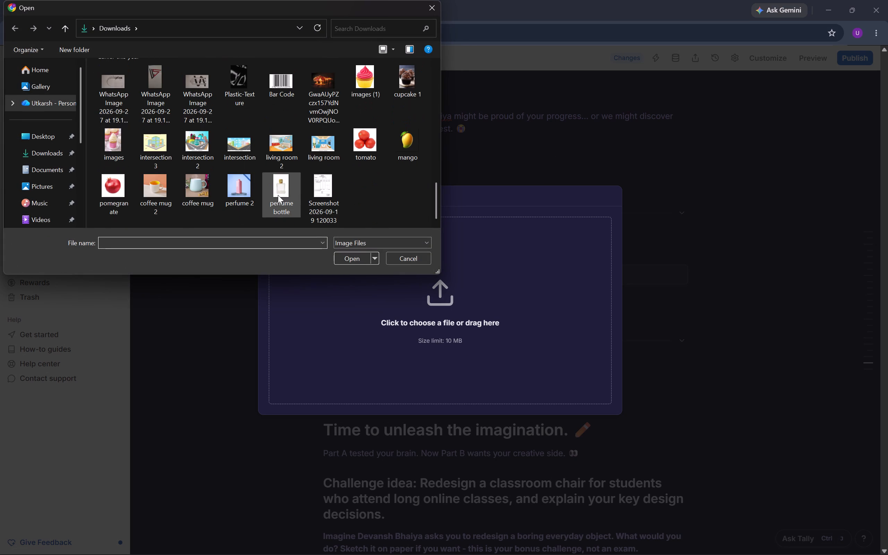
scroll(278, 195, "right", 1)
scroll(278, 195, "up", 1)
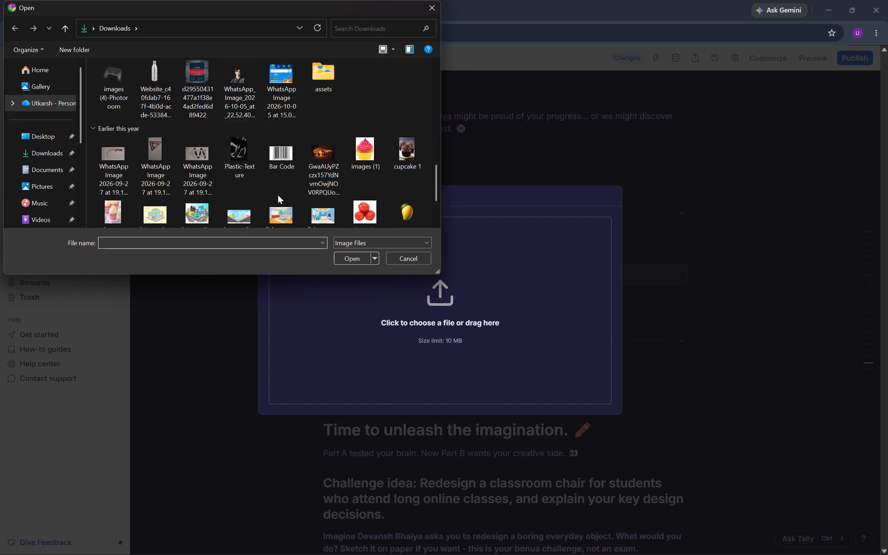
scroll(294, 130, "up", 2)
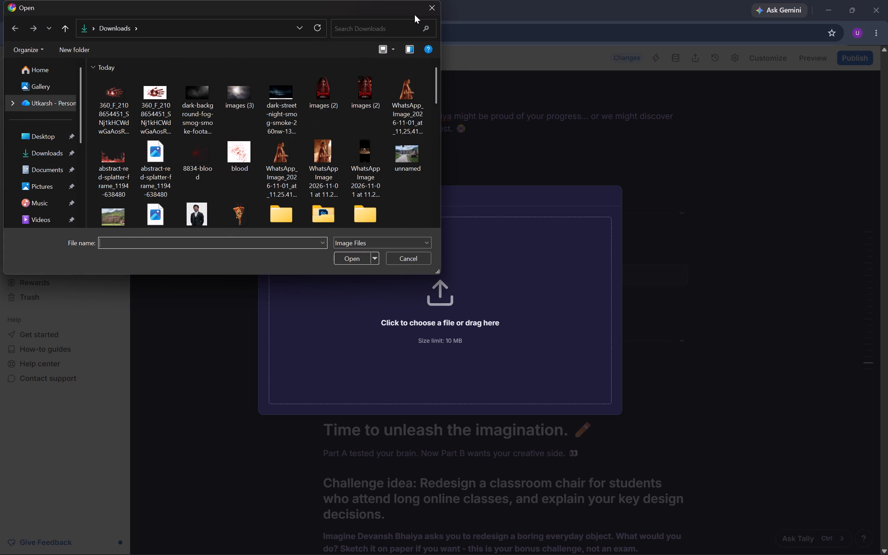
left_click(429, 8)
Switch to the Downloads folder and extract the WhatsApp Unknown 2026-11-01 at 21.08.30 archive directly into it.
key("alt+Tab")
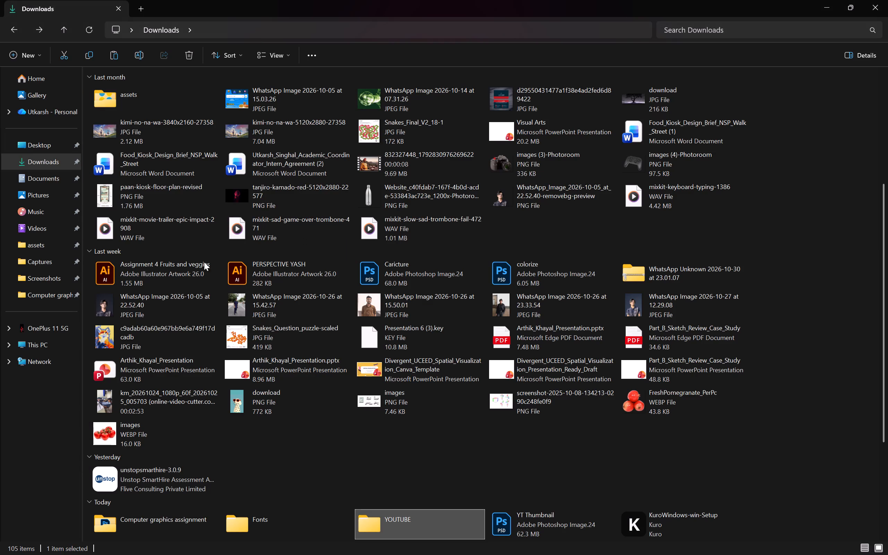
scroll(233, 342, "down", 7)
scroll(233, 342, "up", 1)
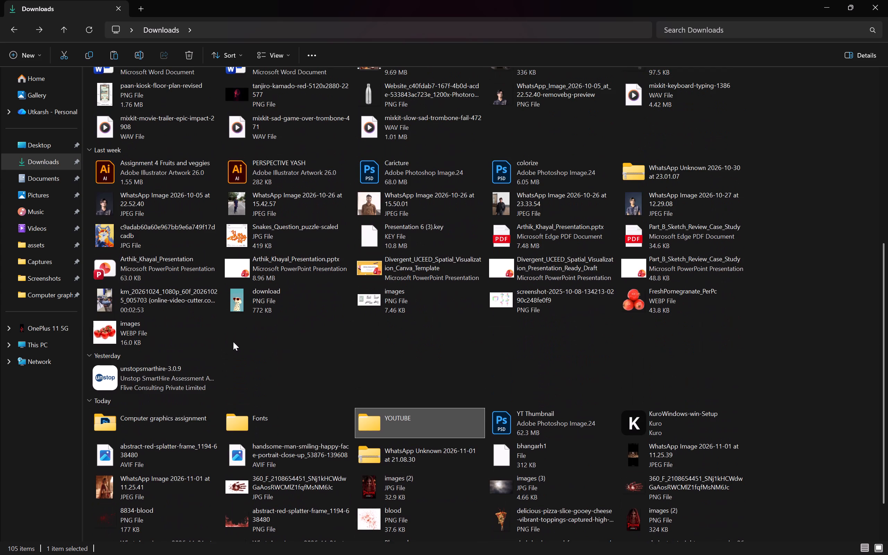
left_click(391, 458)
right_click(391, 458)
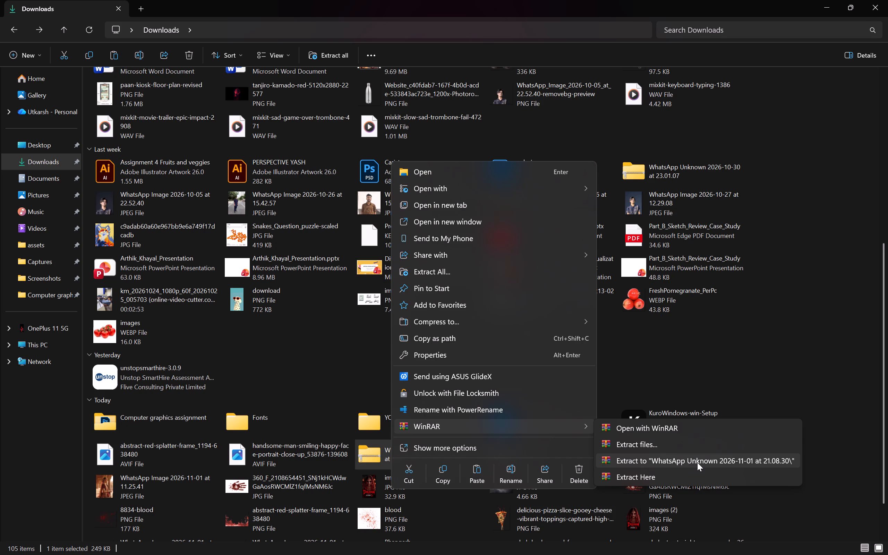
left_click(685, 476)
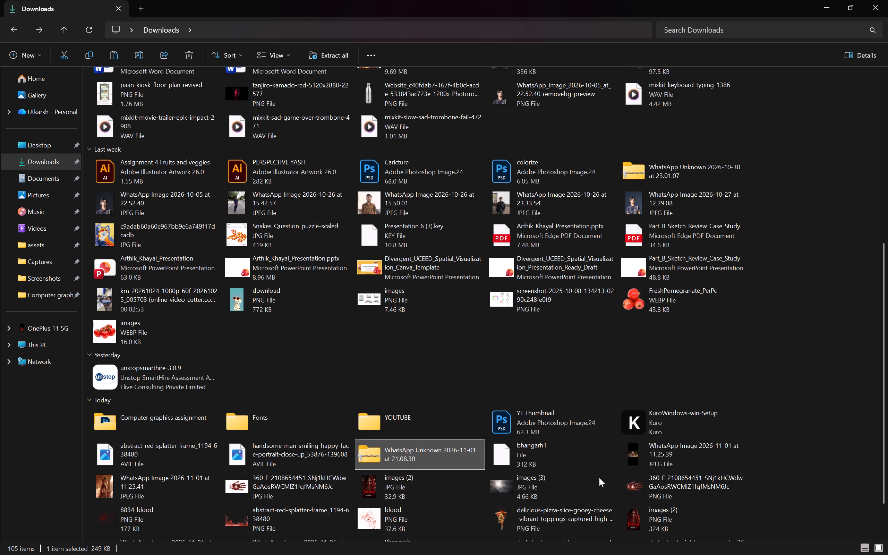
Delete the WhatsApp Unknown 2026-11-01 at 21.08.30 archive from Downloads.
scroll(515, 400, "down", 3)
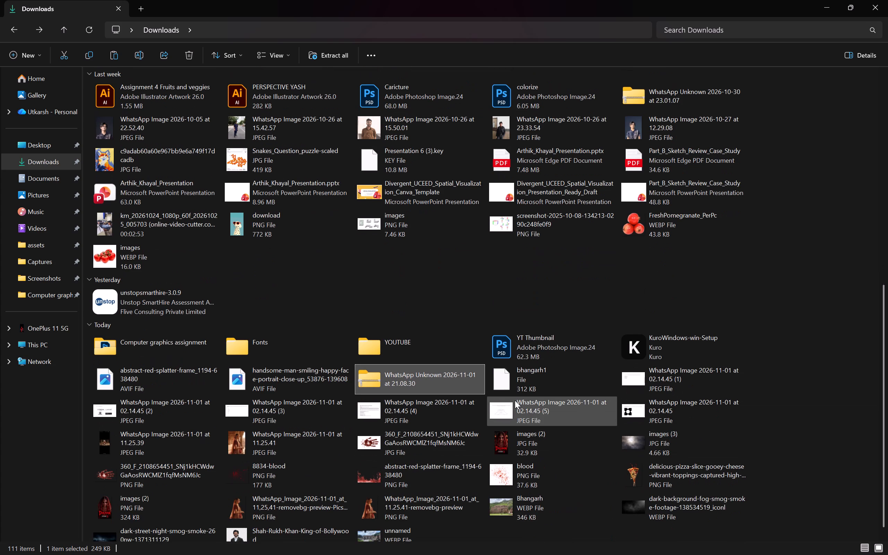
scroll(515, 400, "down", 2)
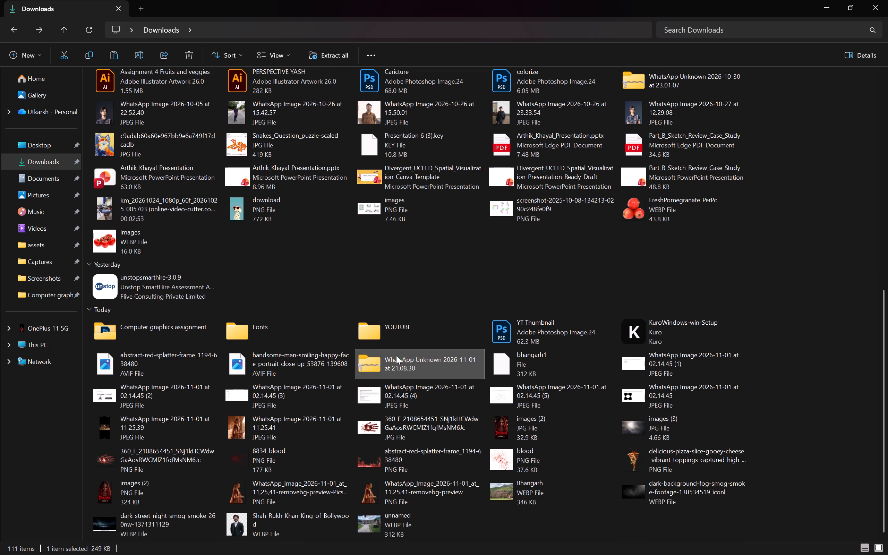
key("Delete")
Return to the Tally form and upload WhatsApp Image 2026-11-01 at 02.14.45 (1) from Downloads into the image block.
key("alt+Tab")
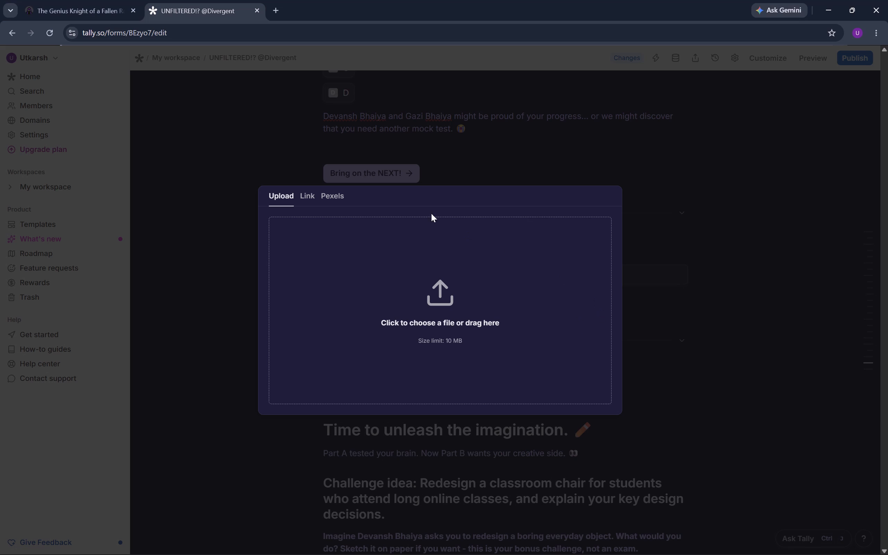
left_click(419, 281)
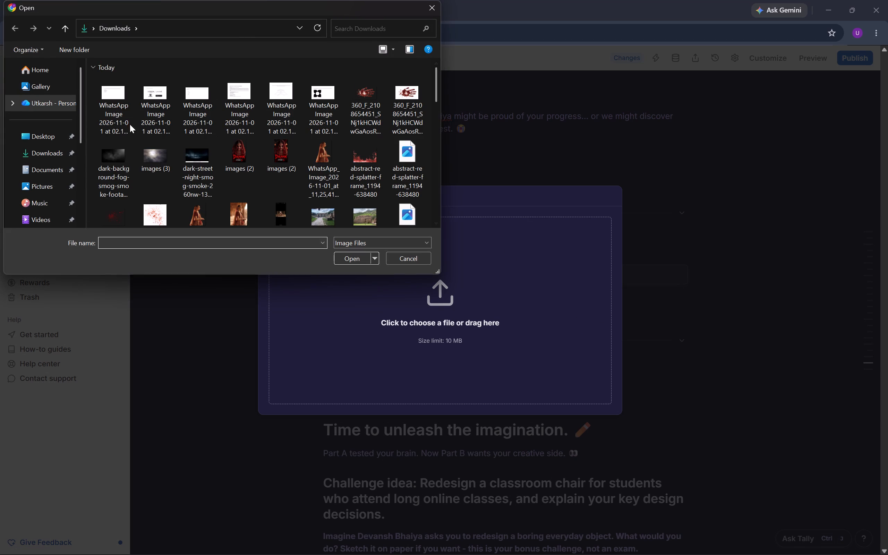
left_click(104, 107)
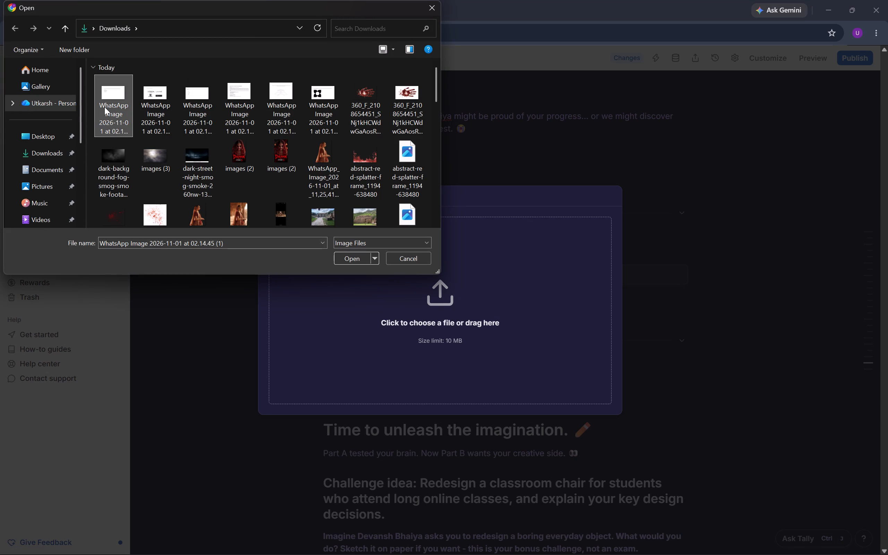
key("Return")
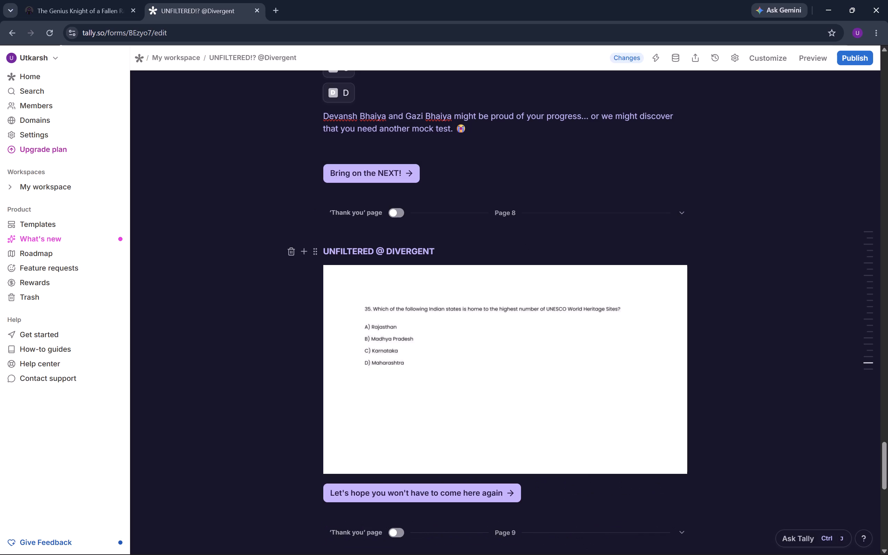
Open WhatsApp Image 2026-11-01 at 02.14.45 (5) from Downloads, crop off its margins and question number to about 860 x 529, and save over the original.
key("alt+Tab")
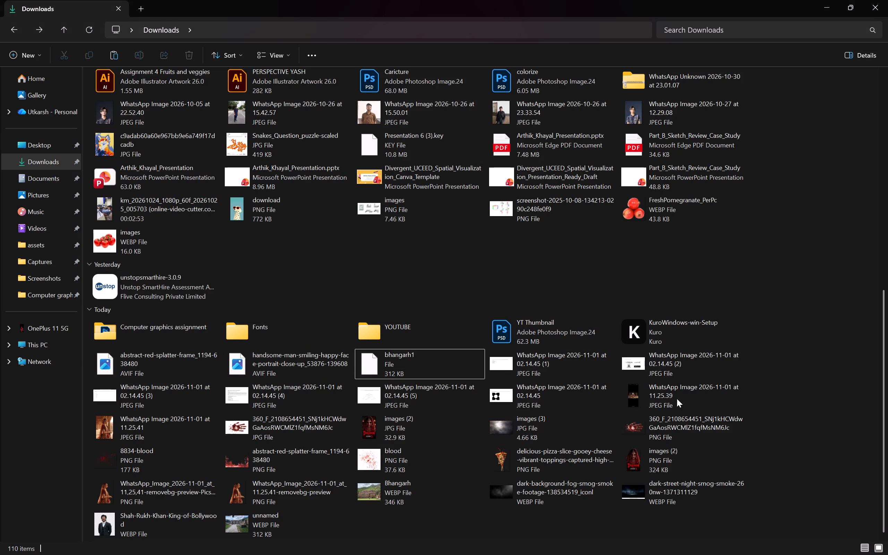
double_click(416, 386)
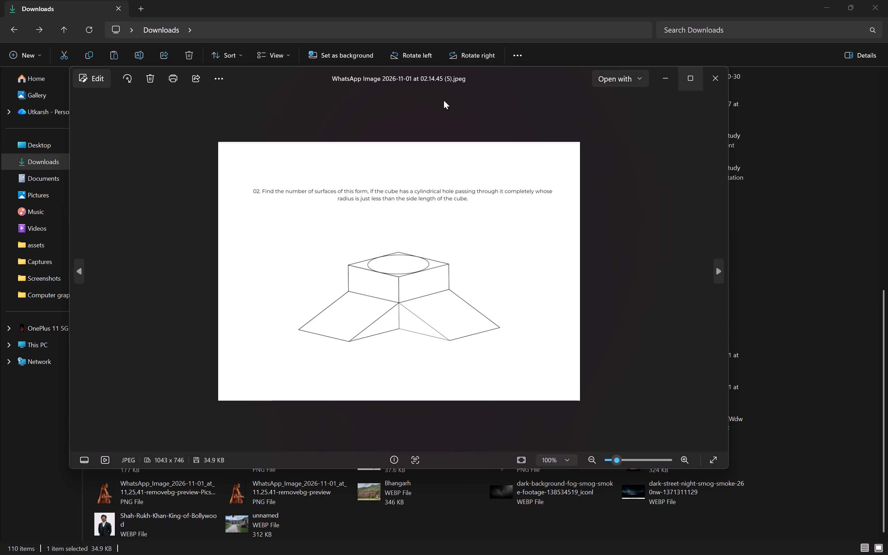
left_click(103, 80)
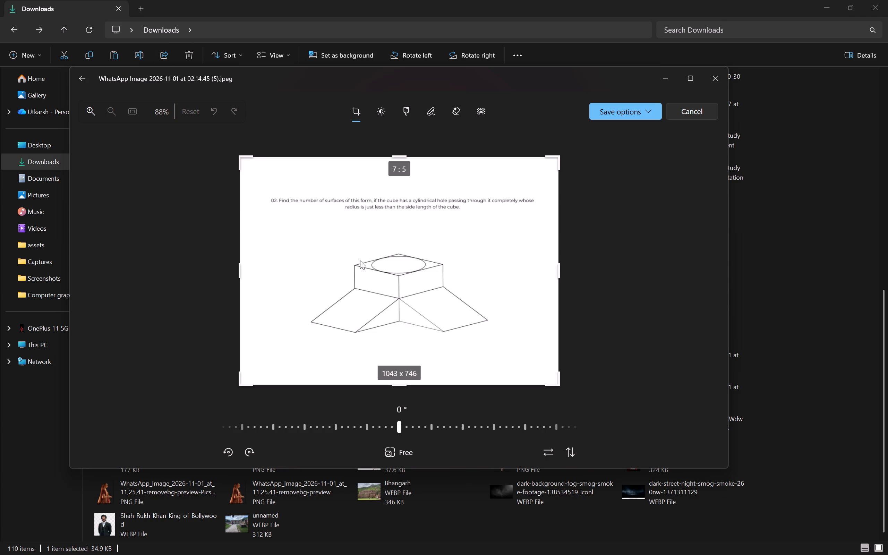
left_click_drag(238, 263, 259, 264)
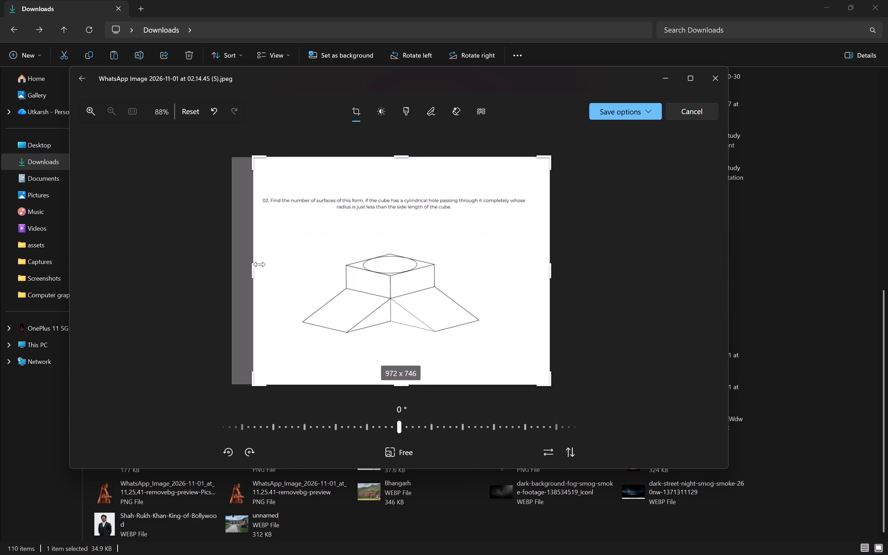
left_click_drag(254, 273, 272, 268)
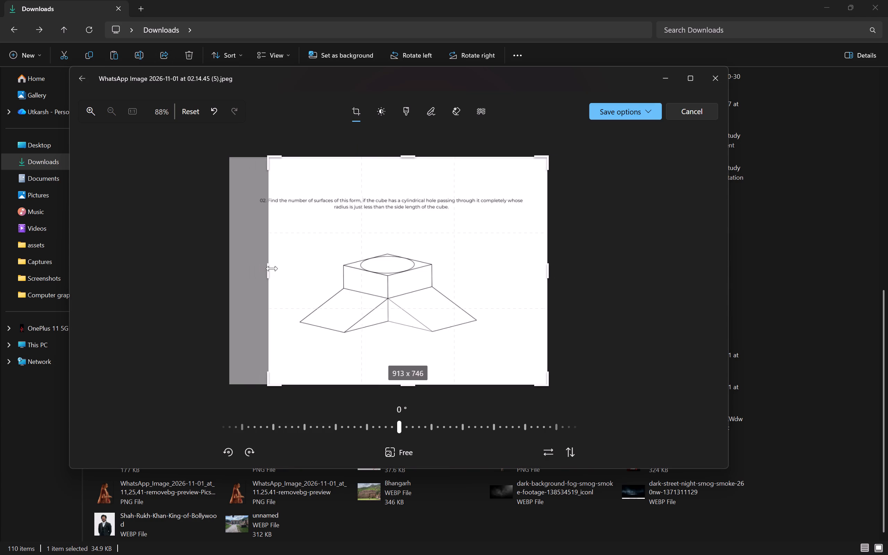
left_click_drag(272, 268, 268, 269)
left_click_drag(398, 152, 397, 186)
left_click_drag(399, 385, 412, 348)
left_click_drag(598, 266, 572, 268)
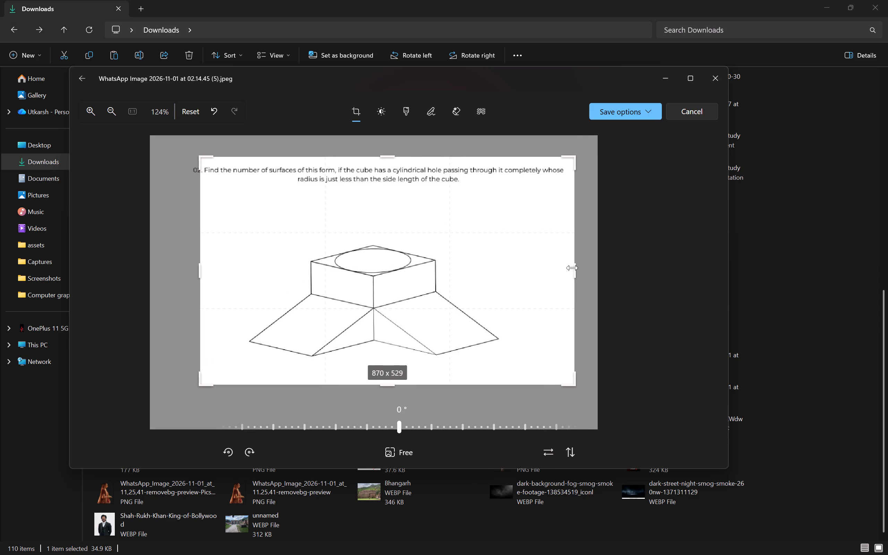
left_click_drag(572, 268, 570, 267)
left_click(637, 107)
left_click(632, 151)
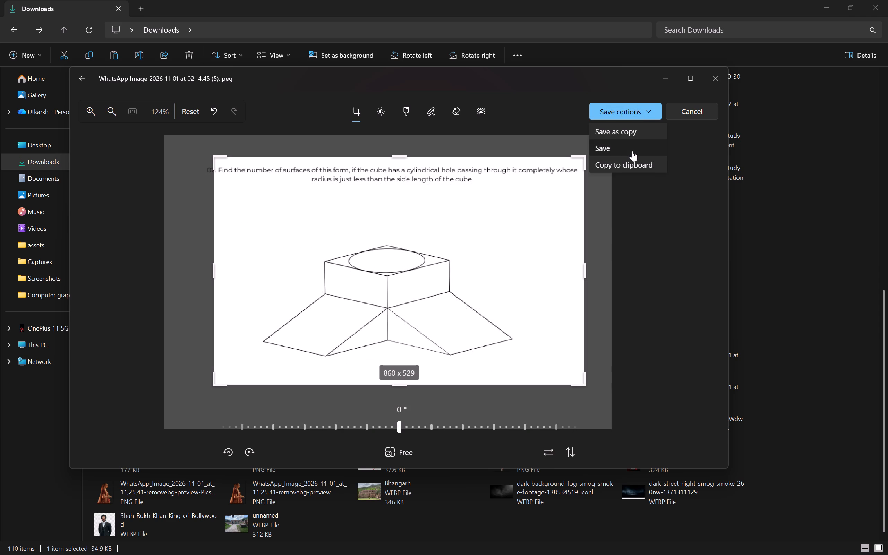
left_click(711, 77)
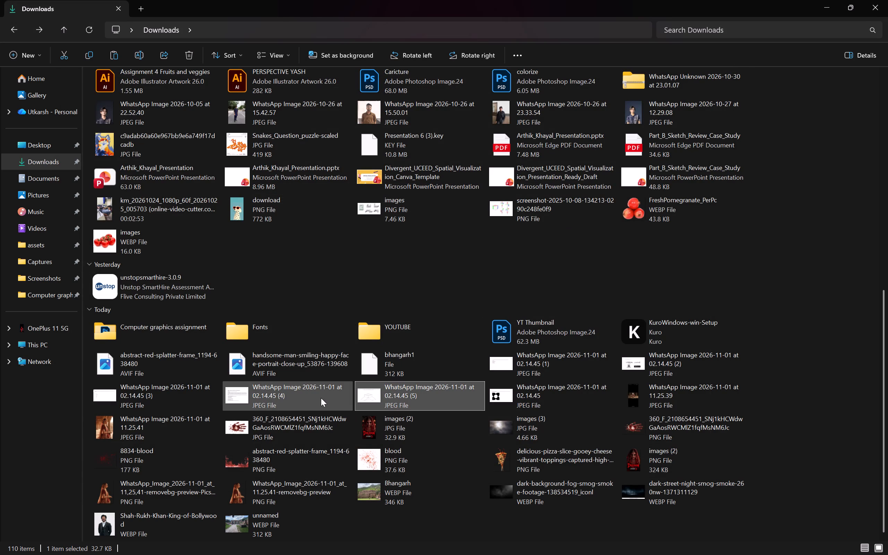
Crop WhatsApp Image 2026-11-01 at 02.14.45 (1) closely around the UNESCO question and its options to about 764 x 207, and save over the original.
left_click(321, 398)
double_click(565, 362)
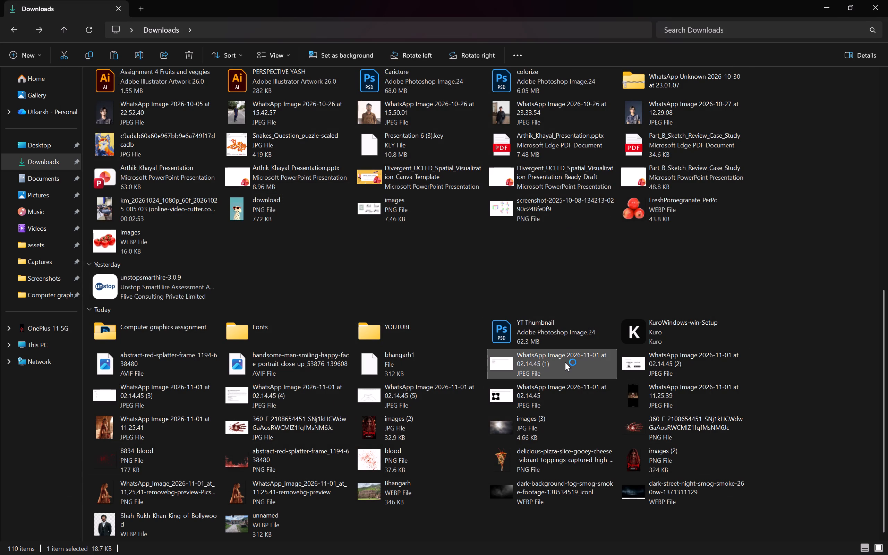
left_click(85, 76)
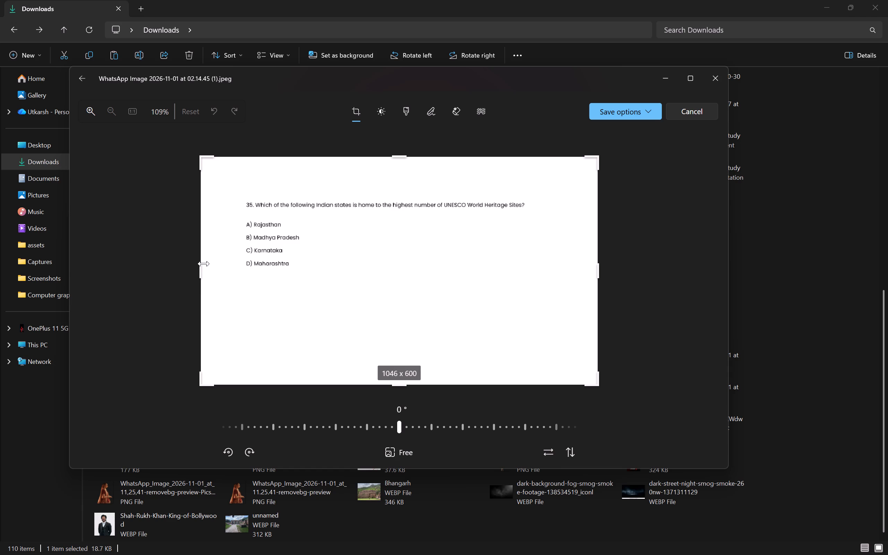
left_click_drag(204, 264, 242, 266)
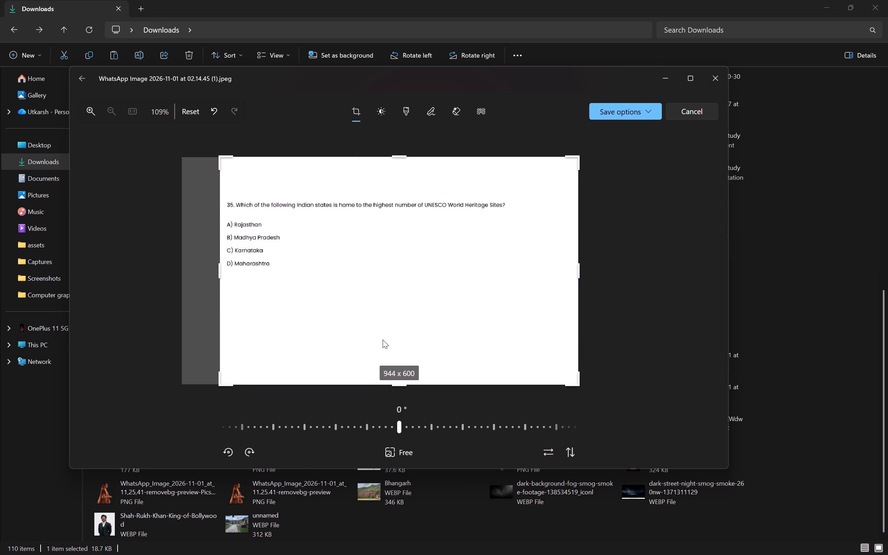
left_click_drag(395, 383, 427, 265)
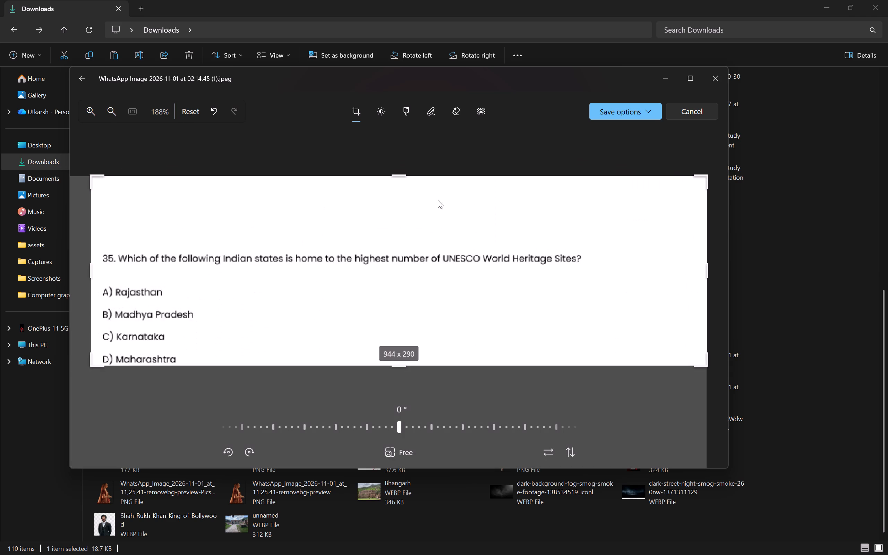
left_click_drag(393, 173, 398, 228)
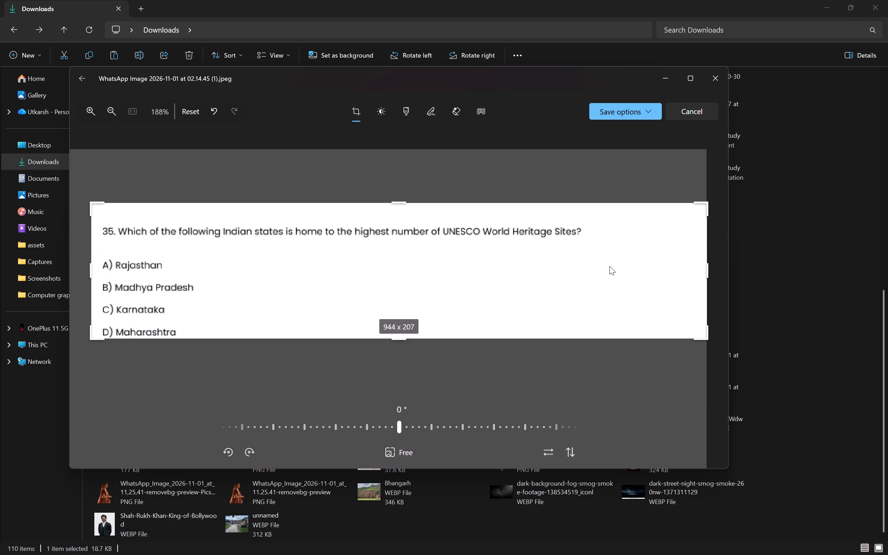
left_click_drag(703, 261, 586, 265)
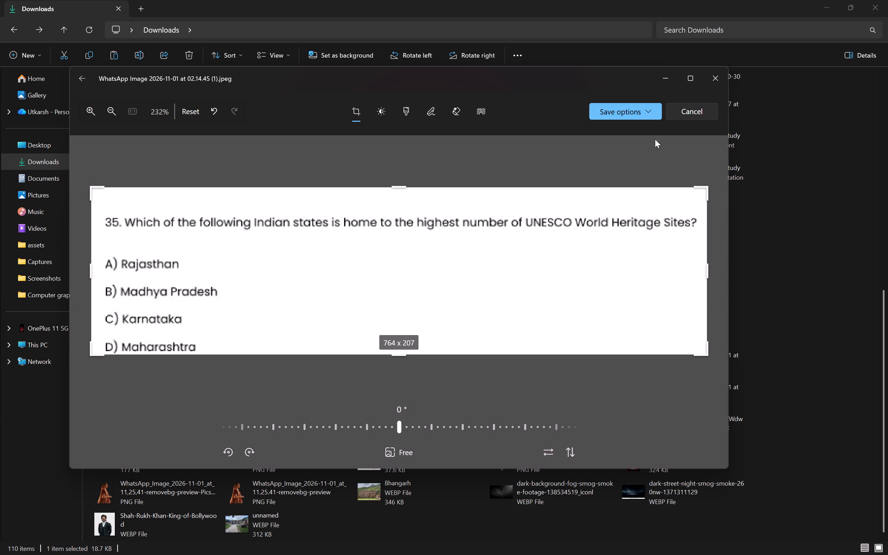
left_click(646, 102)
left_click(629, 117)
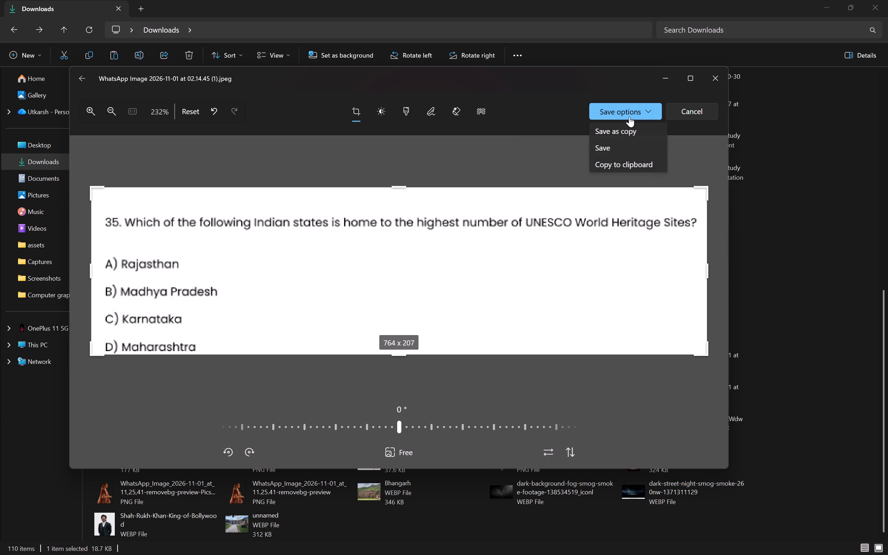
left_click(625, 146)
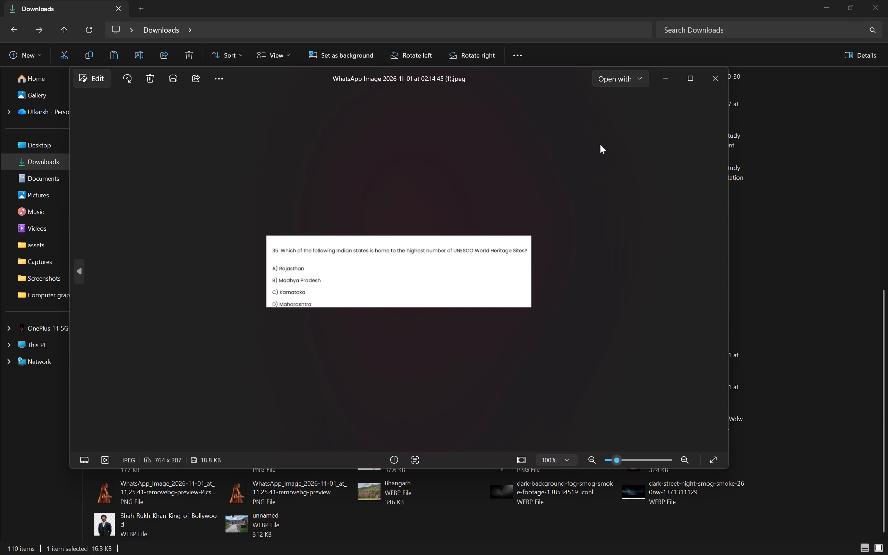
left_click(710, 86)
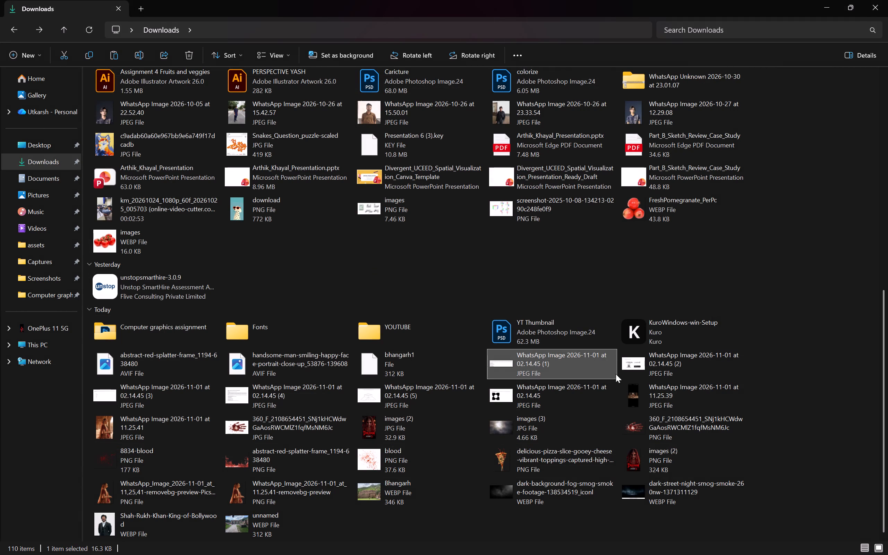
Crop WhatsApp Image 2026-11-01 at 02.14.45 (2) around the brand logos question, excluding its number, to about 738 x 438, and save over the original.
double_click(642, 362)
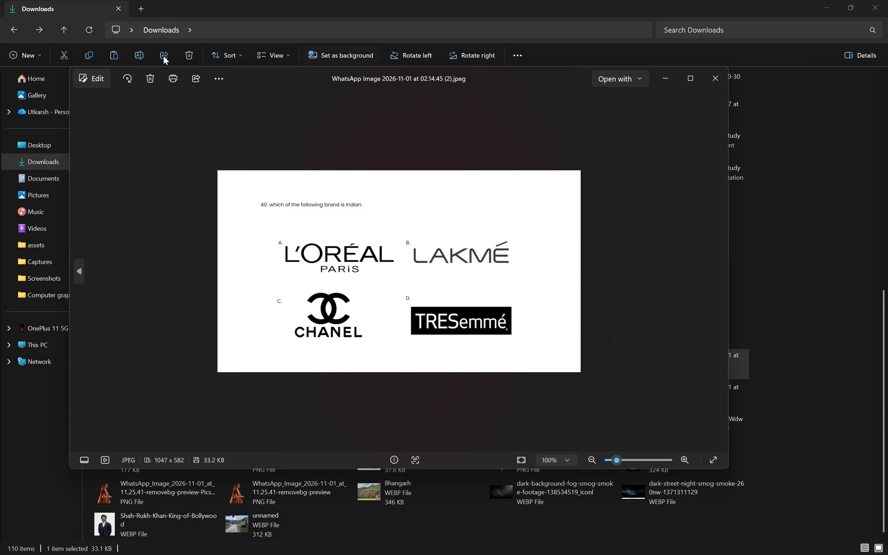
left_click(101, 75)
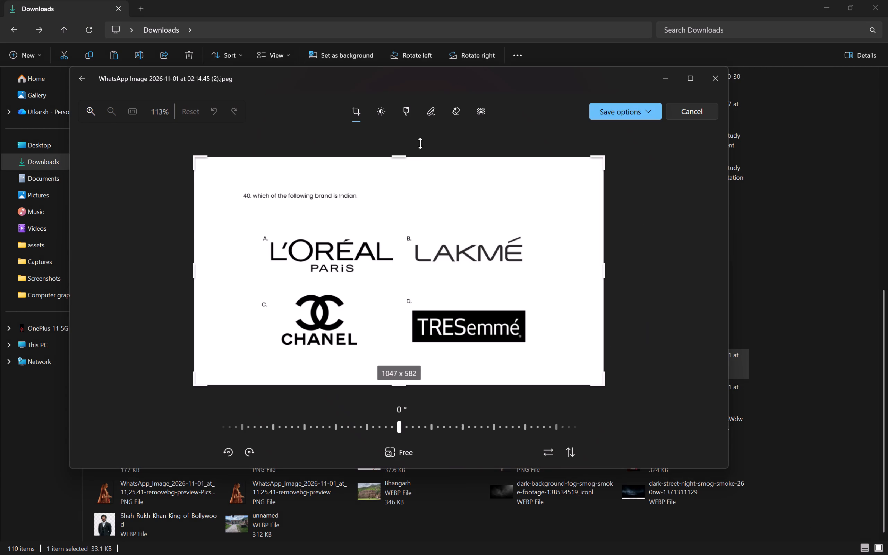
left_click_drag(402, 150, 405, 179)
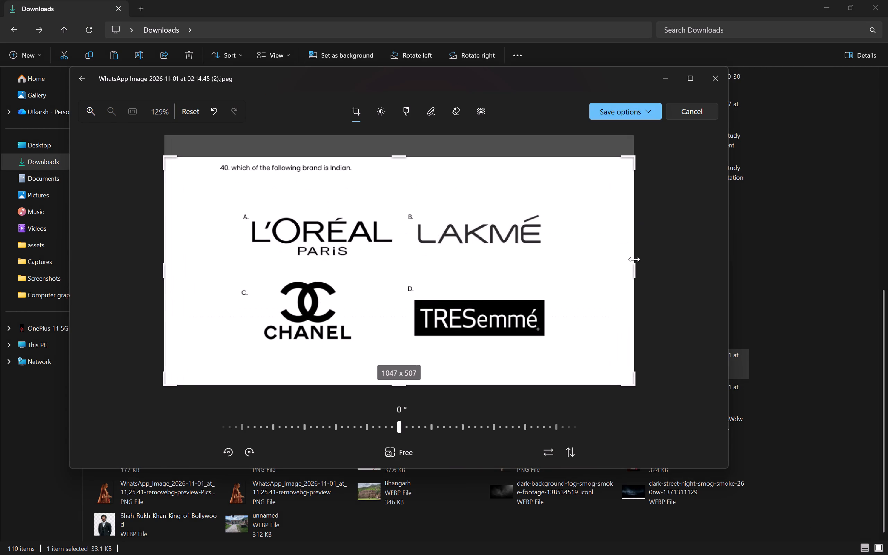
left_click_drag(639, 261, 566, 255)
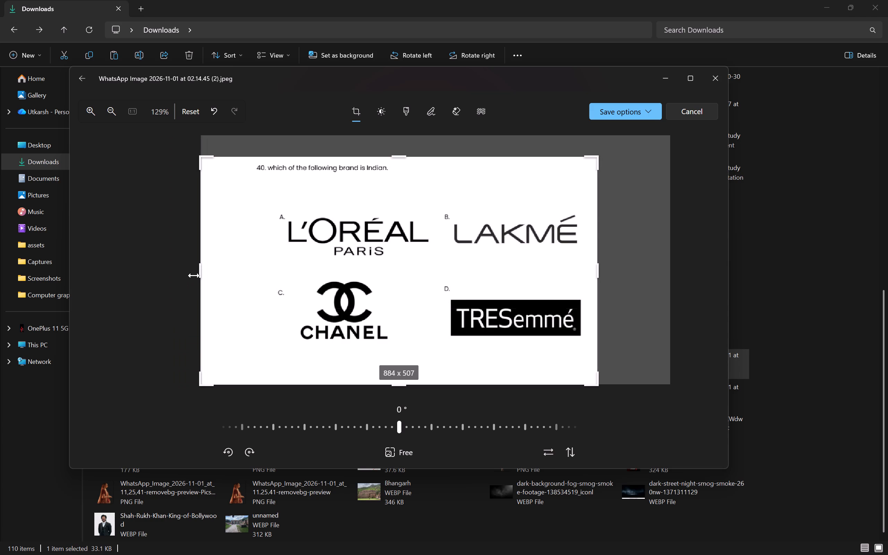
left_click_drag(194, 275, 261, 275)
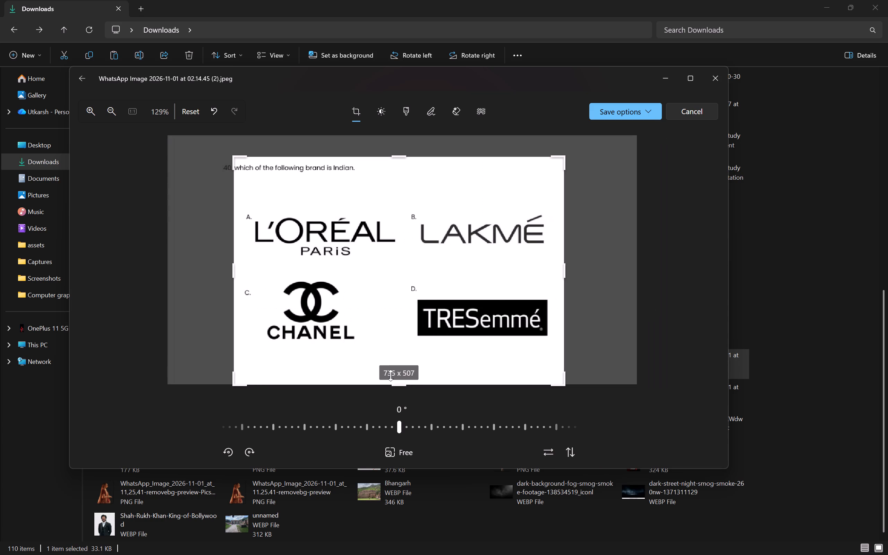
left_click_drag(404, 386, 407, 356)
left_click(209, 265)
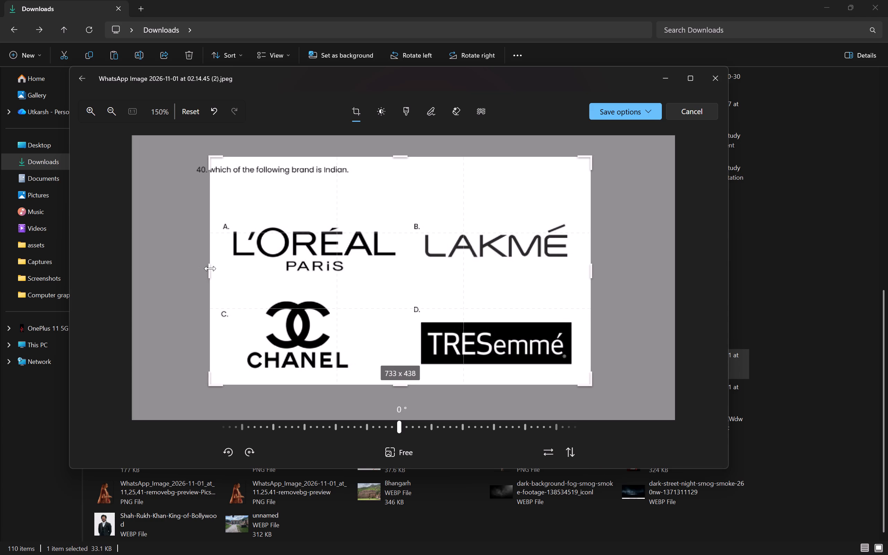
left_click(614, 118)
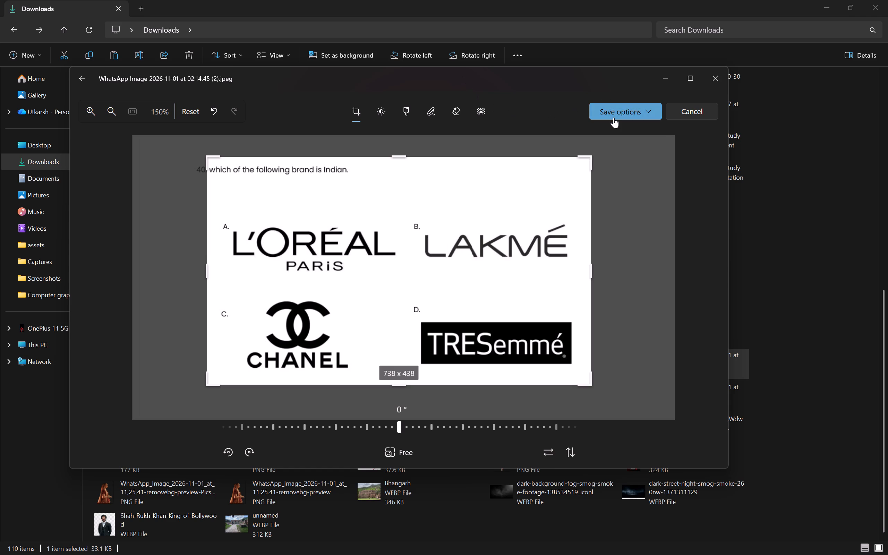
left_click(612, 144)
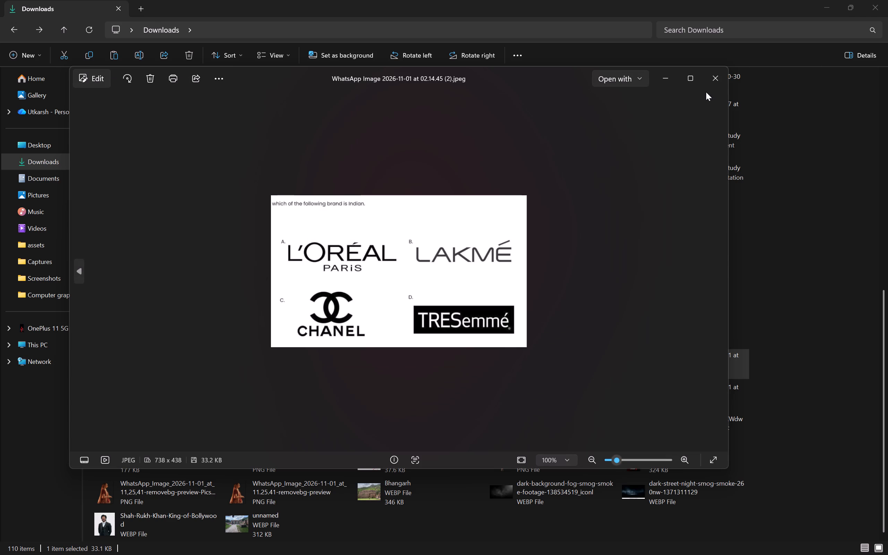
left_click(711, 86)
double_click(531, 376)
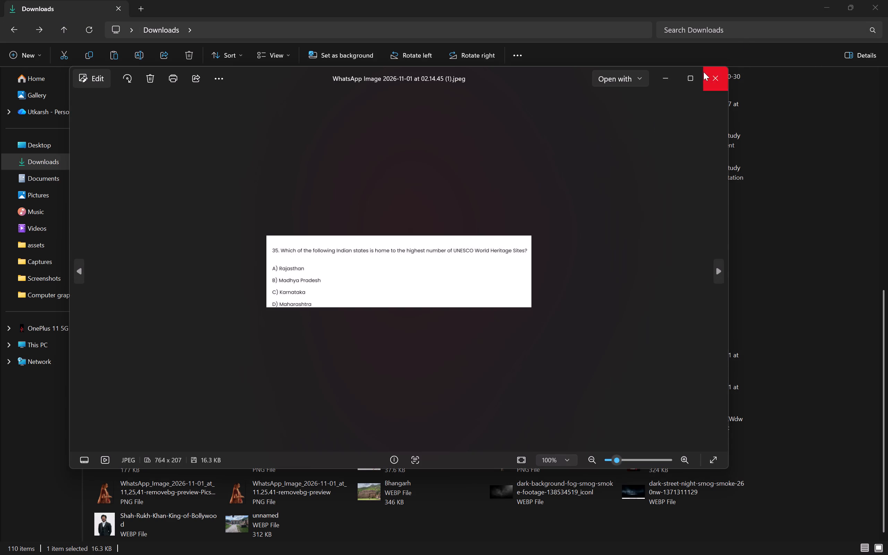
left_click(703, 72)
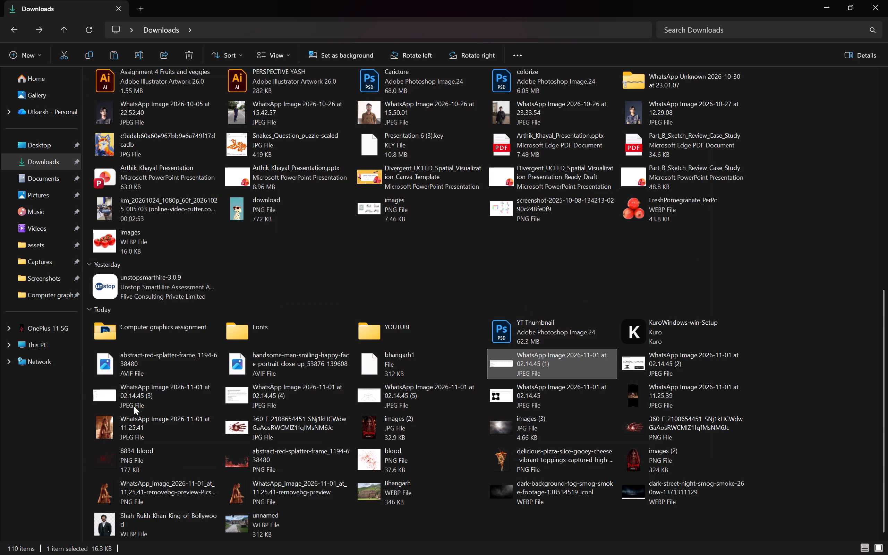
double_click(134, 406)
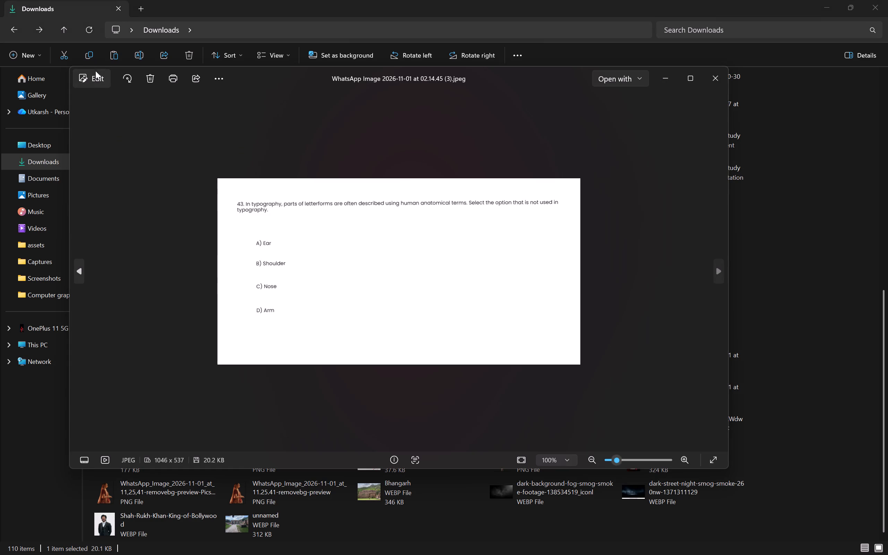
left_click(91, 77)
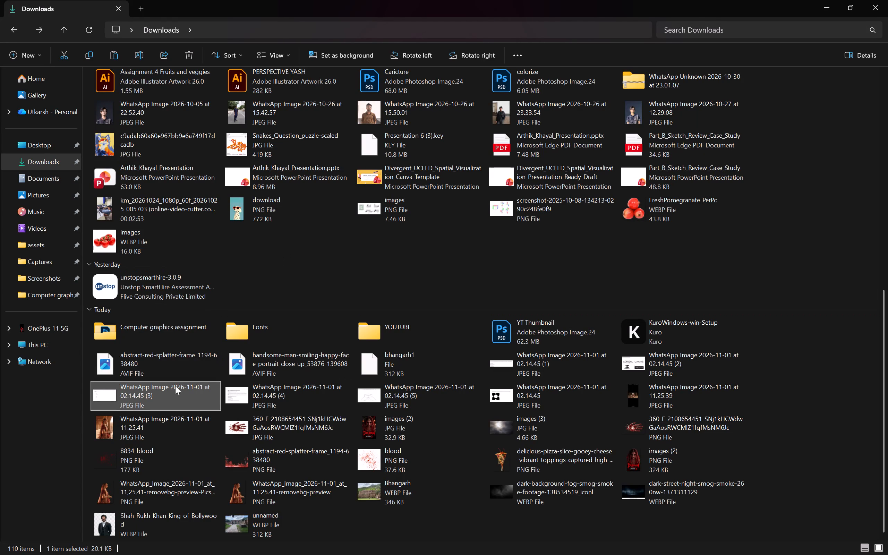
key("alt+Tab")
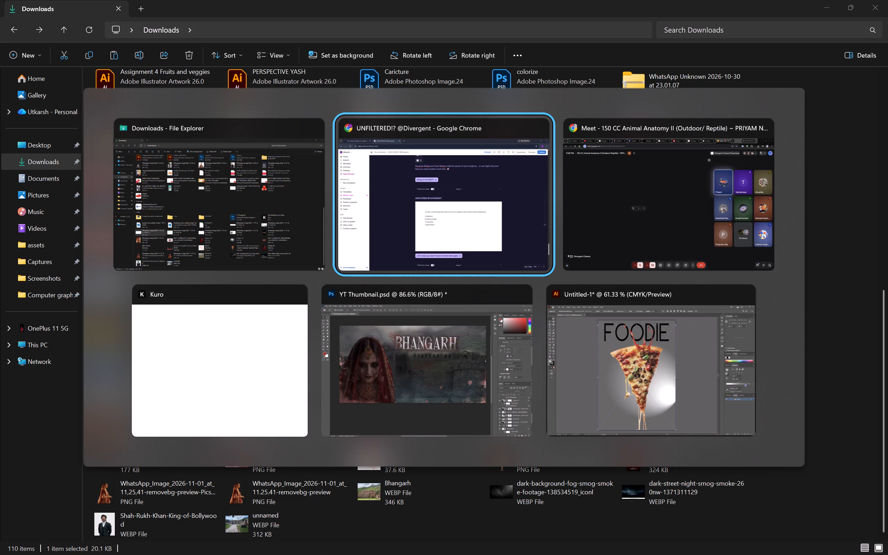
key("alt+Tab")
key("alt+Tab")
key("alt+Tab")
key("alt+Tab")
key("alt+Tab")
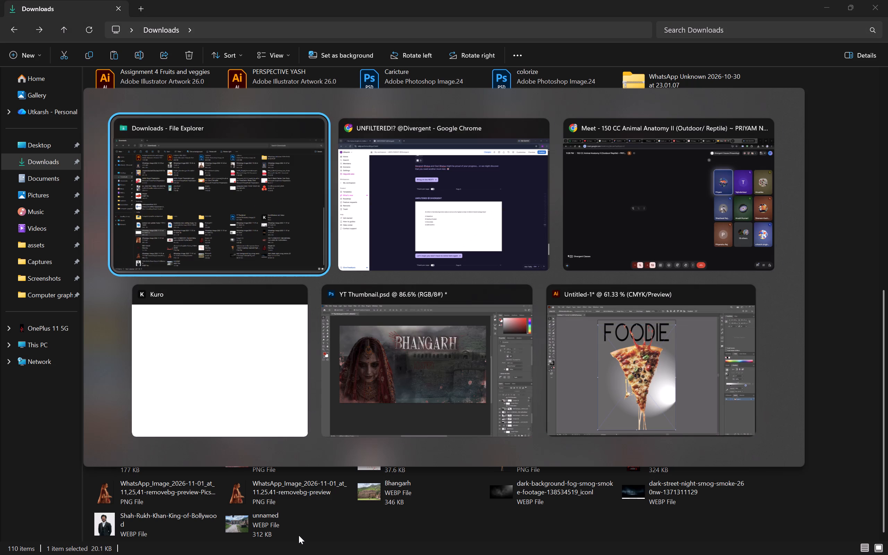
Crop WhatsApp Image 2026-11-01 at 02.14.45 (3) around the typography question and its options to about 947 x 361, and save over the original.
double_click(167, 398)
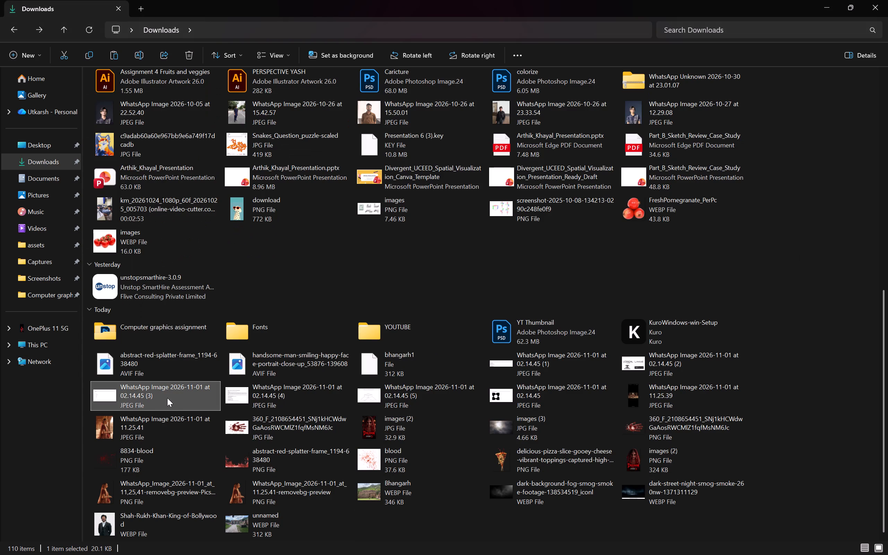
left_click(93, 80)
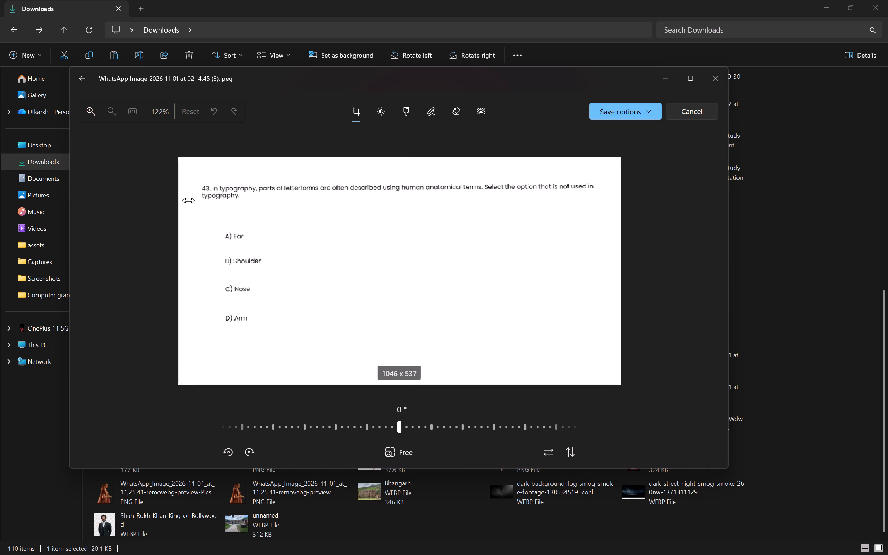
left_click_drag(181, 275, 201, 274)
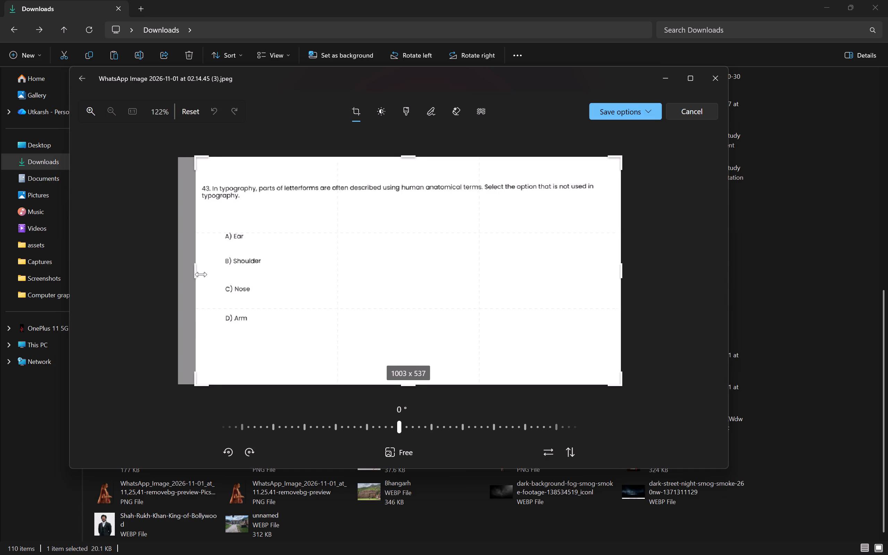
left_click_drag(201, 274, 205, 277)
left_click_drag(403, 391, 410, 335)
left_click_drag(406, 148, 406, 172)
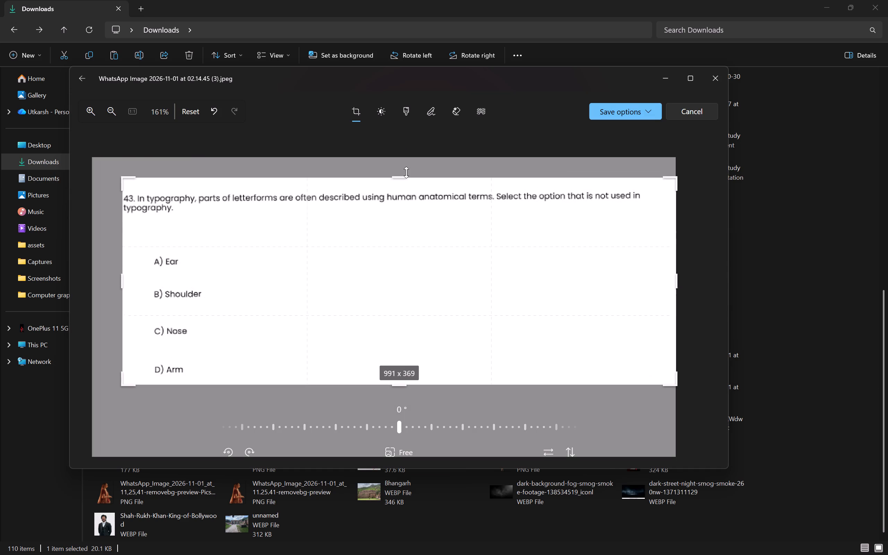
left_click_drag(406, 172, 412, 174)
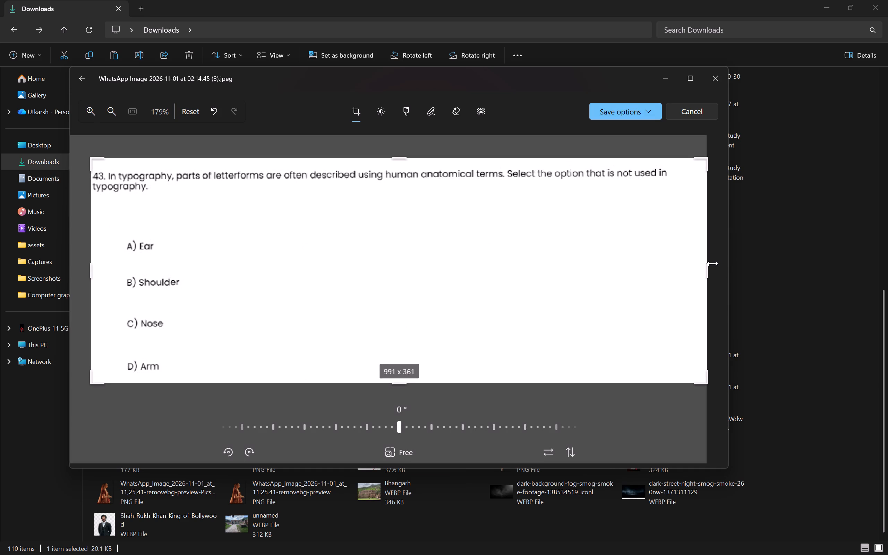
left_click_drag(712, 264, 685, 257)
key("ctrl+s")
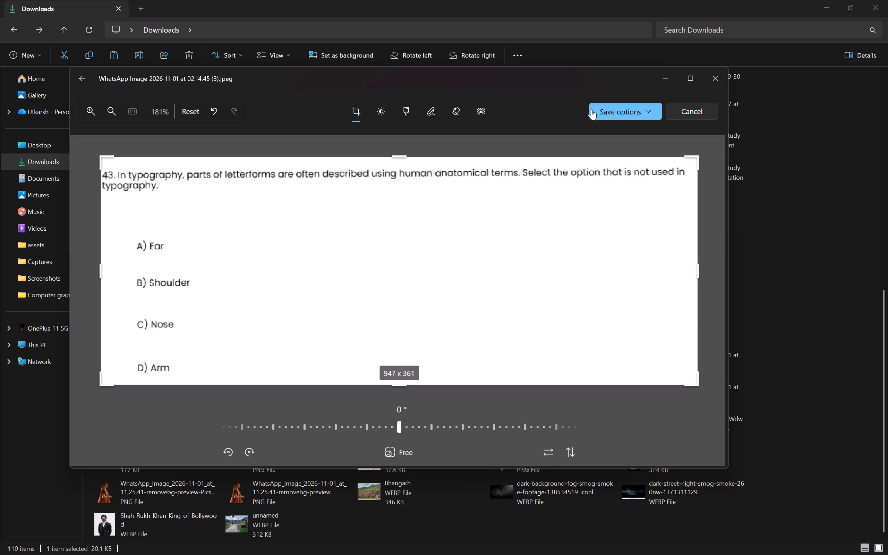
left_click(621, 117)
left_click(620, 141)
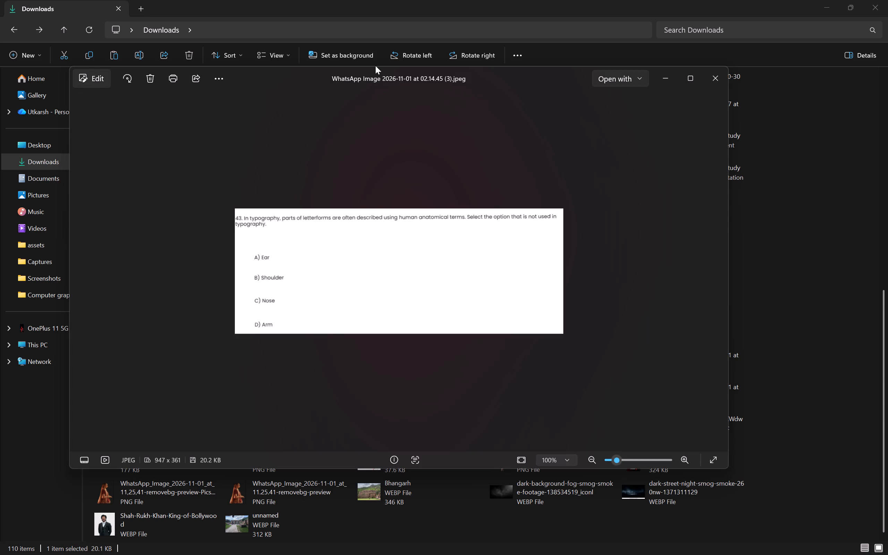
left_click(713, 81)
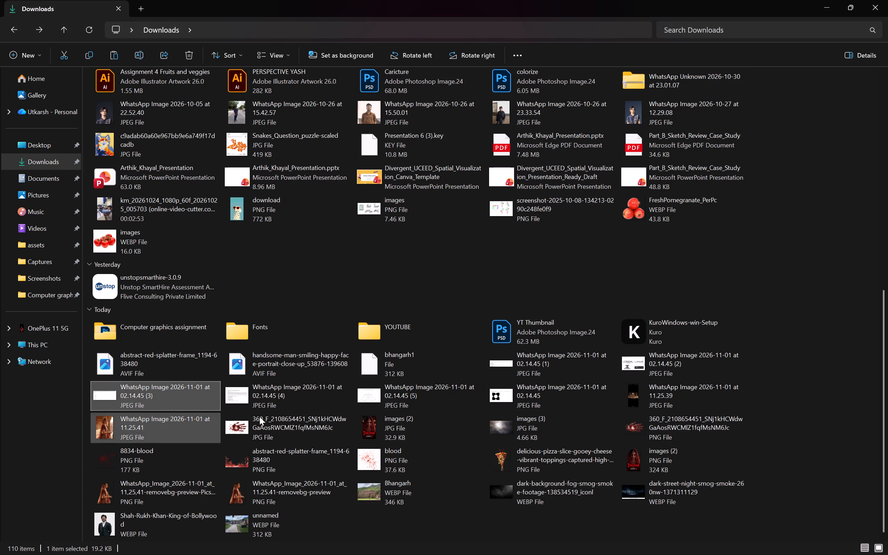
Crop WhatsApp Image 2026-11-01 at 02.14.45 (4) closely around the UCEED perspective drawing question to about 915 x 499, and save over the original.
double_click(282, 390)
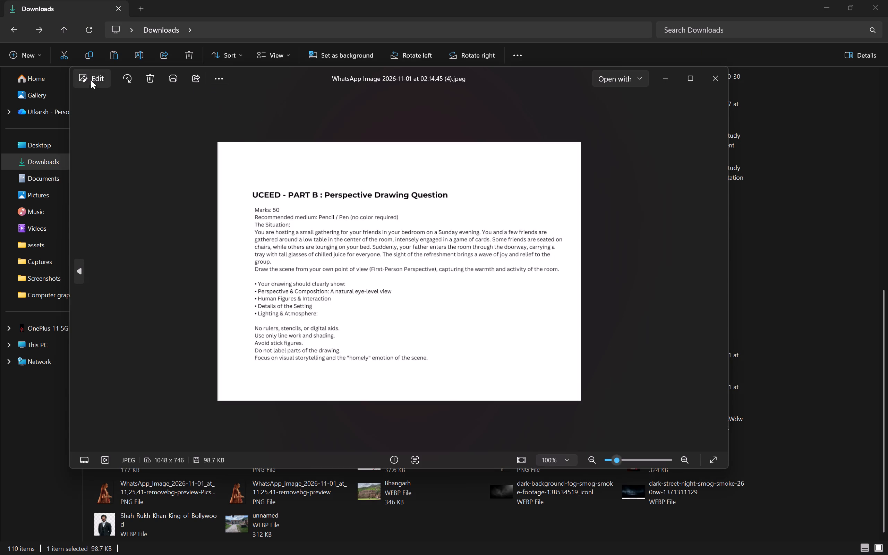
left_click(96, 71)
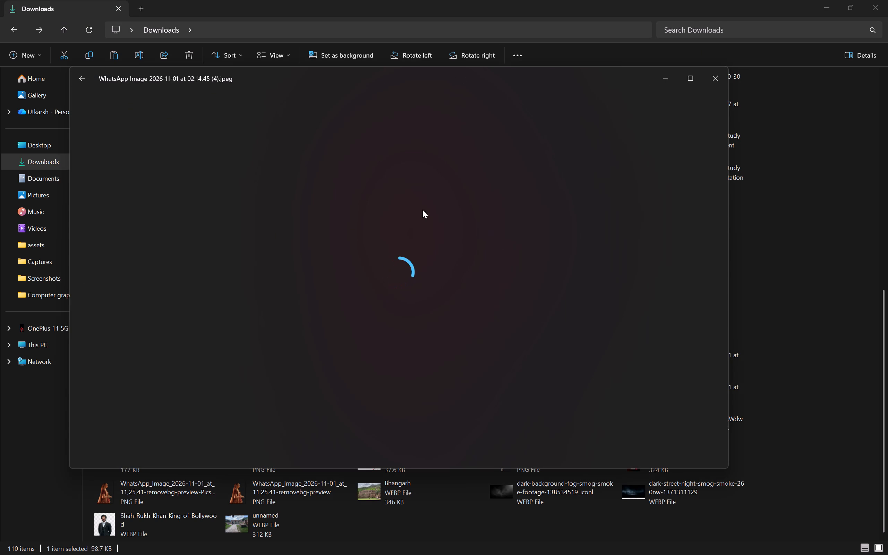
left_click_drag(405, 152, 409, 186)
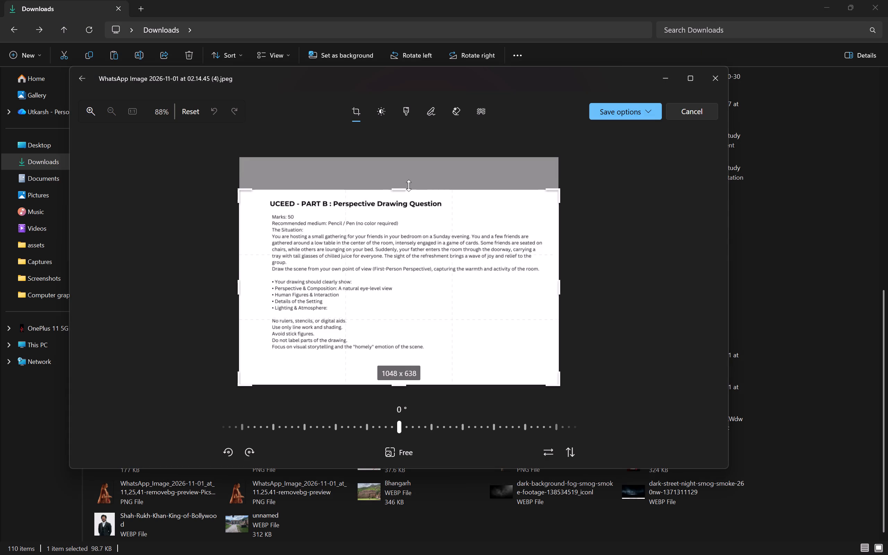
left_click_drag(409, 186, 411, 187)
left_click_drag(411, 187, 415, 371)
left_click_drag(399, 292, 420, 195)
left_click_drag(401, 386, 406, 363)
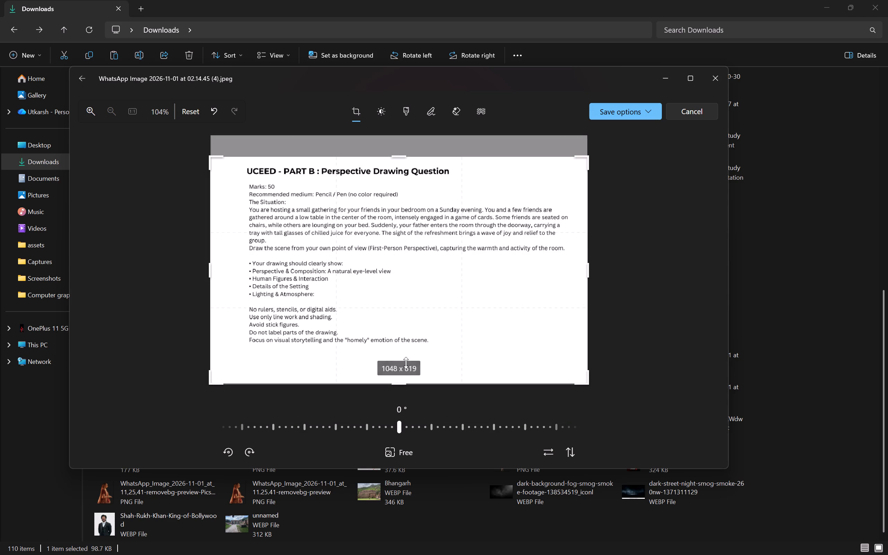
left_click_drag(406, 363, 411, 347)
left_click_drag(619, 259, 597, 259)
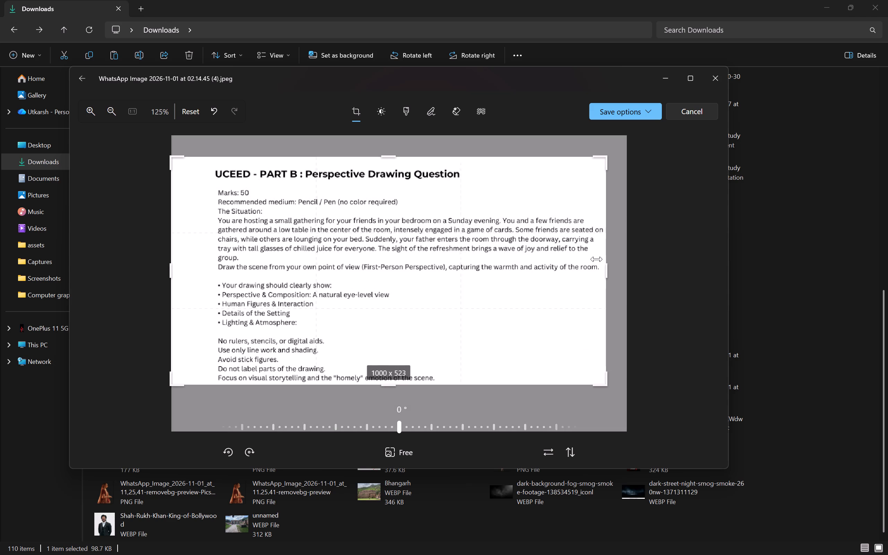
left_click_drag(597, 259, 595, 258)
left_click(612, 260)
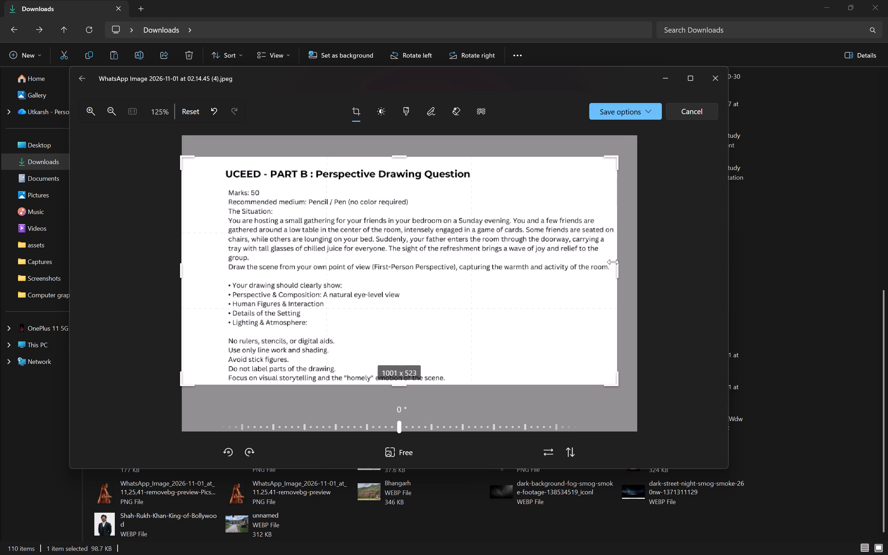
left_click_drag(178, 252, 217, 270)
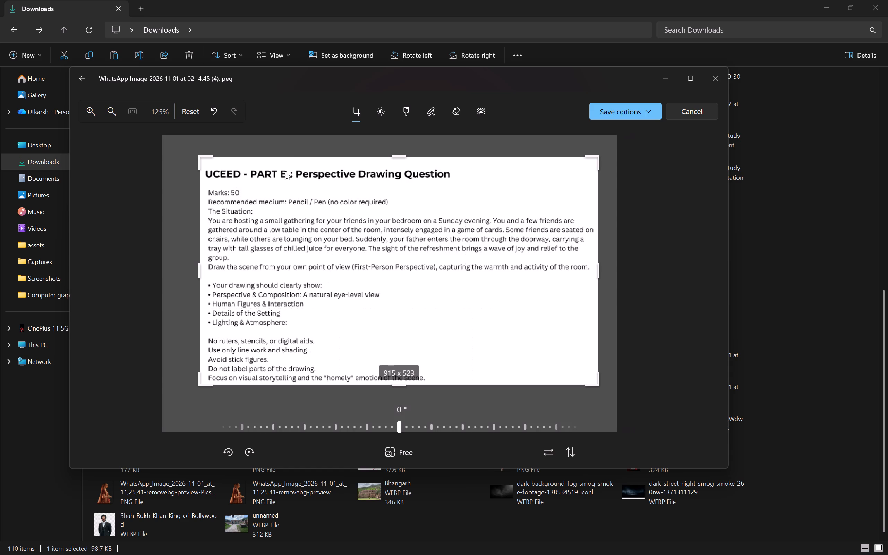
left_click_drag(389, 150, 391, 161)
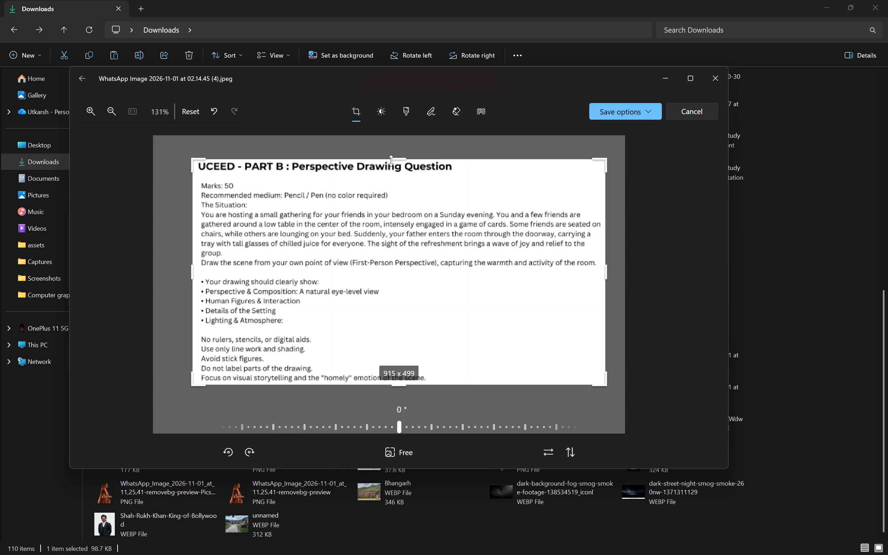
left_click(642, 103)
left_click(647, 113)
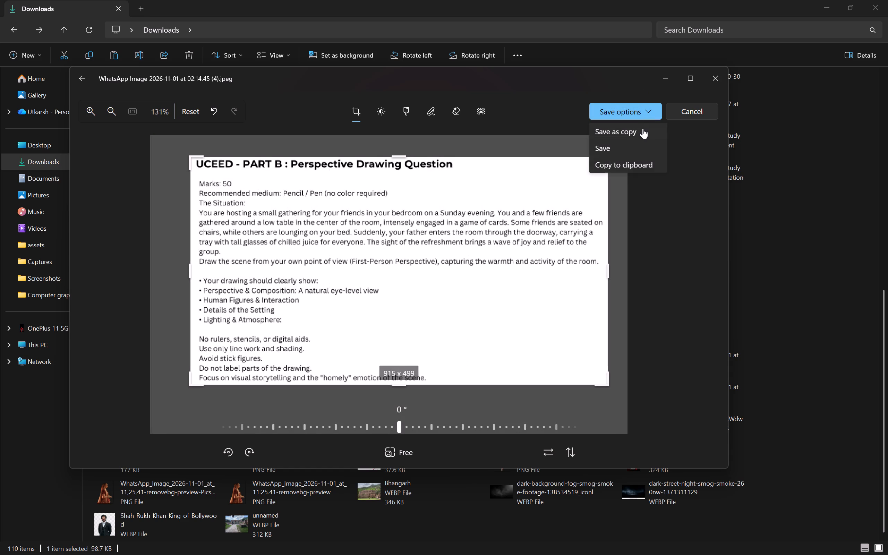
left_click(640, 146)
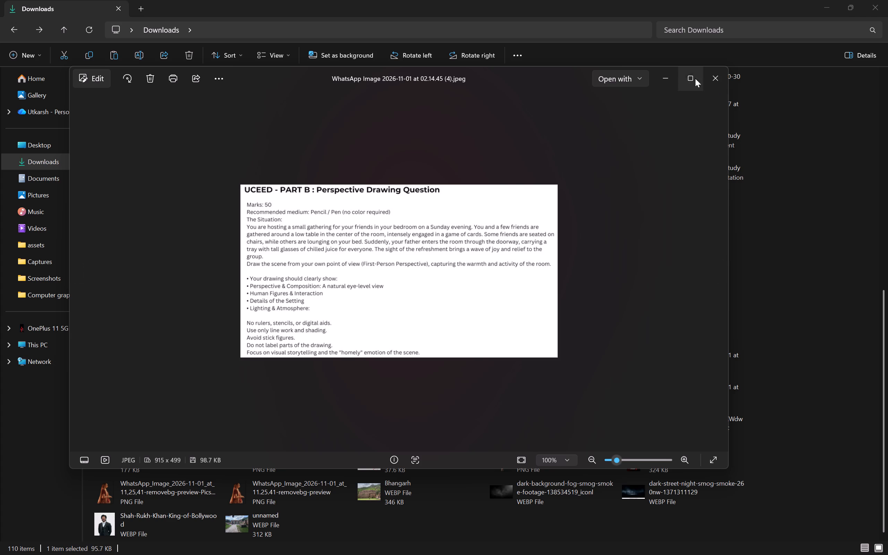
left_click(726, 83)
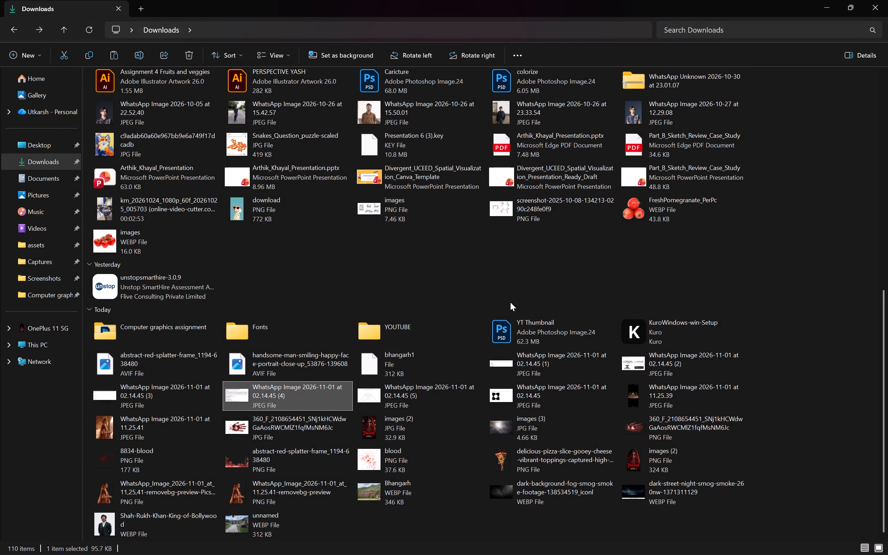
Return to the Tally form, insert an image block below the UNESCO question image, and upload WhatsApp Image 2026-11-01 at 02.14.45 from Downloads.
key("alt+Tab")
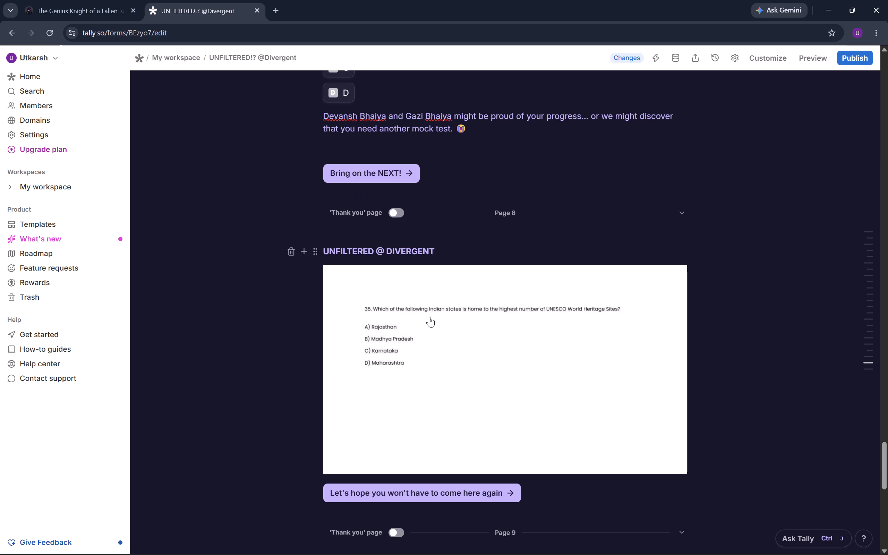
left_click(299, 269)
scroll(309, 433, "down", 1)
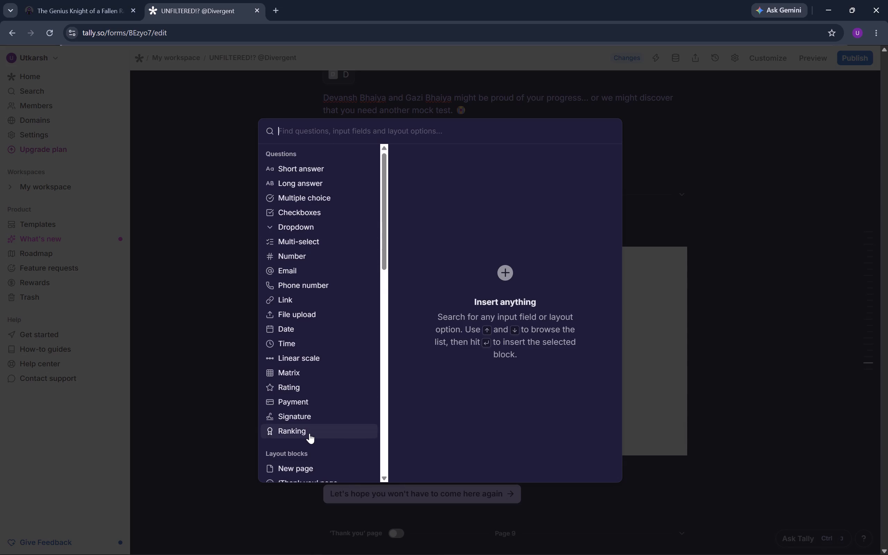
scroll(309, 433, "down", 5)
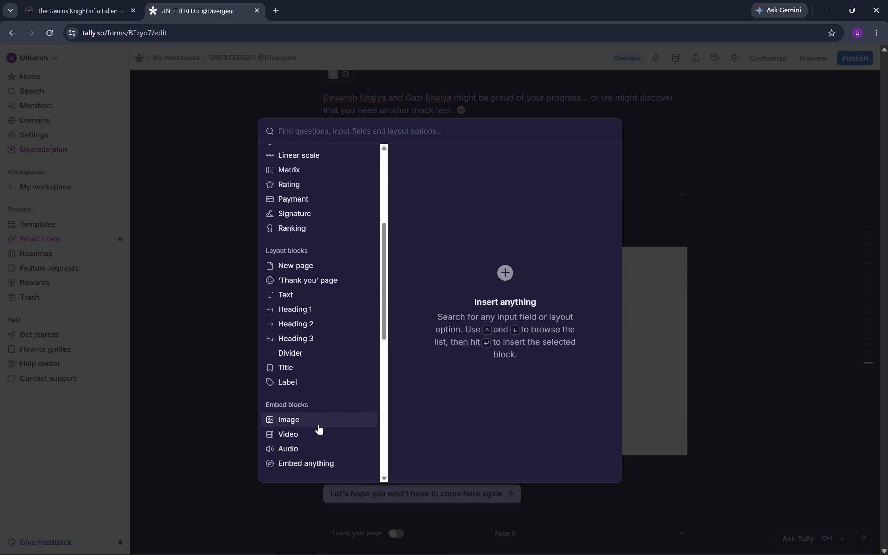
left_click(318, 425)
left_click(590, 157)
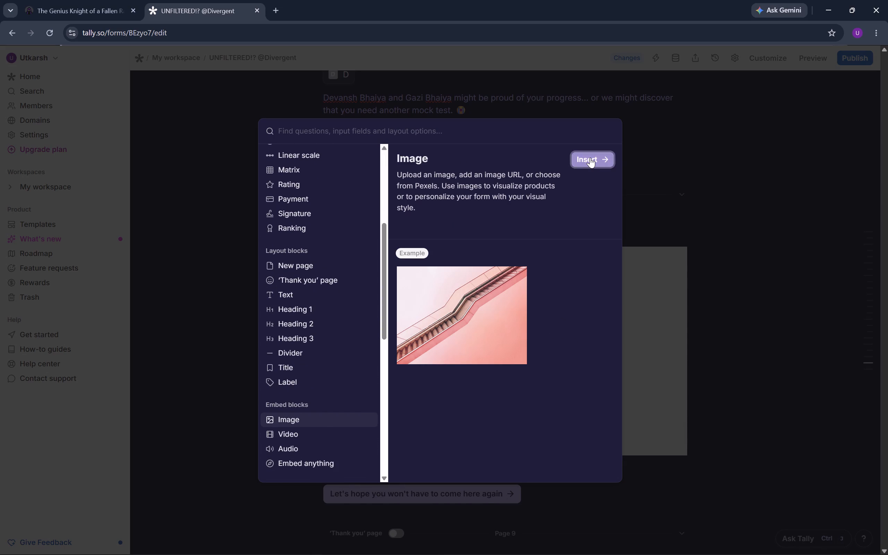
left_click(504, 275)
left_click(118, 103)
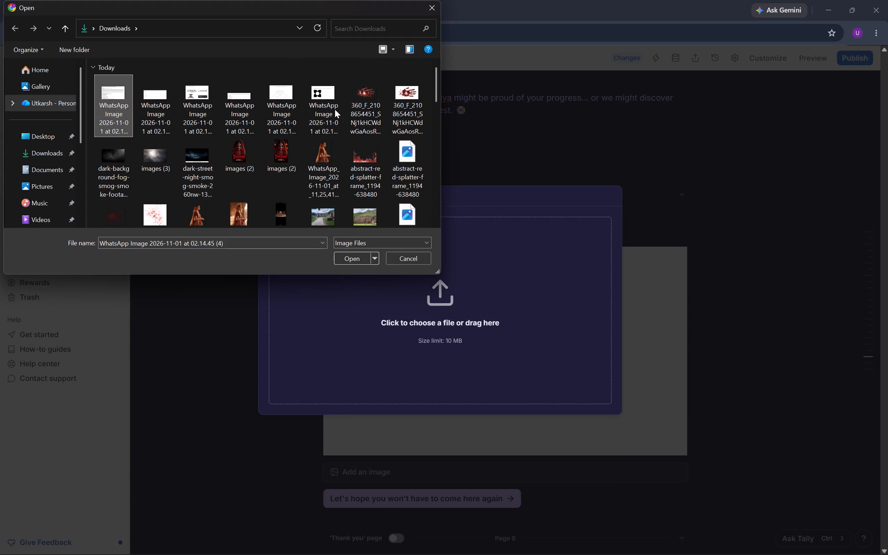
left_click(328, 100)
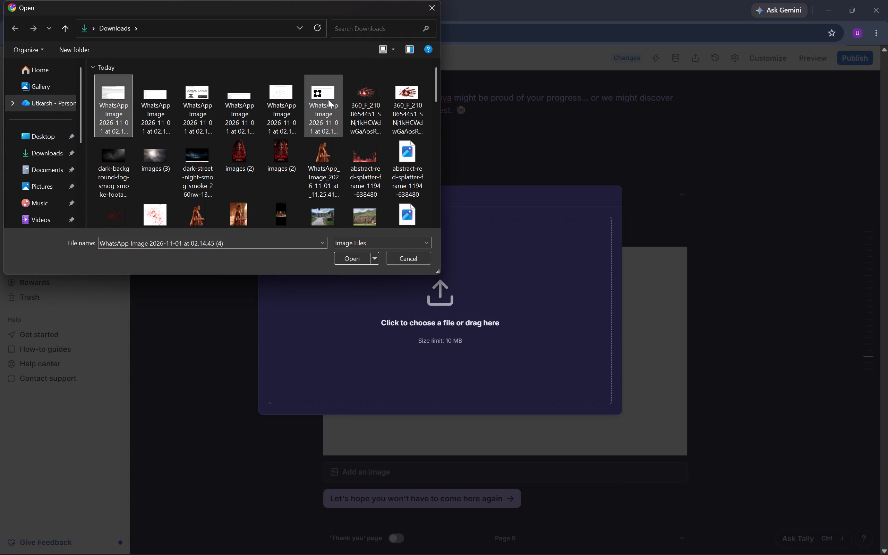
key("Return")
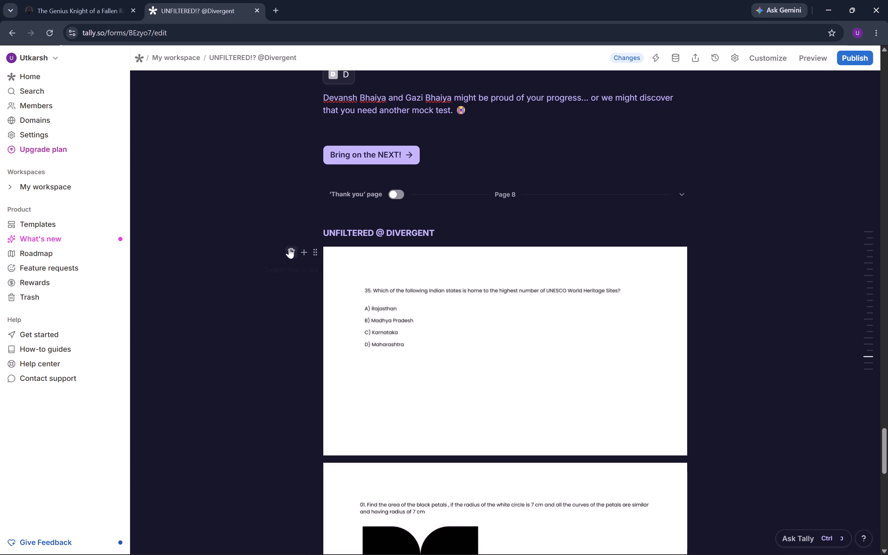
Delete the uncropped UNESCO question image below the UNFILTERED @ DIVERGENT heading.
left_click(289, 248)
Switch to Downloads, crop WhatsApp Image 2026-11-01 at 02.14.45 around the black petals question to about 1102 x 549, and save over the original.
key("alt+Tab")
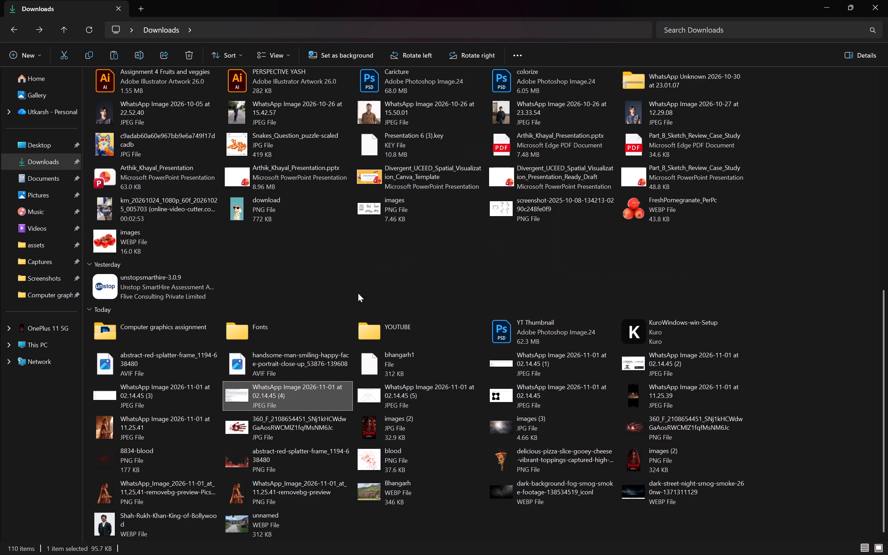
double_click(529, 402)
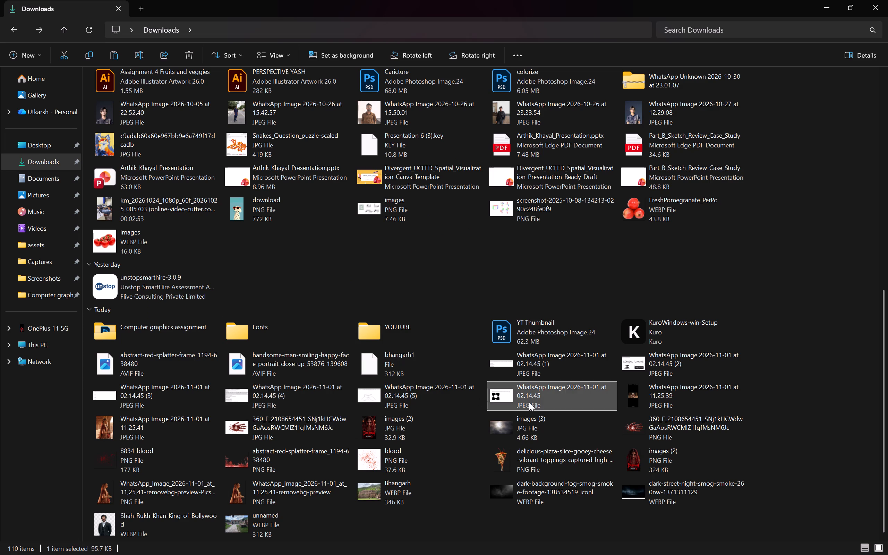
left_click(97, 78)
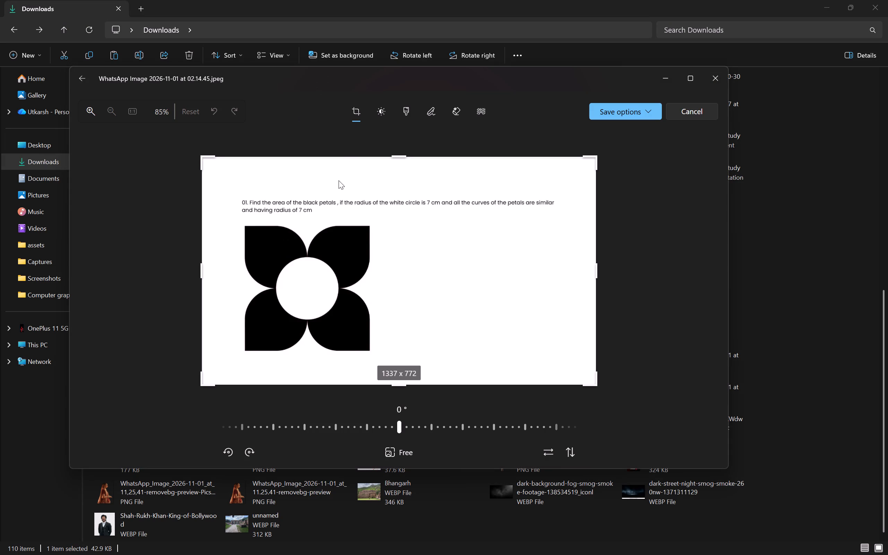
left_click_drag(203, 263, 244, 264)
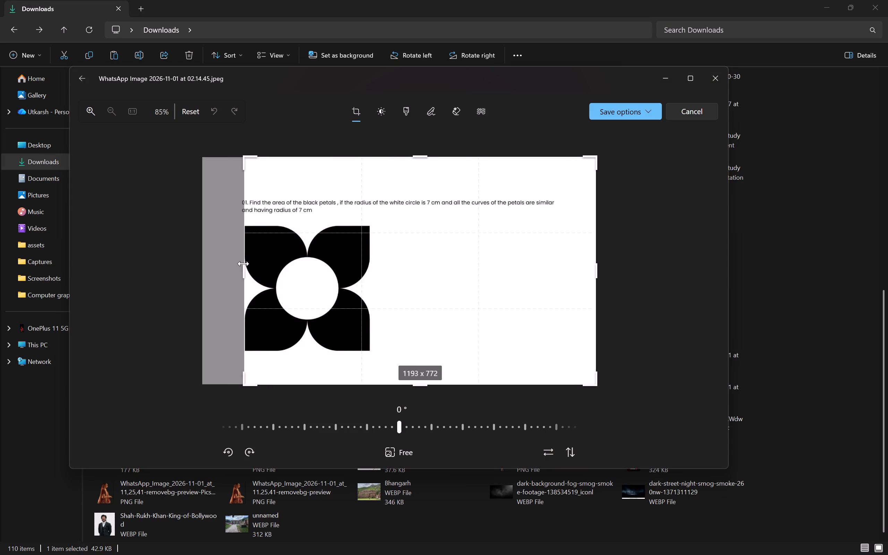
left_click_drag(244, 264, 237, 263)
left_click_drag(388, 383, 395, 353)
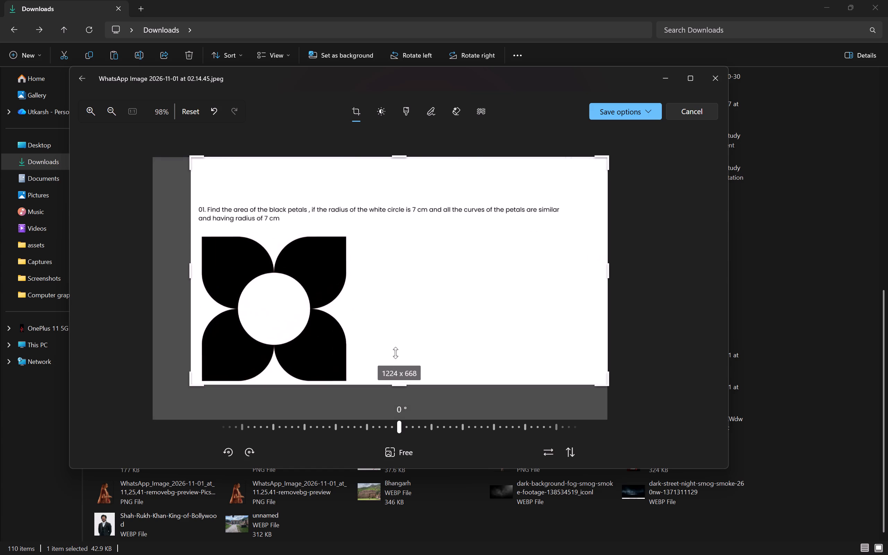
left_click_drag(393, 153, 397, 194)
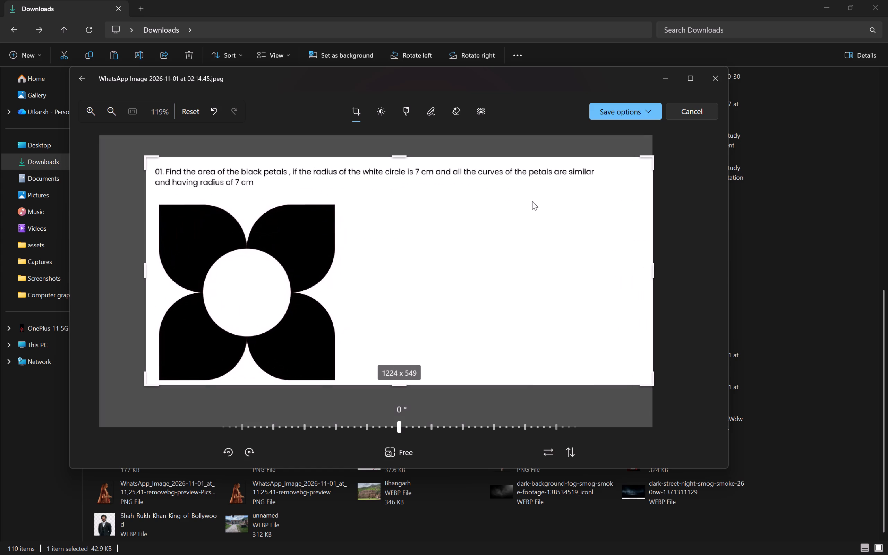
left_click_drag(647, 270, 597, 268)
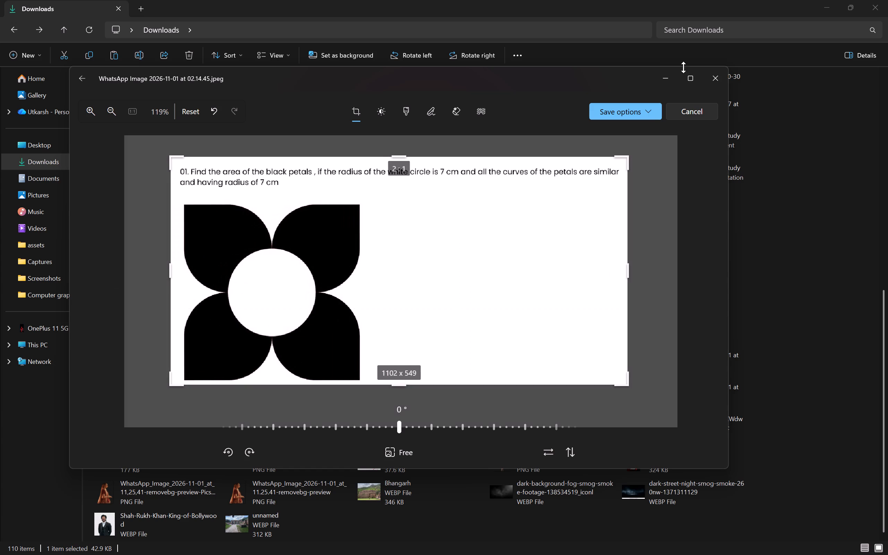
left_click(646, 106)
left_click(637, 145)
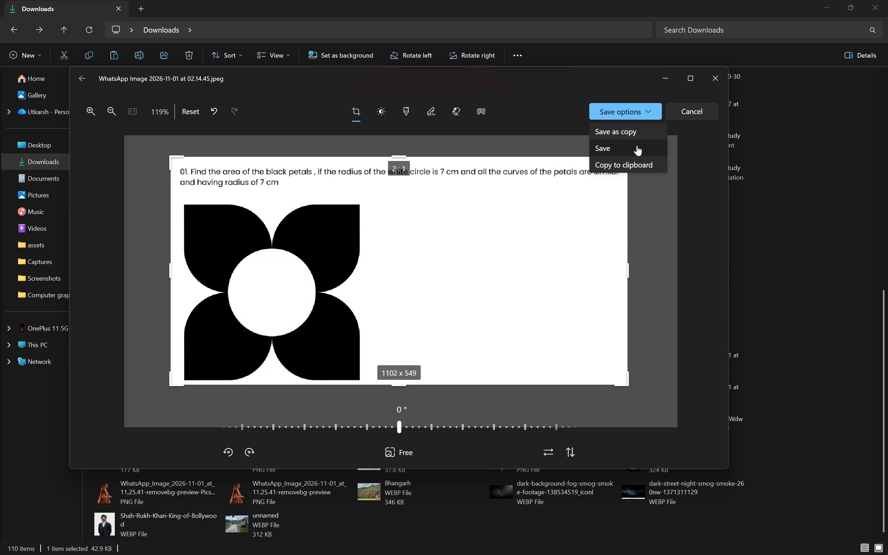
Switch to the Tally form in Chrome and delete the uncropped black petals image block above the "Let's hope you won't have to come here again" button.
key("alt+Tab")
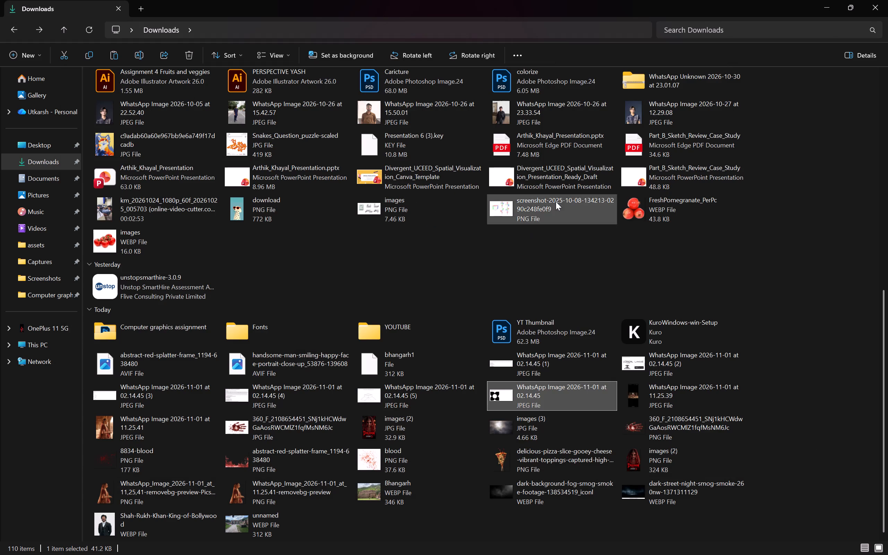
key("alt+Tab")
key("alt+Tab")
key("alt+Tab")
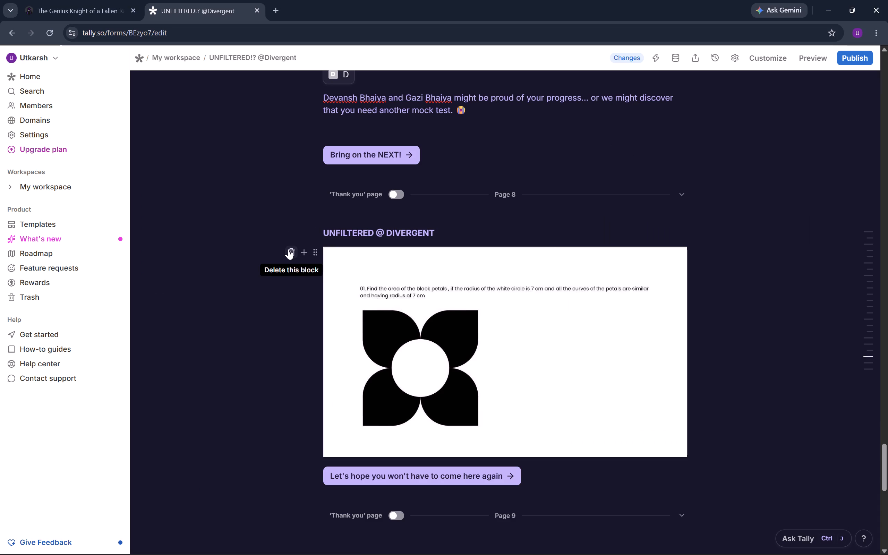
left_click(288, 249)
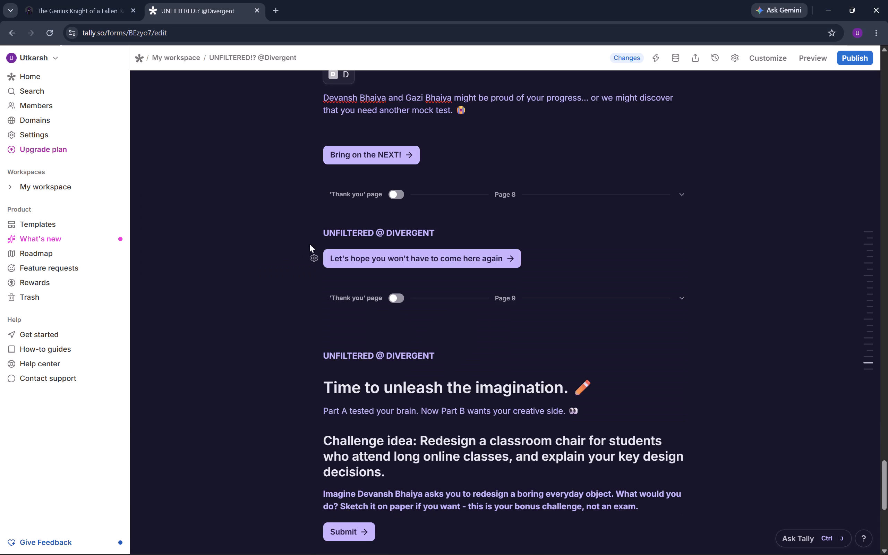
Insert an image block below the UNFILTERED @ DIVERGENT heading and upload the cropped black petals image from Downloads.
left_click(300, 232)
scroll(297, 448, "down", 1)
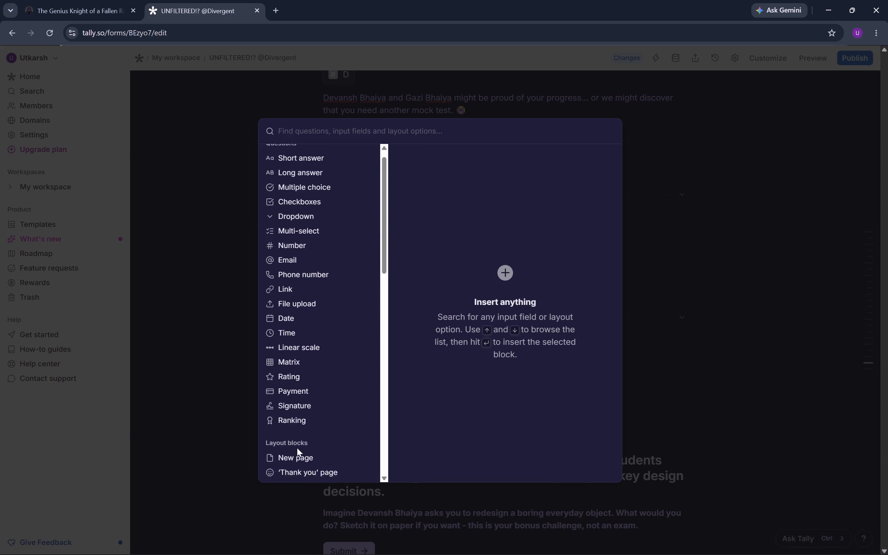
scroll(297, 448, "down", 2)
left_click(295, 449)
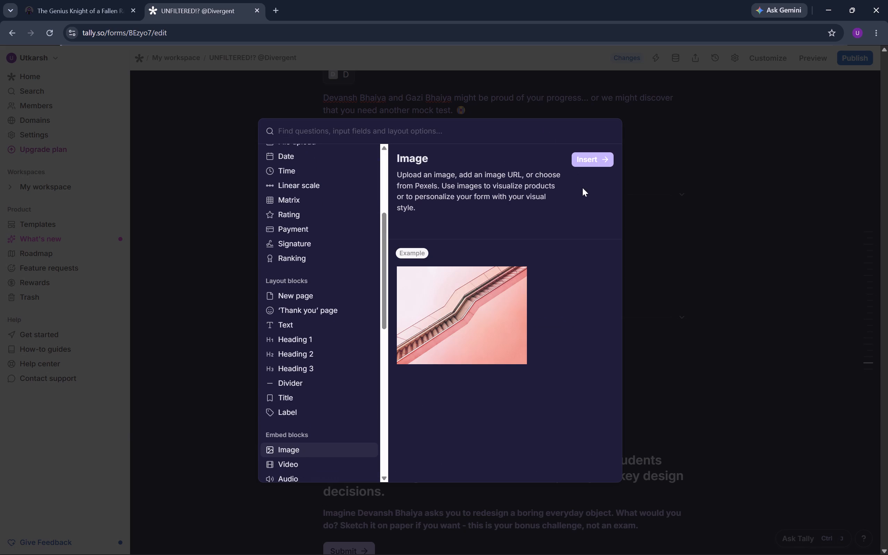
left_click_drag(608, 150, 602, 154)
left_click(602, 154)
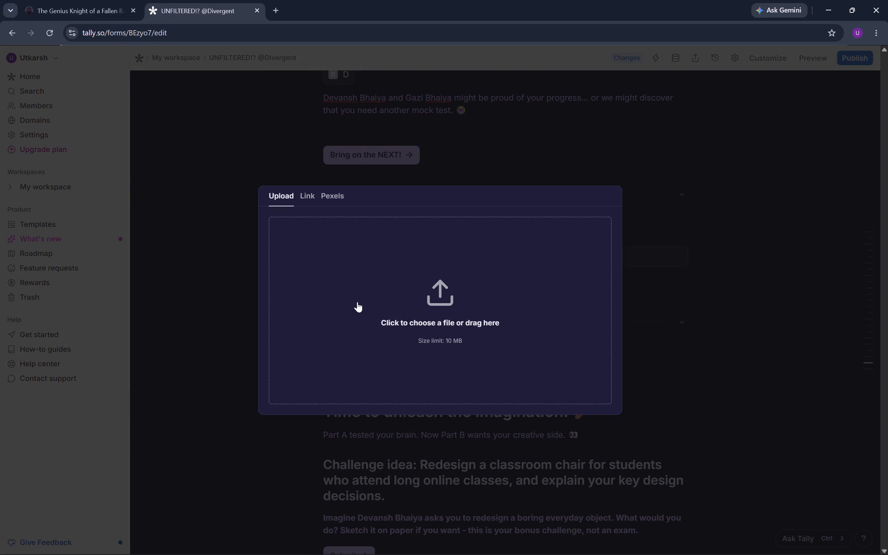
left_click(387, 306)
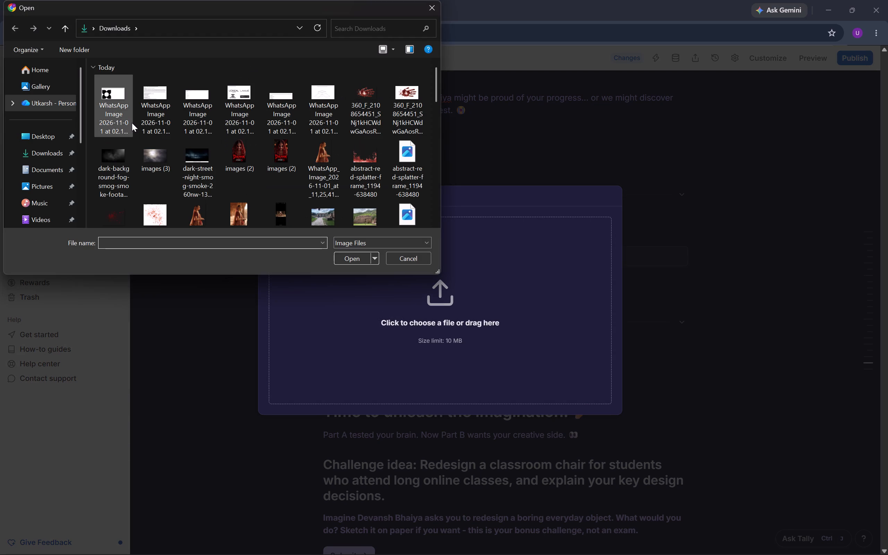
left_click(132, 123)
left_click(344, 254)
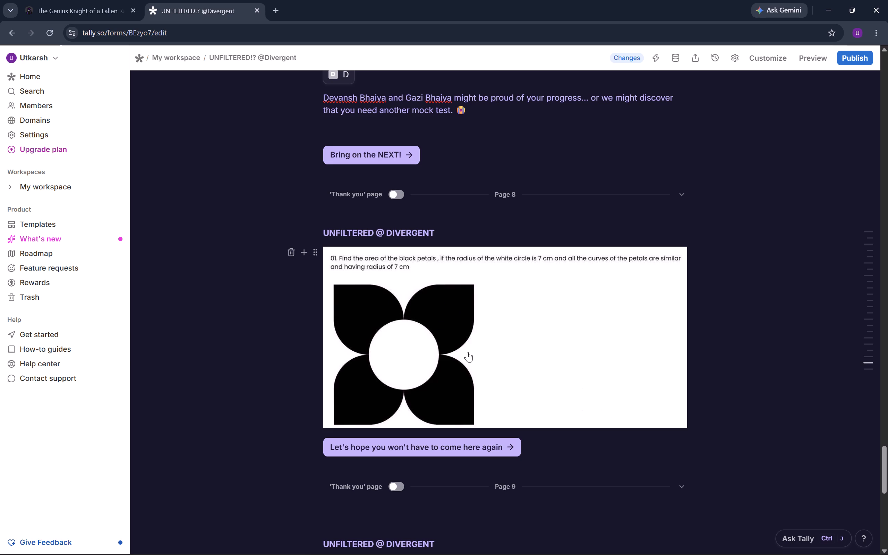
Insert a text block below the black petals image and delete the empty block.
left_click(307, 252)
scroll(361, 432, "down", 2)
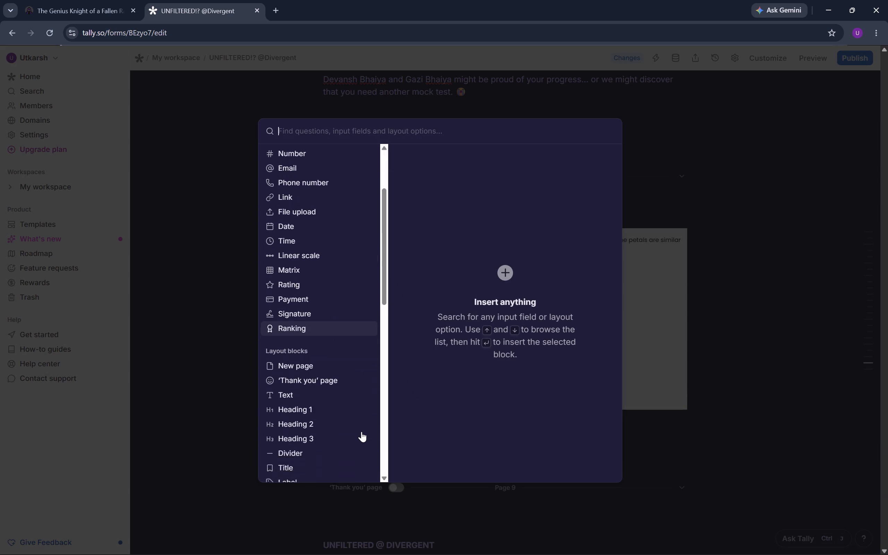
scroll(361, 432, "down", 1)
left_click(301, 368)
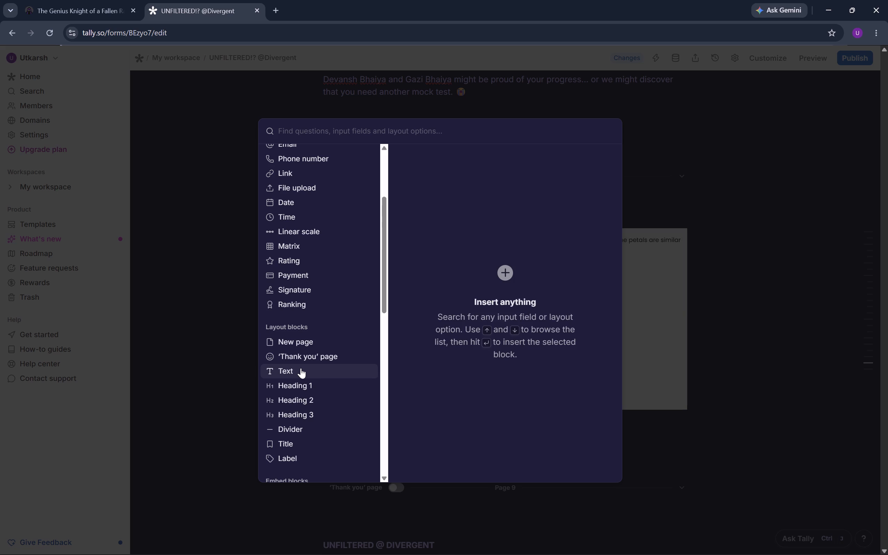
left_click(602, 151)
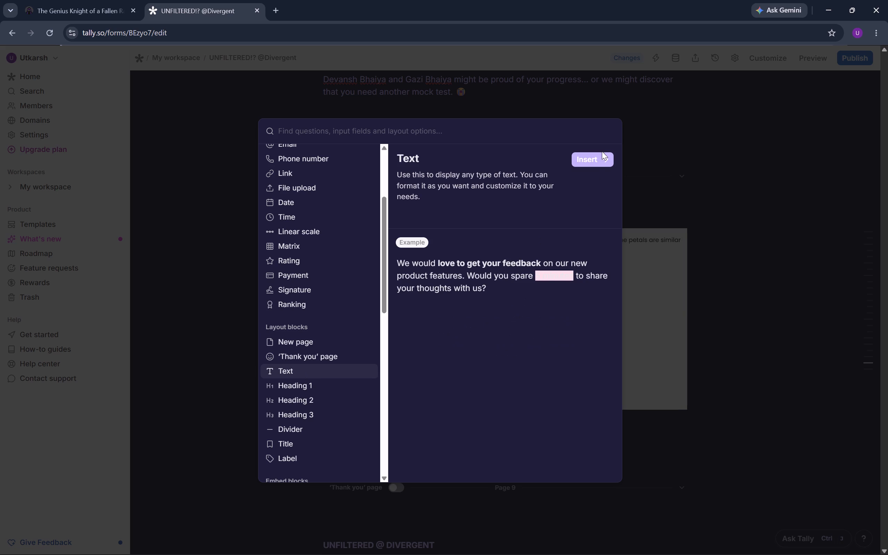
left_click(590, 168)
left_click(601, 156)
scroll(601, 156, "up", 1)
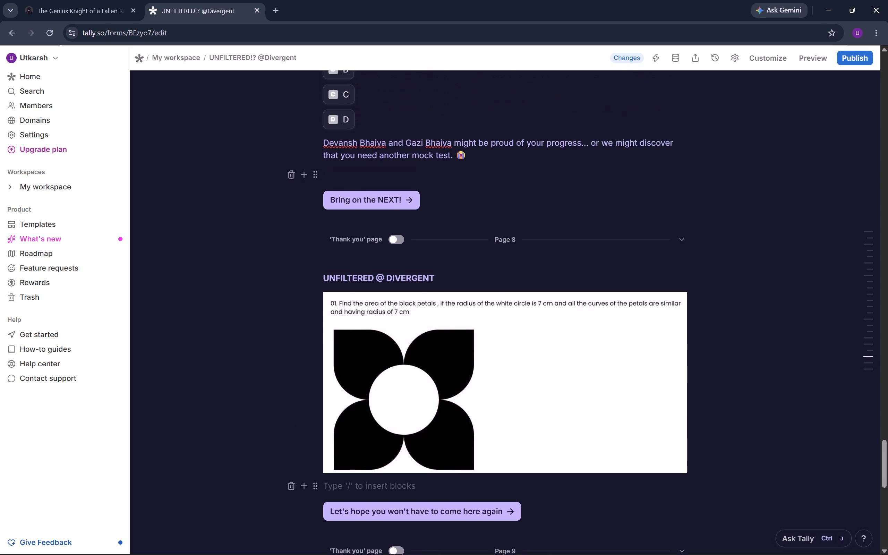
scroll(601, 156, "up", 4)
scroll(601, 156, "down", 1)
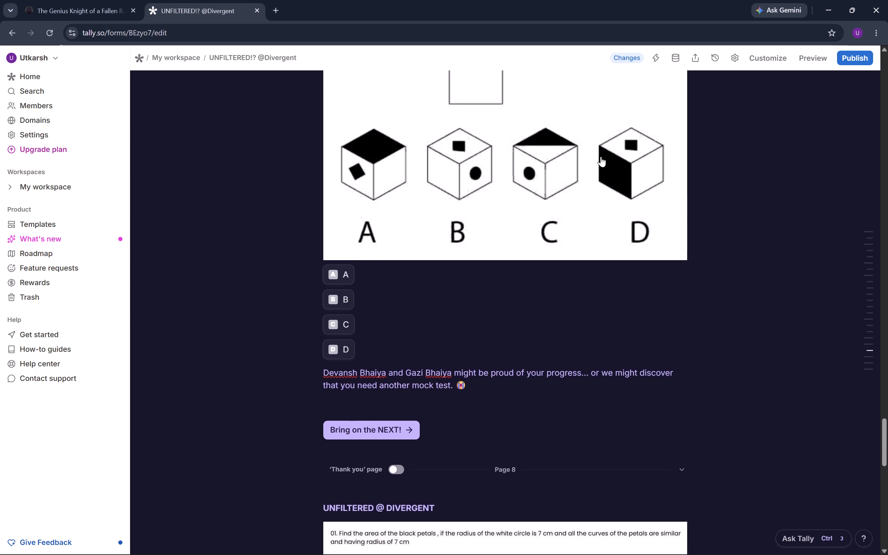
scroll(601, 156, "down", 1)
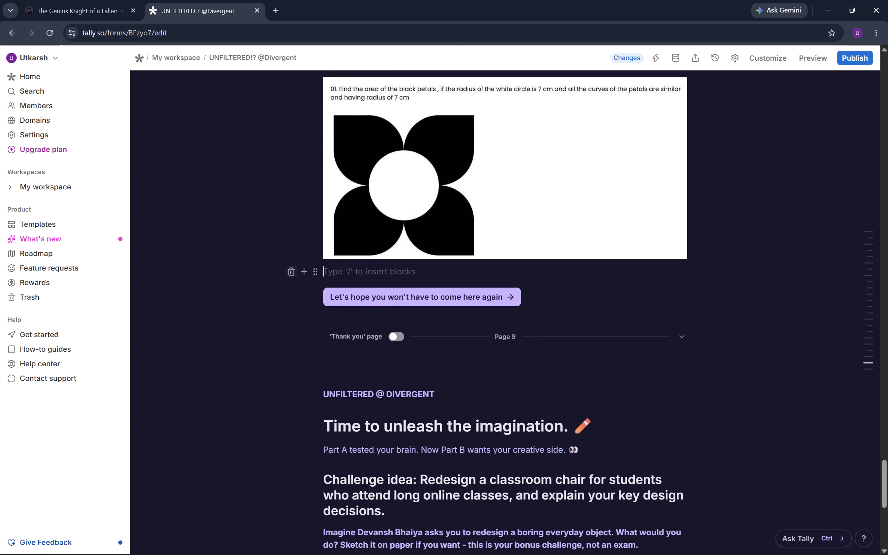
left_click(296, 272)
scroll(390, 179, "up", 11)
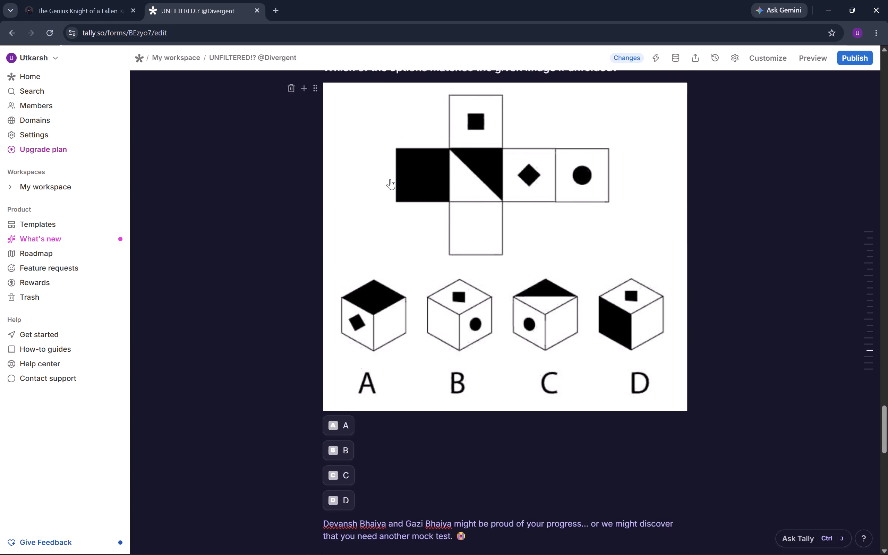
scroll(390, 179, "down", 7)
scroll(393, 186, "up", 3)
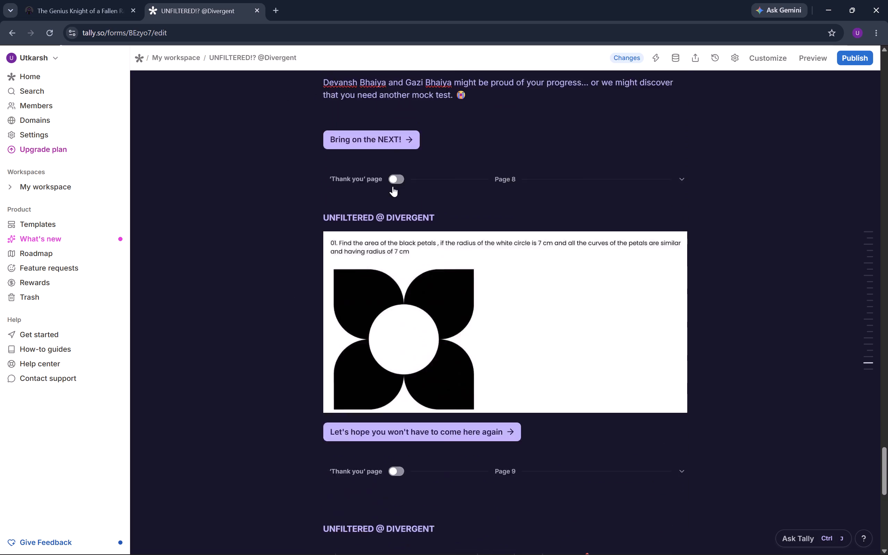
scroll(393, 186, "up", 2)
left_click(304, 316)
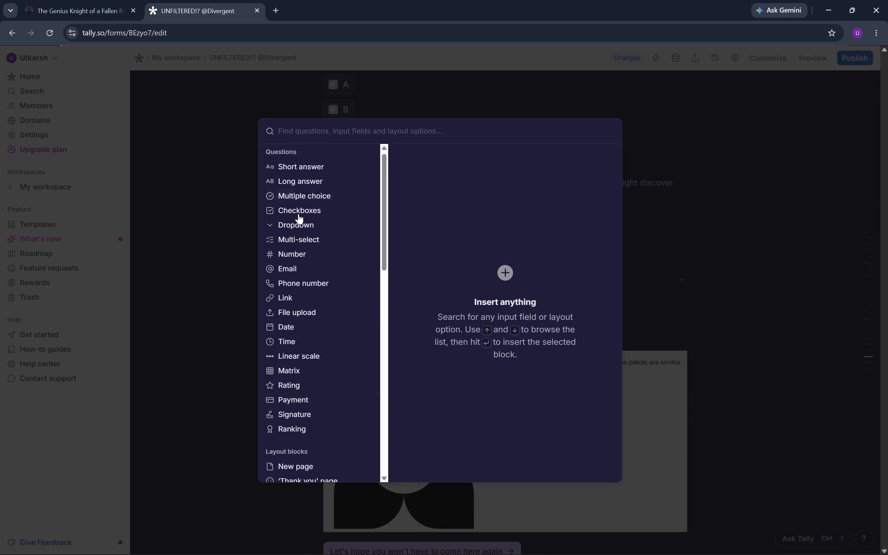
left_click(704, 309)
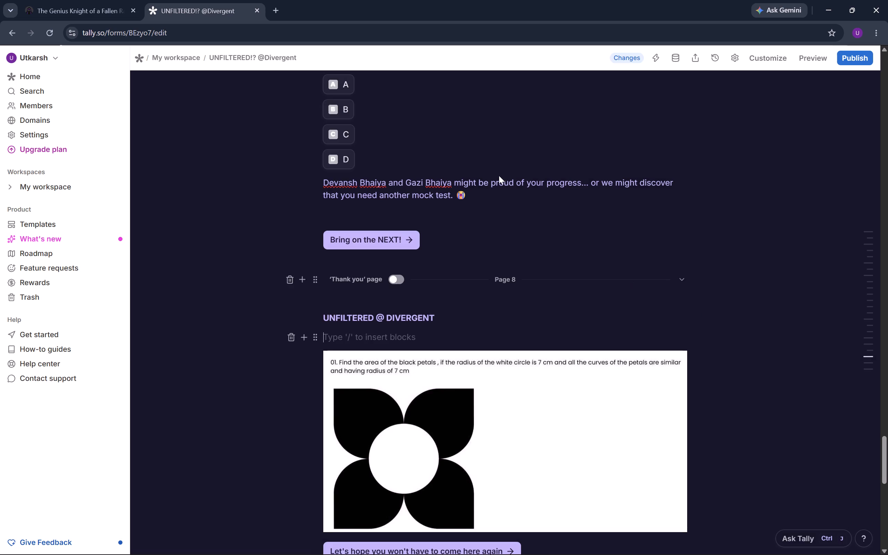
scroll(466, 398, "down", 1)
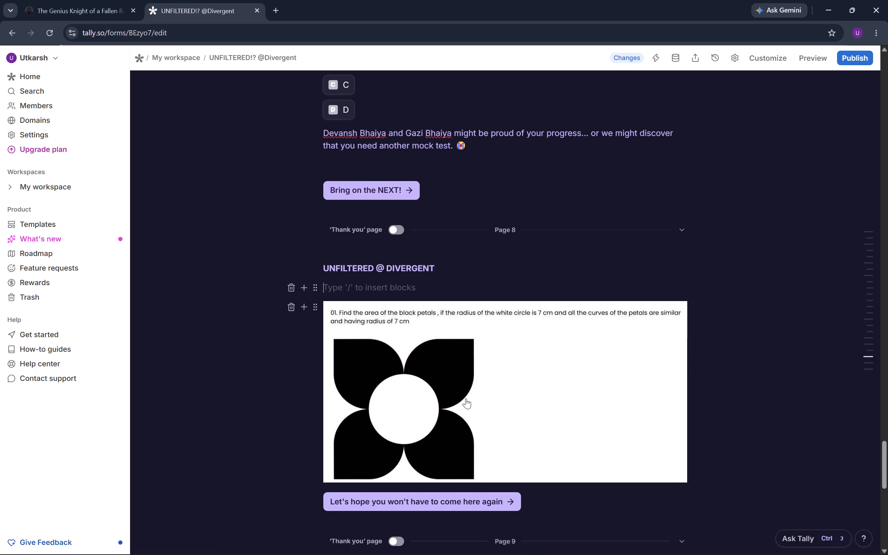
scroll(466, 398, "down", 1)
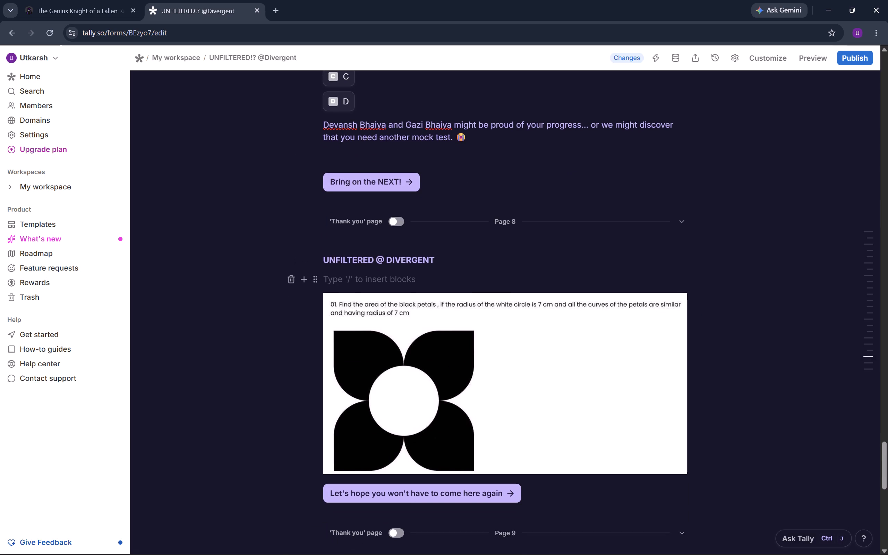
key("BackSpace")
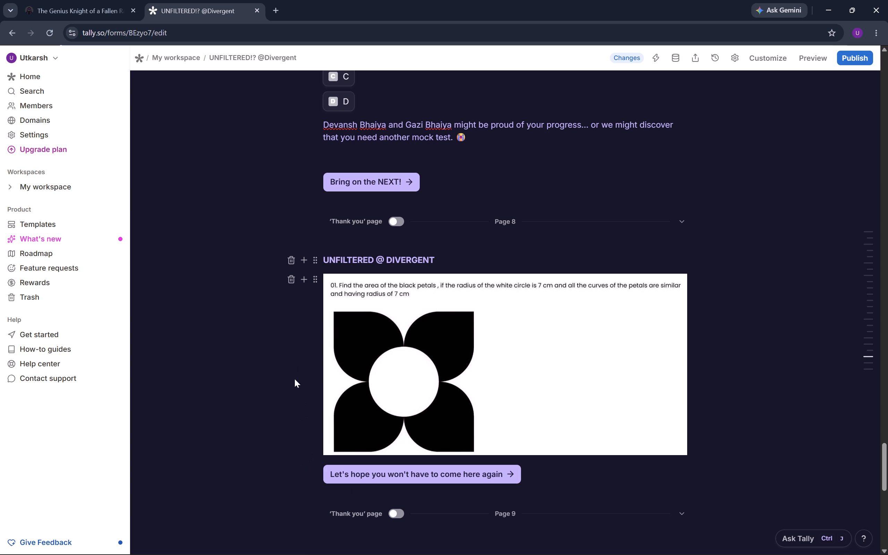
Insert a Short answer question block below the black petals image.
left_click(301, 282)
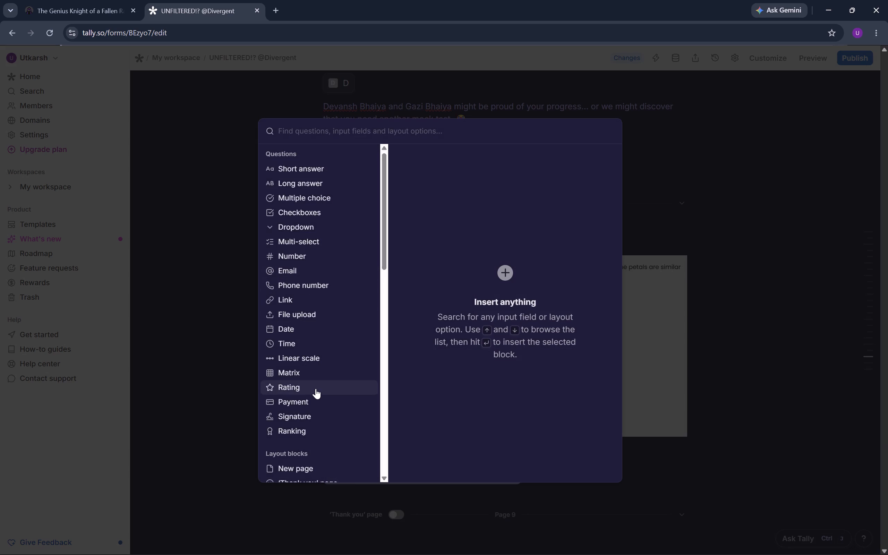
scroll(316, 388, "up", 2)
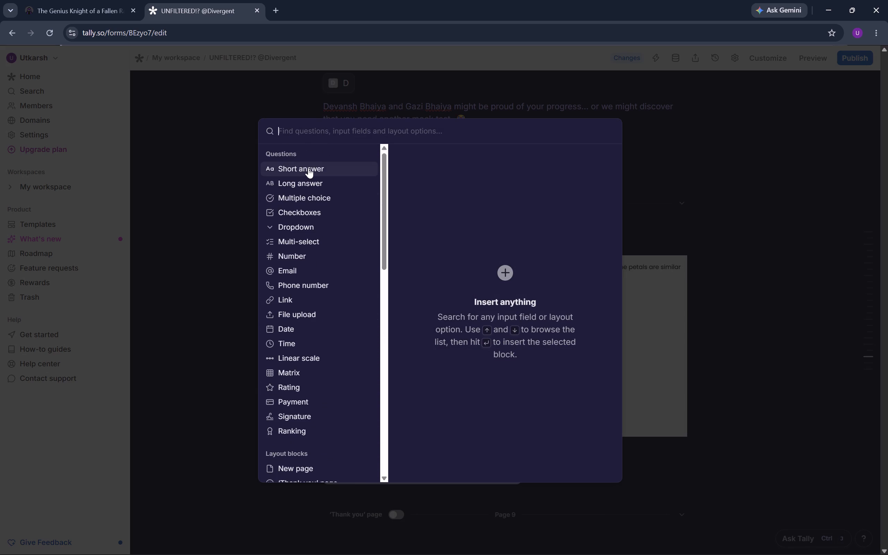
left_click(308, 168)
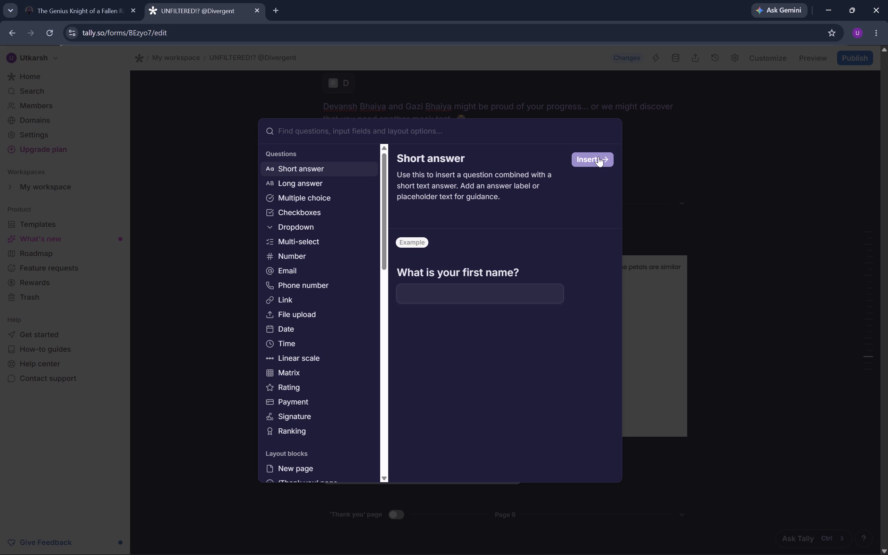
left_click(598, 156)
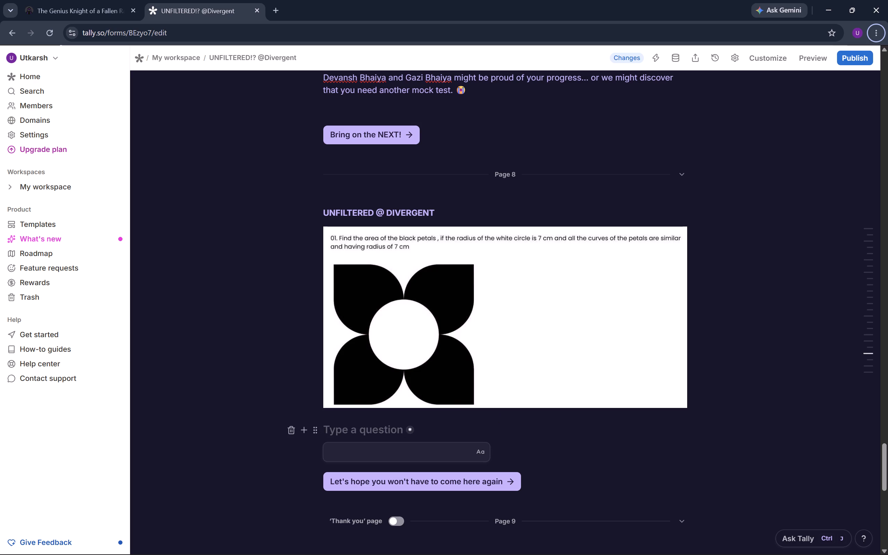
Delete the black petals image above the short answer question and upload it again from Downloads between the question title and answer field.
left_click(294, 229)
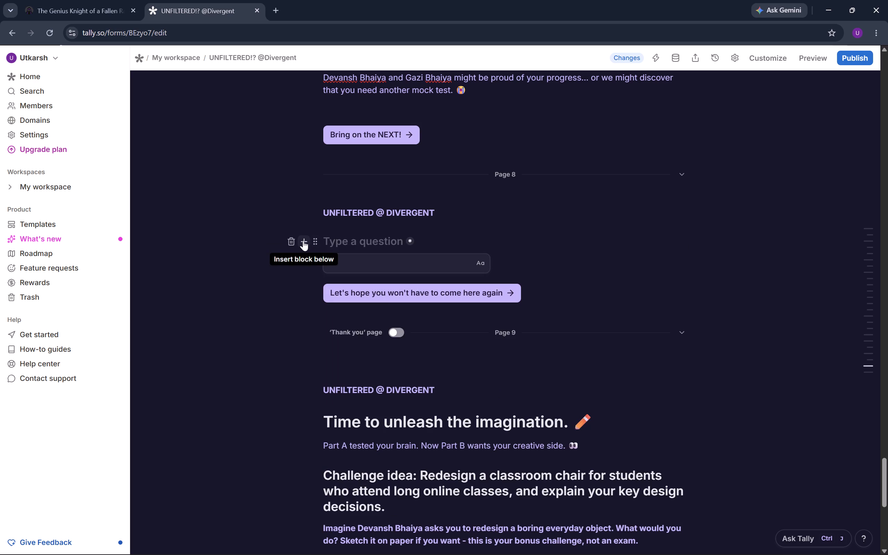
left_click(303, 240)
scroll(312, 448, "down", 2)
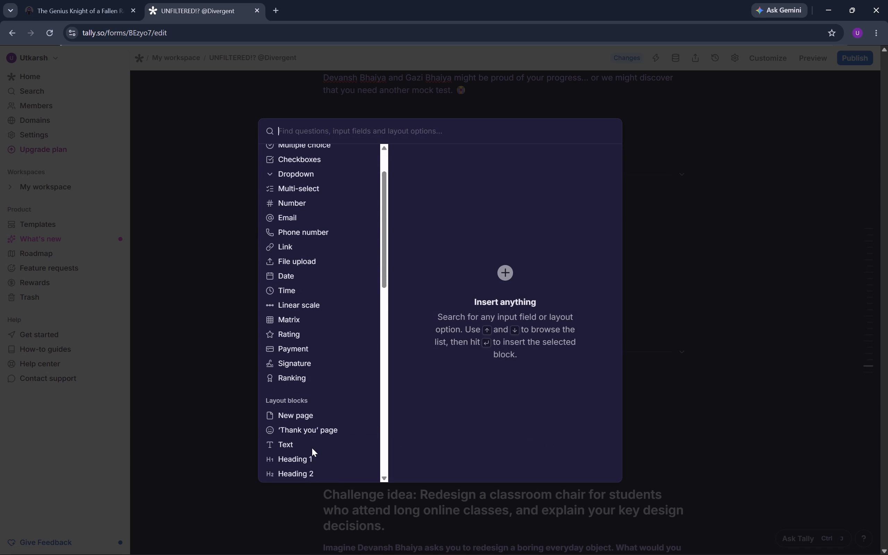
scroll(312, 448, "down", 4)
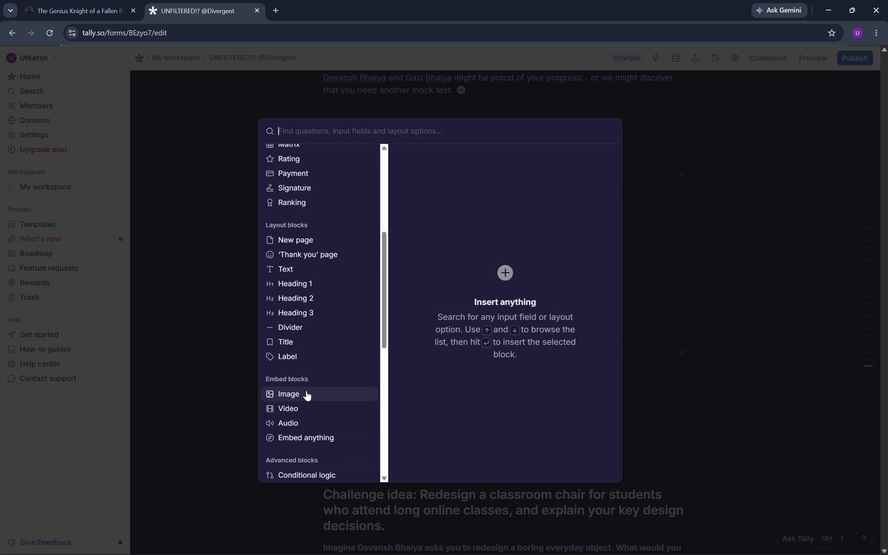
left_click(306, 391)
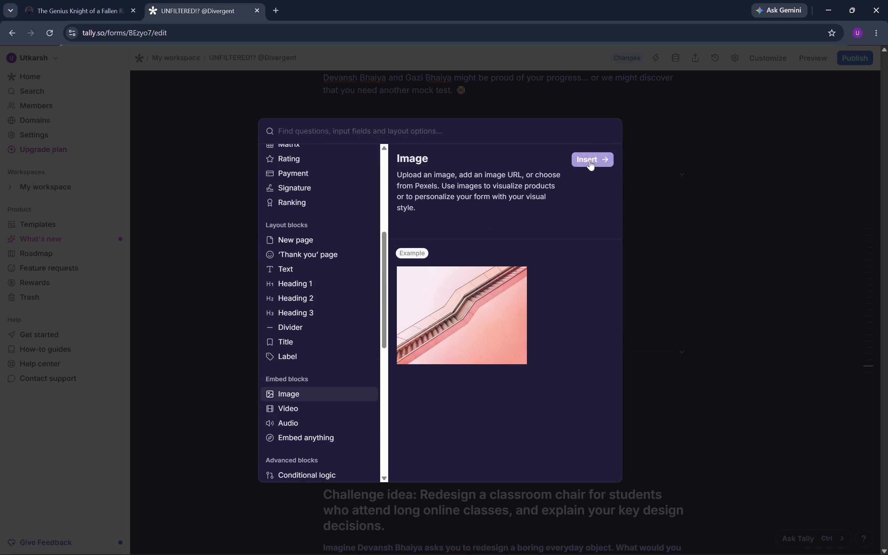
left_click(590, 160)
left_click(431, 284)
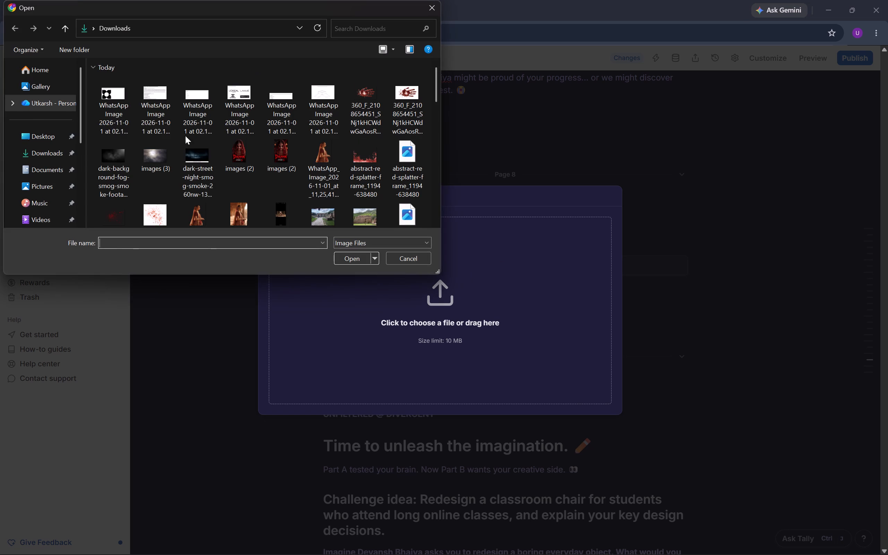
left_click(110, 97)
key("Return")
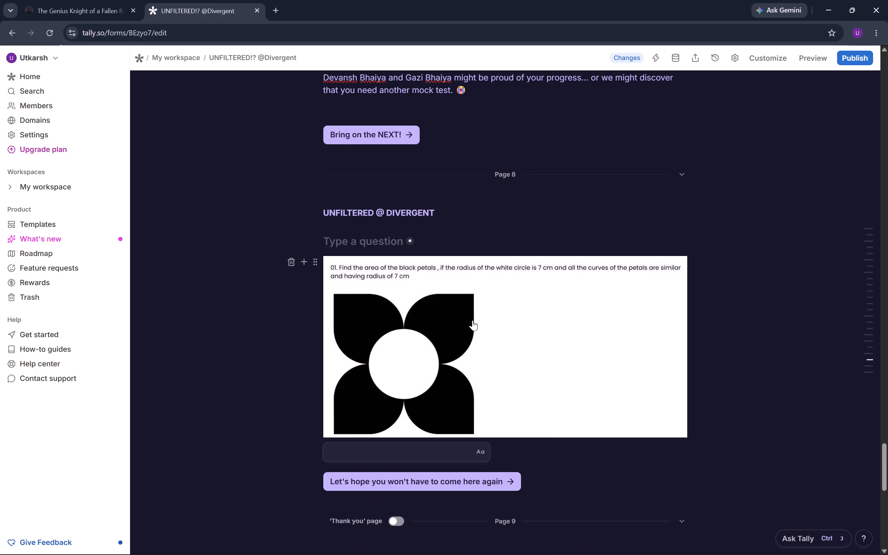
Title the short answer question above the black petals image "Answer the following Question.".
left_click(360, 239)
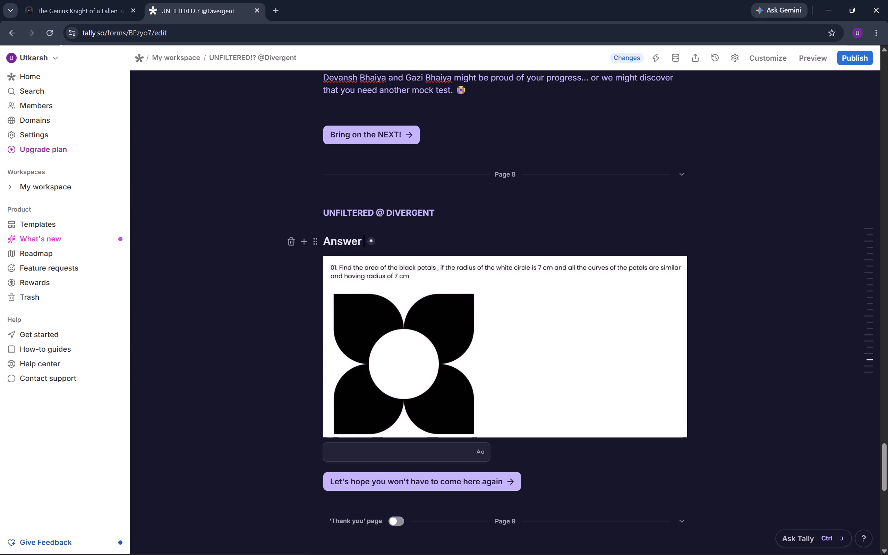
key("t")
type("he")
key("space")
key("BackSpace")
key("BackSpace")
key("BackSpace")
key("BackSpace")
key("BackSpace")
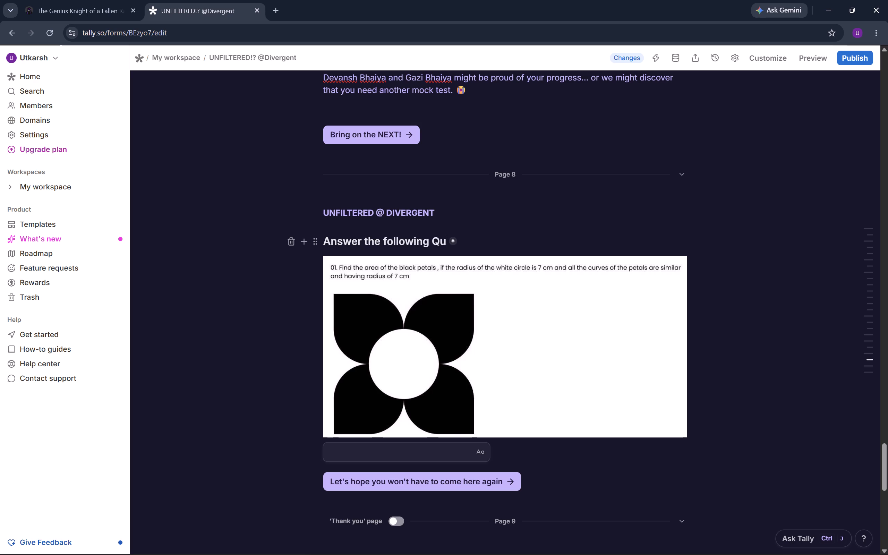
type("estion.")
Review the form's pages around the black petals question, including the earlier feedback pages, the cube-folding question and the imagination challenge.
scroll(432, 247, "down", 4)
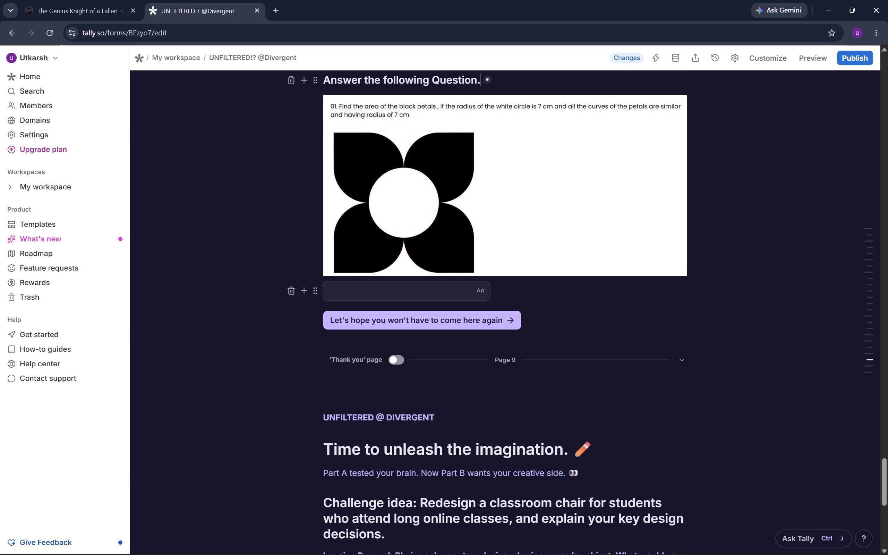
scroll(452, 392, "up", 2)
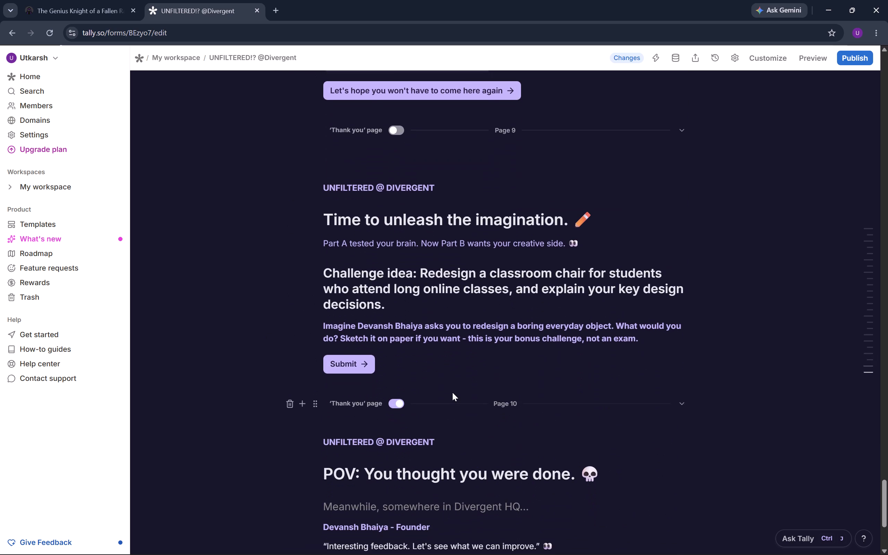
scroll(452, 392, "up", 3)
scroll(452, 392, "down", 1)
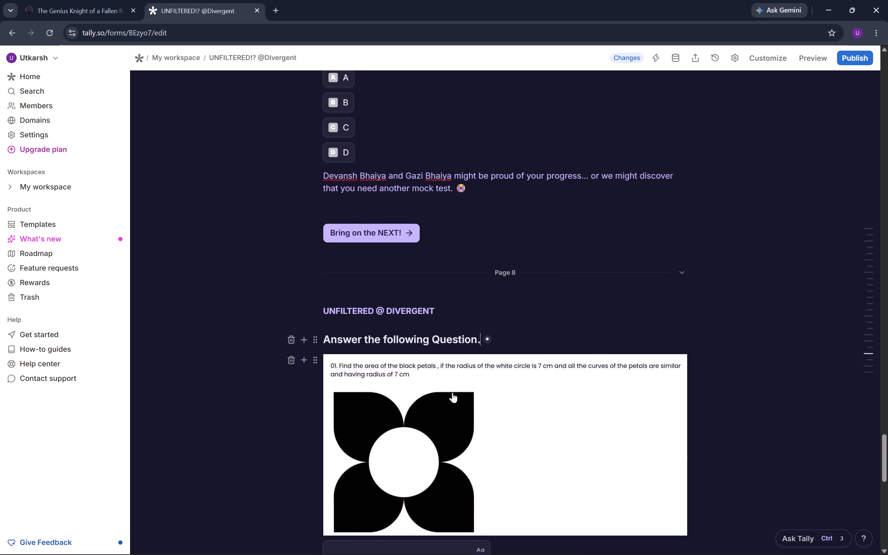
scroll(452, 392, "down", 2)
scroll(452, 392, "up", 7)
scroll(452, 392, "down", 7)
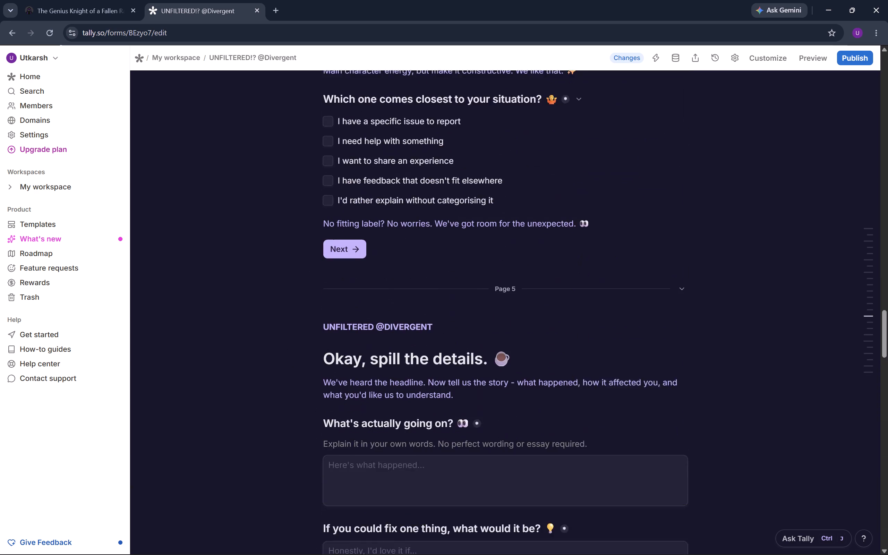
scroll(452, 392, "down", 8)
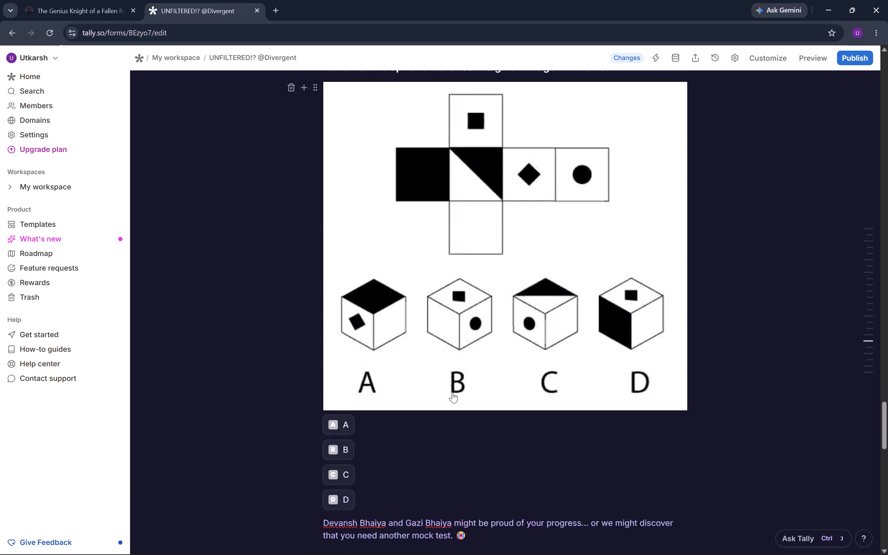
scroll(452, 392, "down", 6)
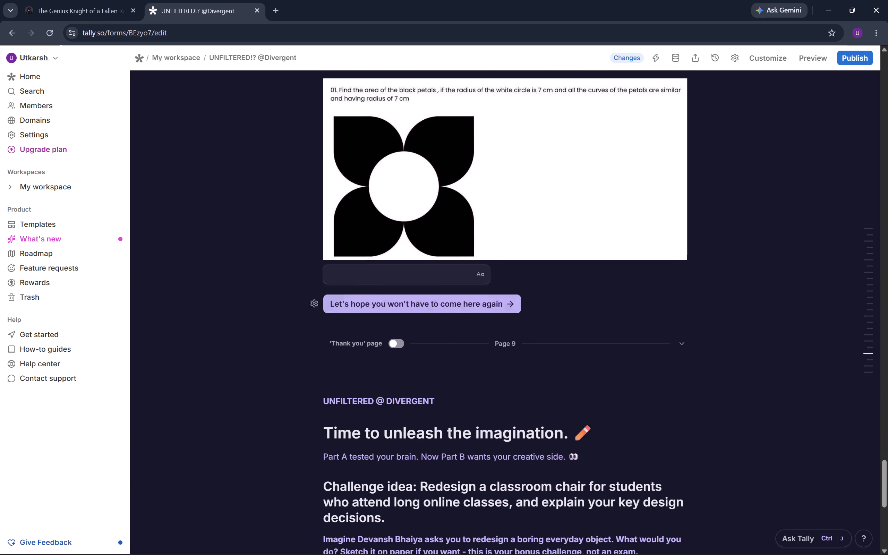
Move the button label "Let's hope you won't have to come here again" from the black petals page to the imagination challenge's Submit button.
scroll(452, 392, "down", 1)
double_click(495, 294)
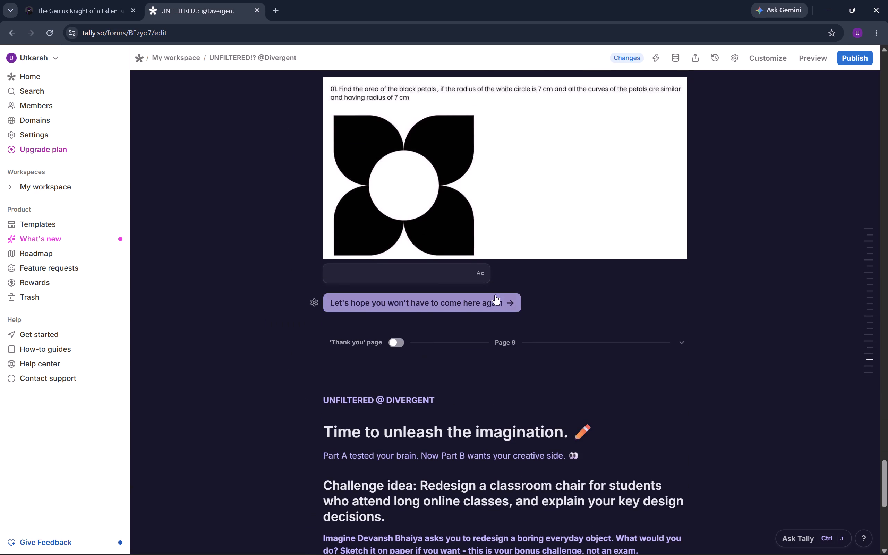
left_click(444, 301)
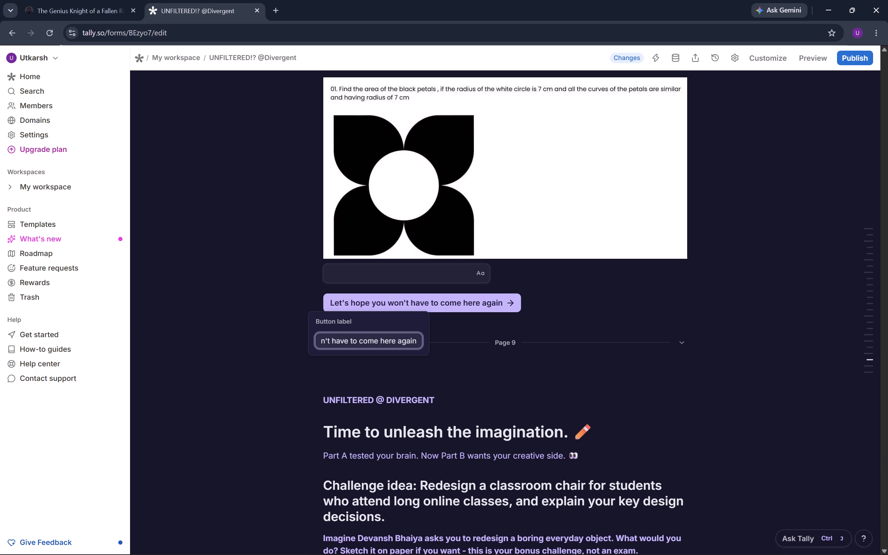
key("ctrl+a")
key("ctrl+c")
key("BackSpace")
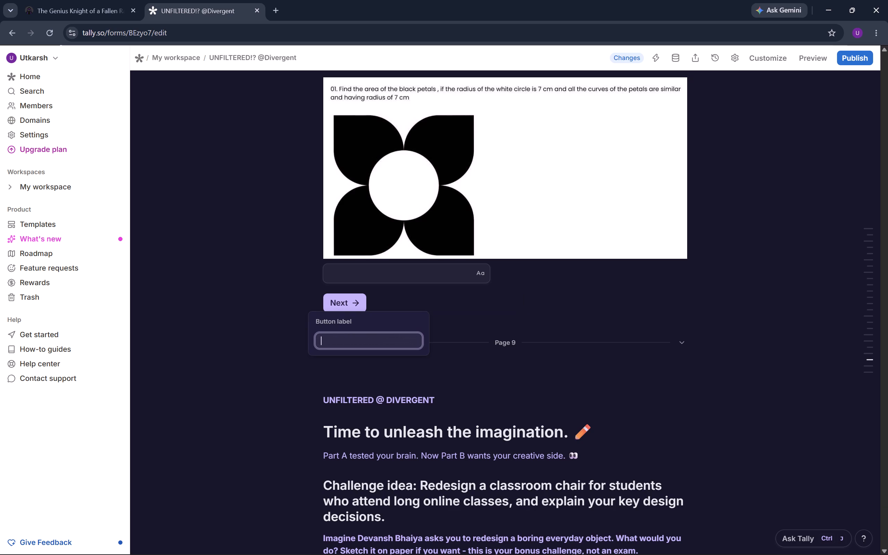
scroll(415, 343, "down", 6)
left_click(295, 418)
scroll(295, 418, "down", 5)
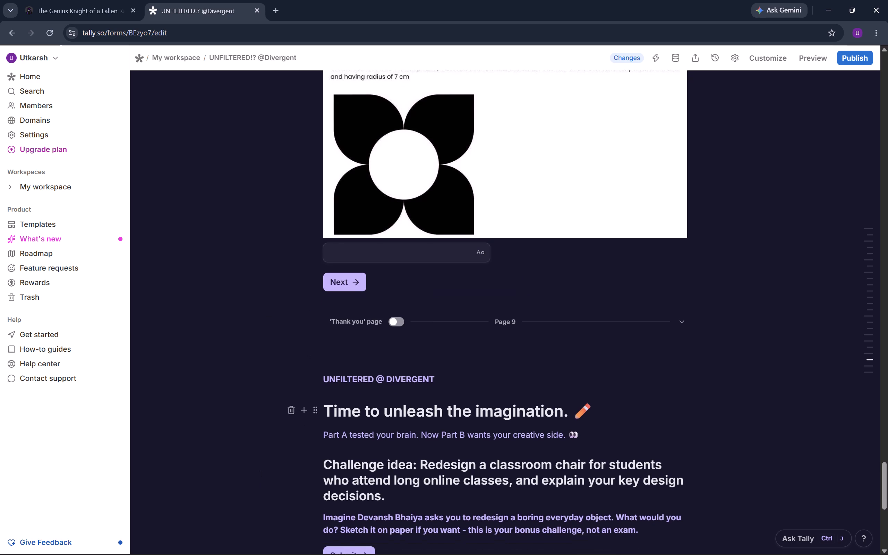
scroll(348, 312, "down", 4)
double_click(353, 373)
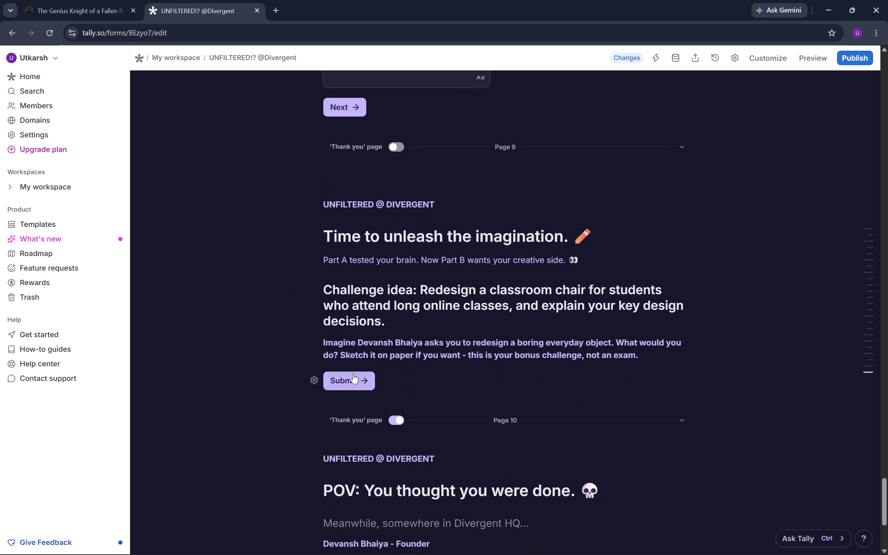
left_click(353, 373)
key("ctrl+b")
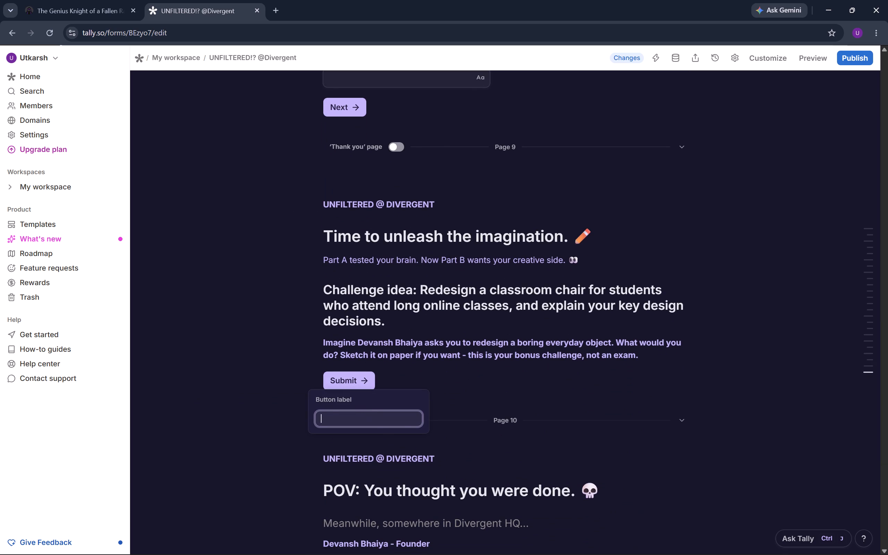
key("ctrl+v")
left_click(550, 383)
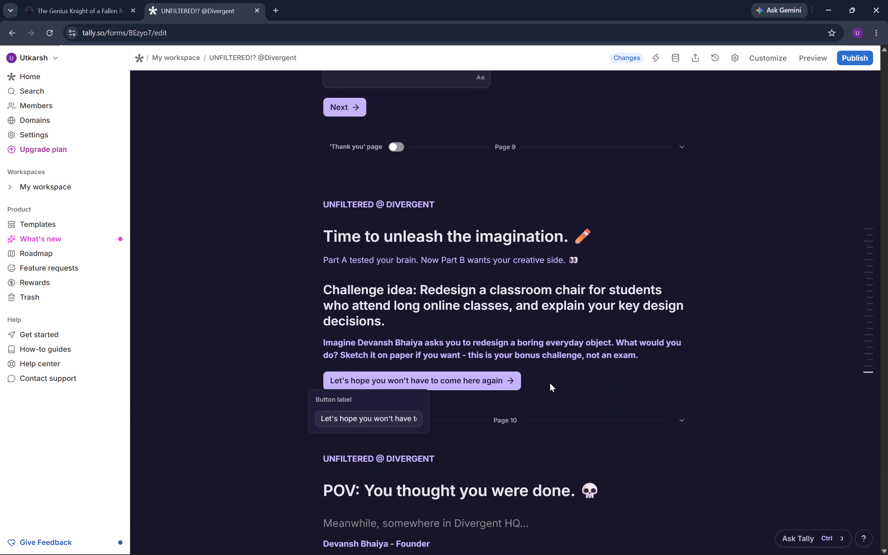
Label the button below the black petals answer field "Uhum!?".
scroll(550, 383, "up", 8)
scroll(550, 383, "down", 1)
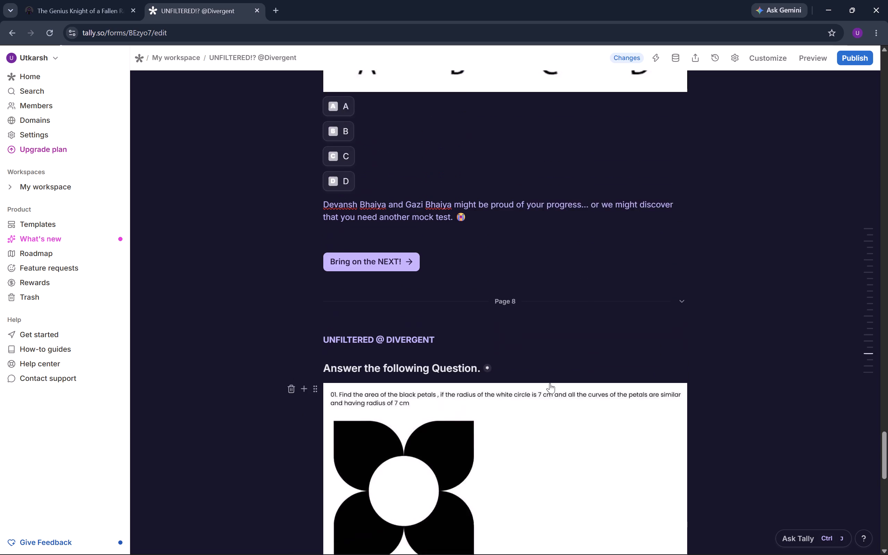
scroll(550, 383, "down", 2)
left_click(345, 467)
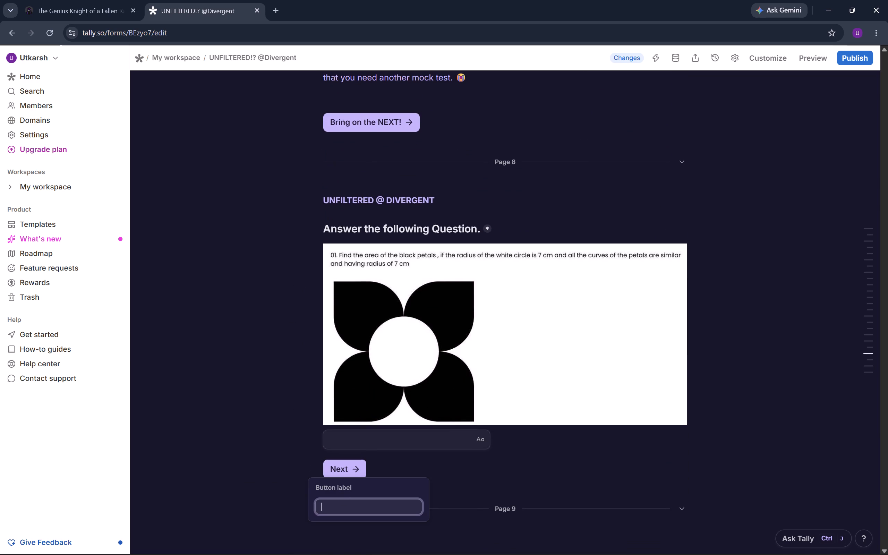
type("huh")
key("BackSpace")
key("m")
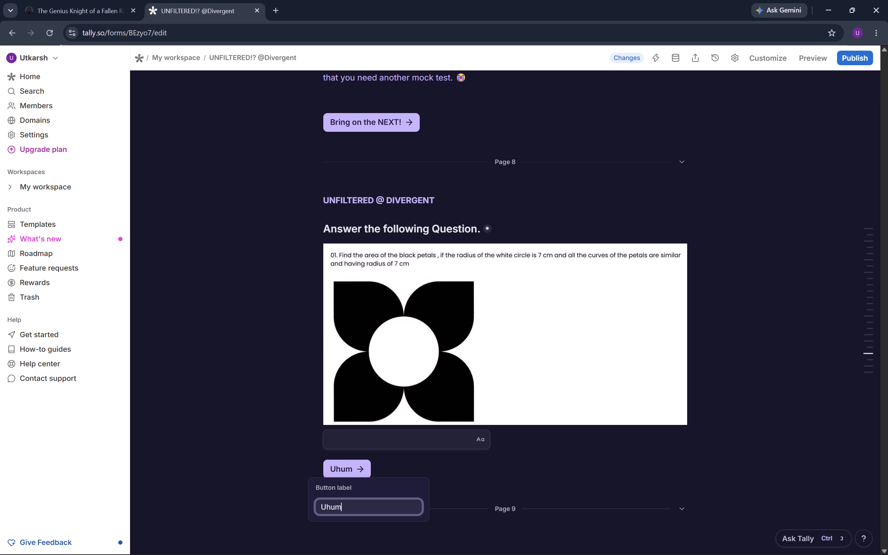
key("shift+exclam")
key("shift+question")
left_click(294, 453)
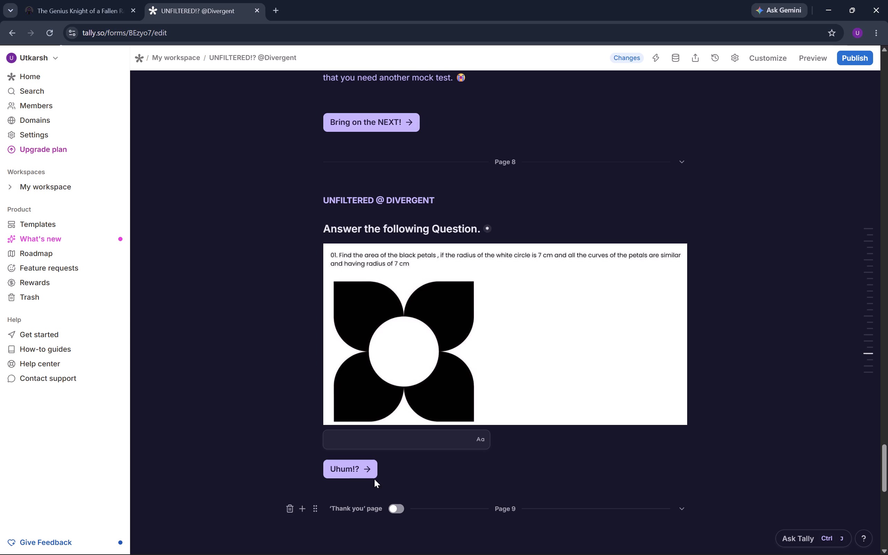
Insert two new pages between the black petals question and the imagination challenge.
scroll(412, 506, "down", 1)
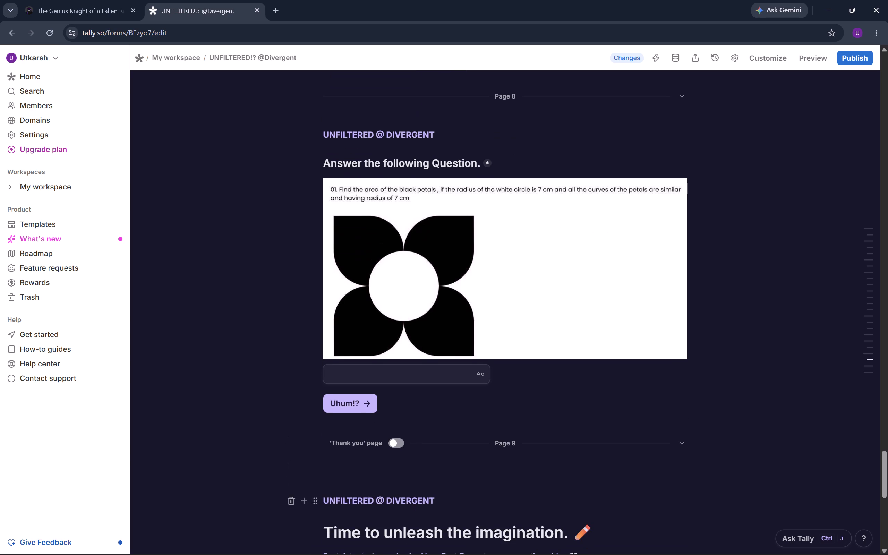
left_click(306, 444)
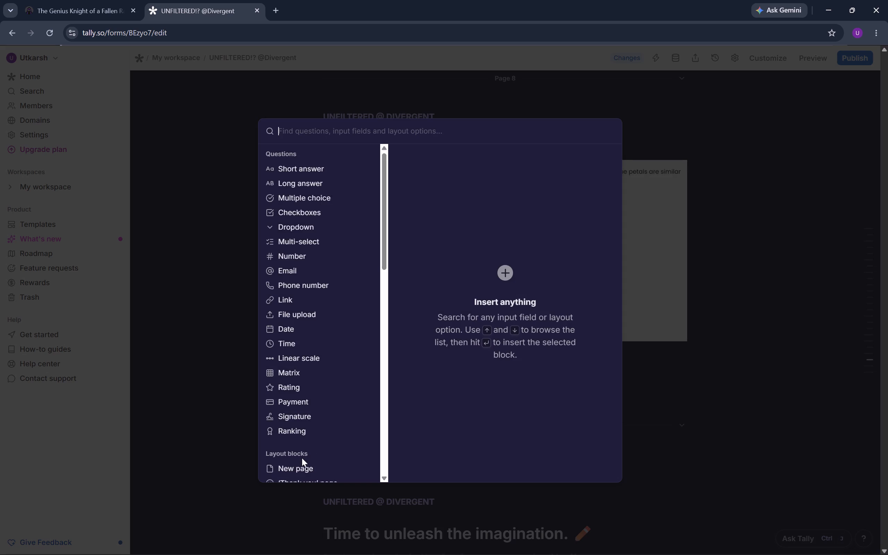
left_click(302, 468)
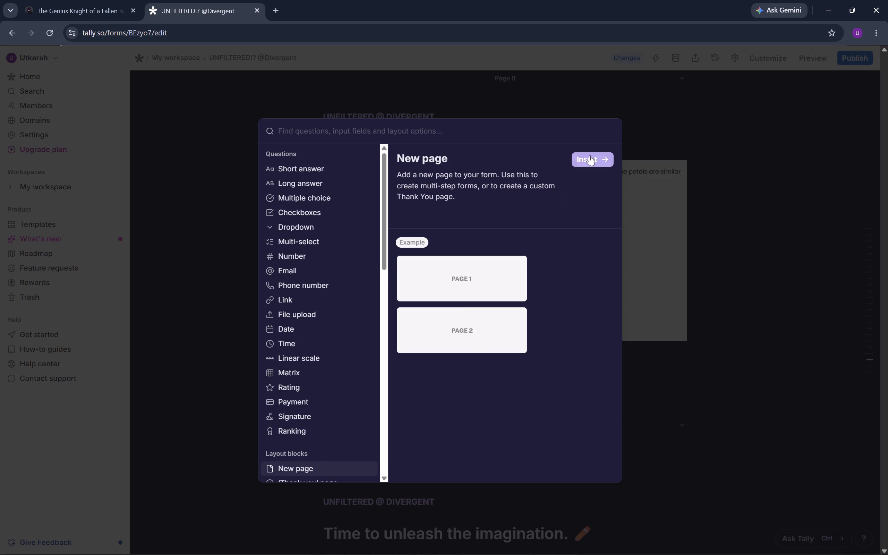
left_click(590, 155)
scroll(483, 326, "down", 2)
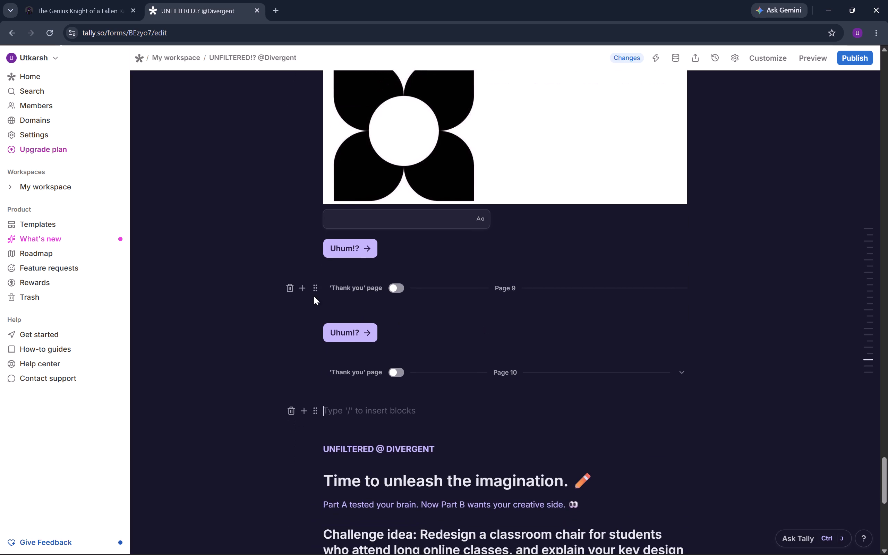
left_click(304, 284)
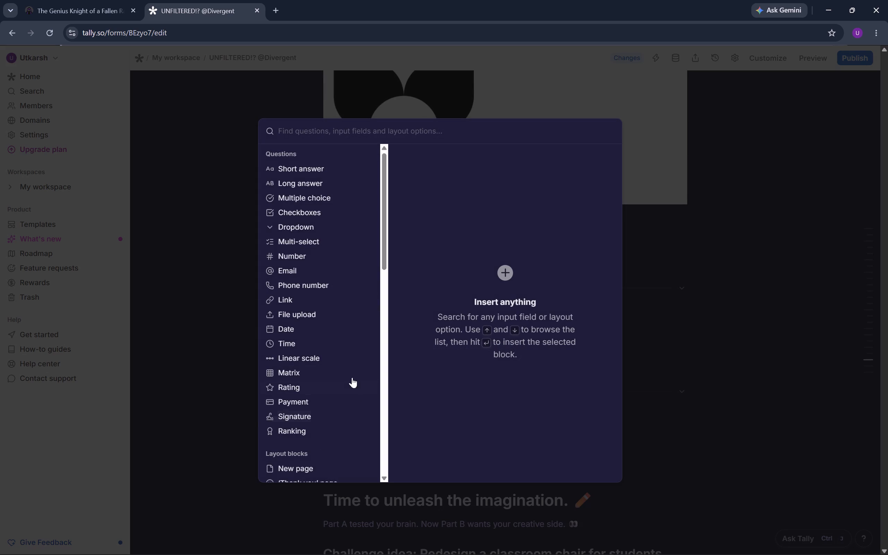
left_click(319, 472)
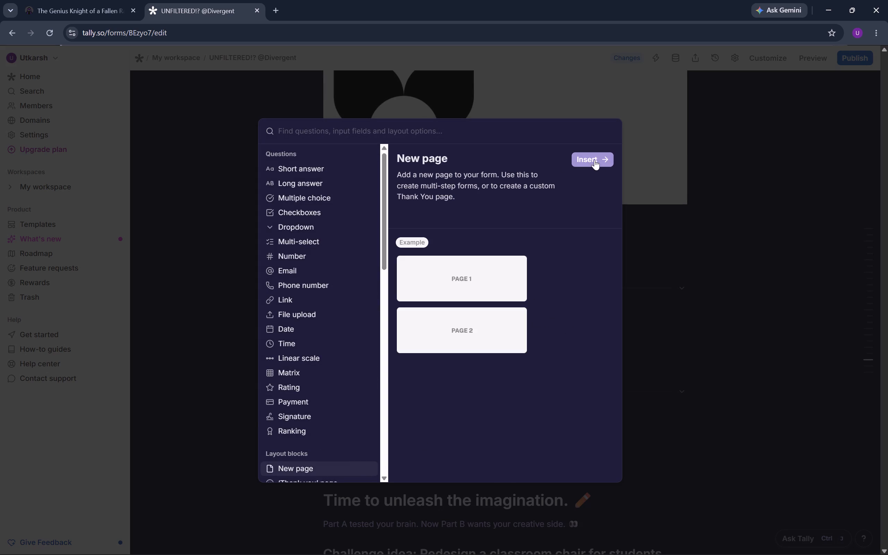
left_click(597, 161)
Label the imagination challenge page's Submit button "Let's hope you won't have to come here again".
scroll(566, 326, "down", 7)
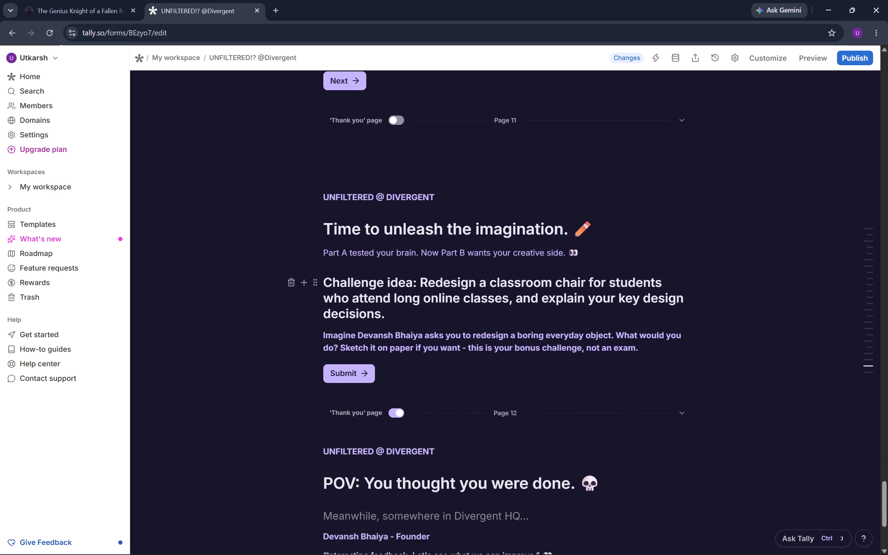
scroll(566, 326, "down", 2)
scroll(566, 326, "up", 4)
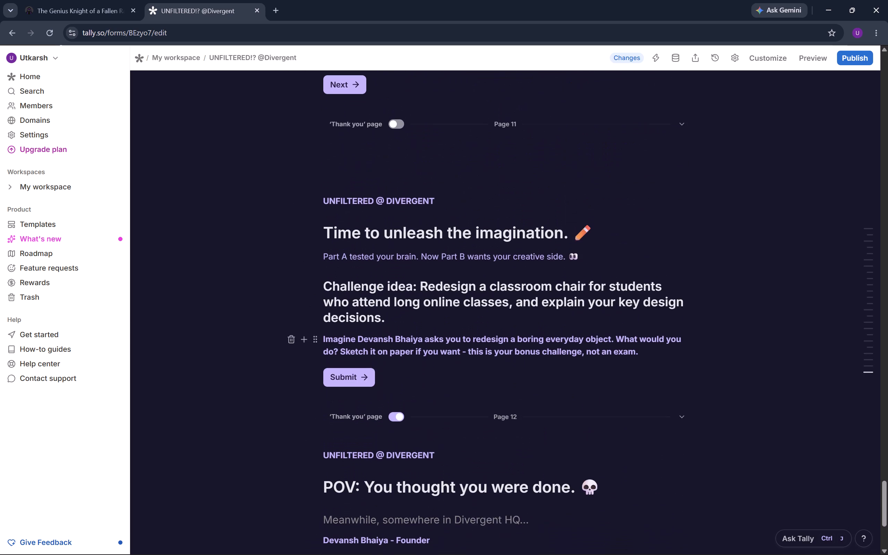
double_click(361, 377)
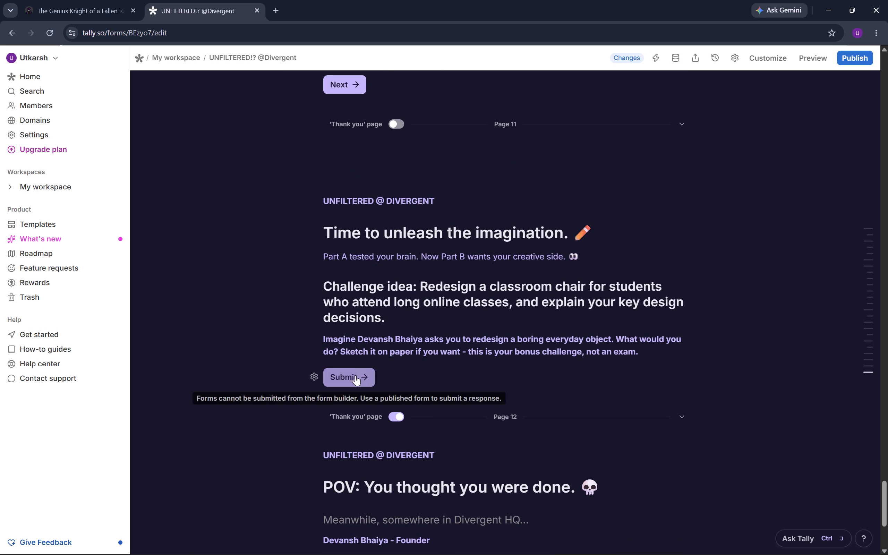
left_click(352, 369)
key("ctrl+v")
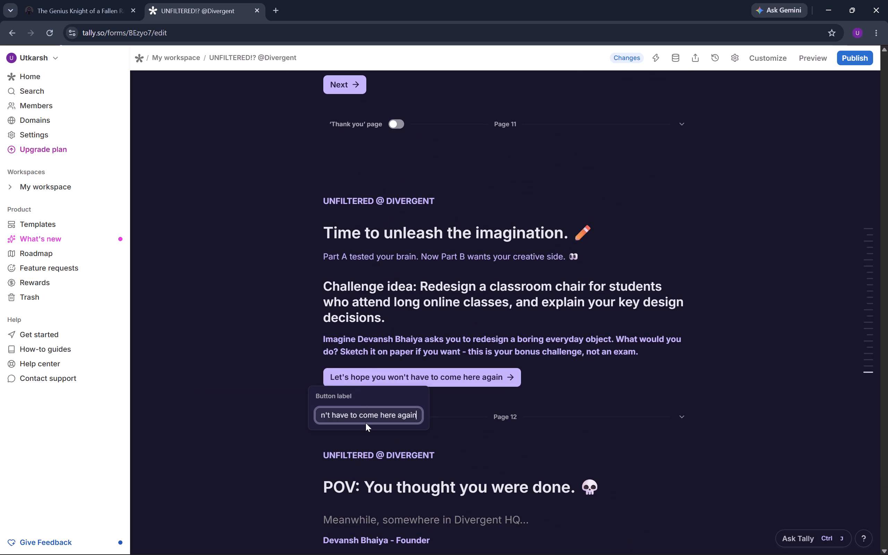
left_click(258, 386)
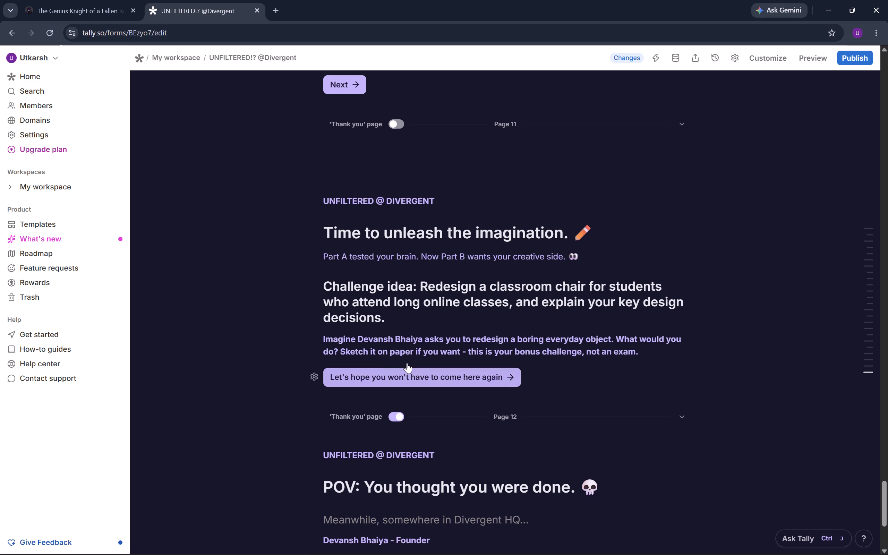
Review the black petals question page, the end of the page before it and the new blank pages.
scroll(368, 351, "up", 11)
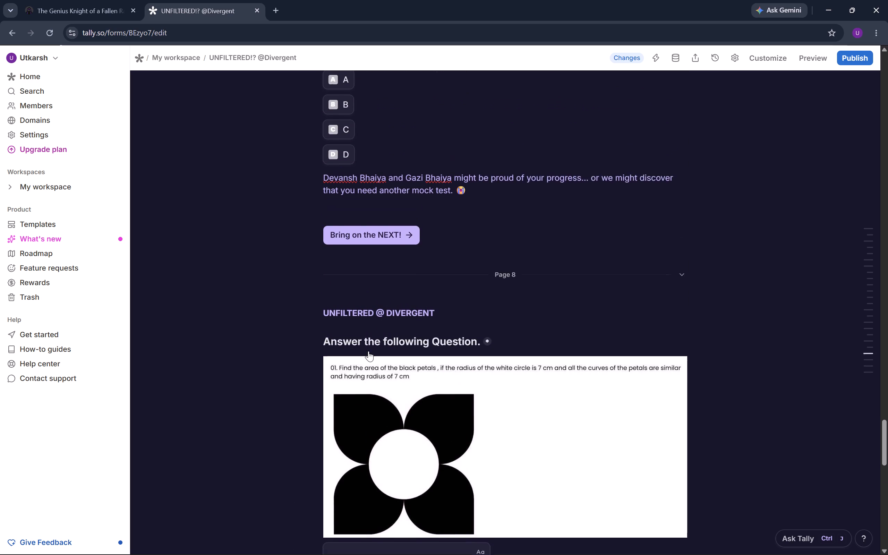
scroll(368, 351, "up", 1)
scroll(368, 351, "down", 3)
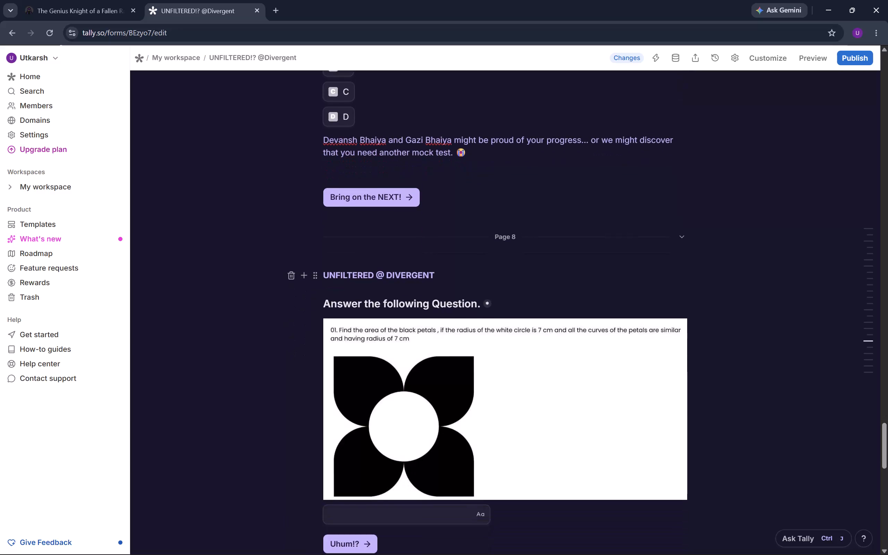
scroll(368, 351, "down", 6)
scroll(368, 351, "up", 2)
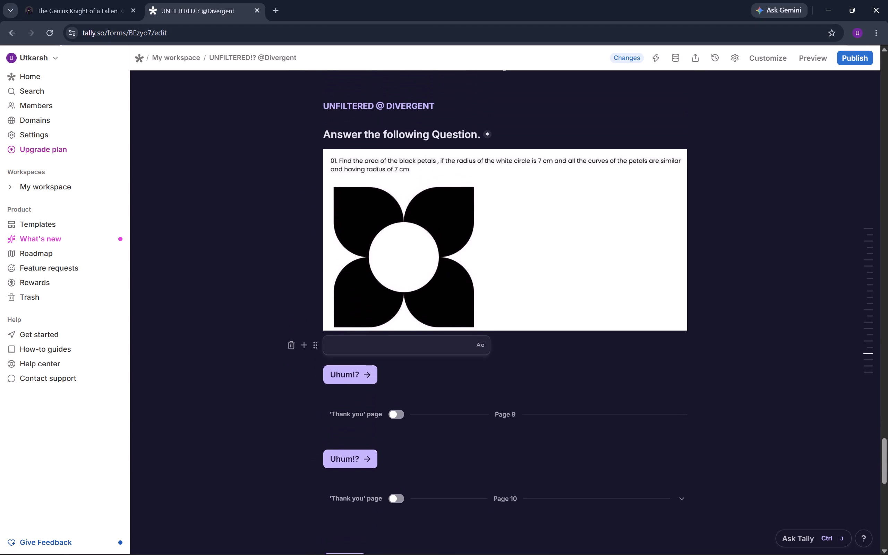
Copy the "UNFILTERED @ DIVERGENT" heading from the black petals page onto the blank page that follows it.
left_click(323, 428)
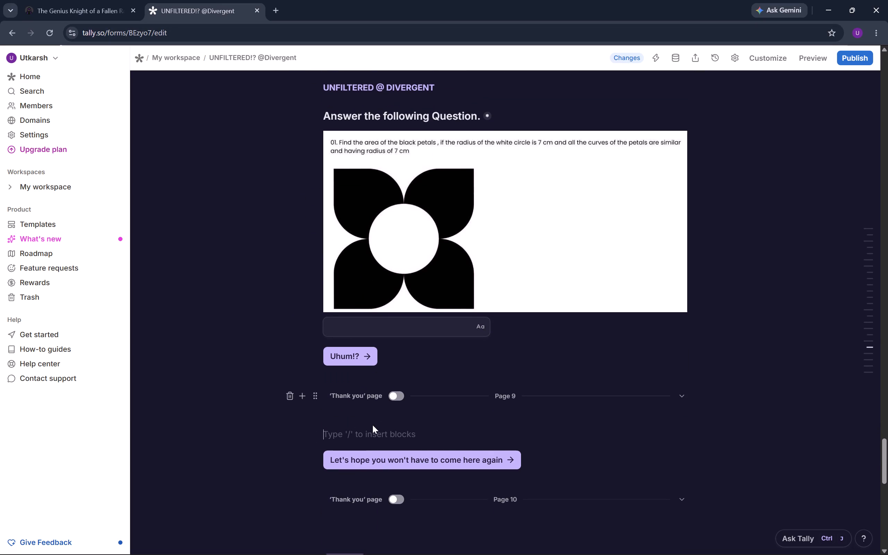
scroll(413, 339, "up", 4)
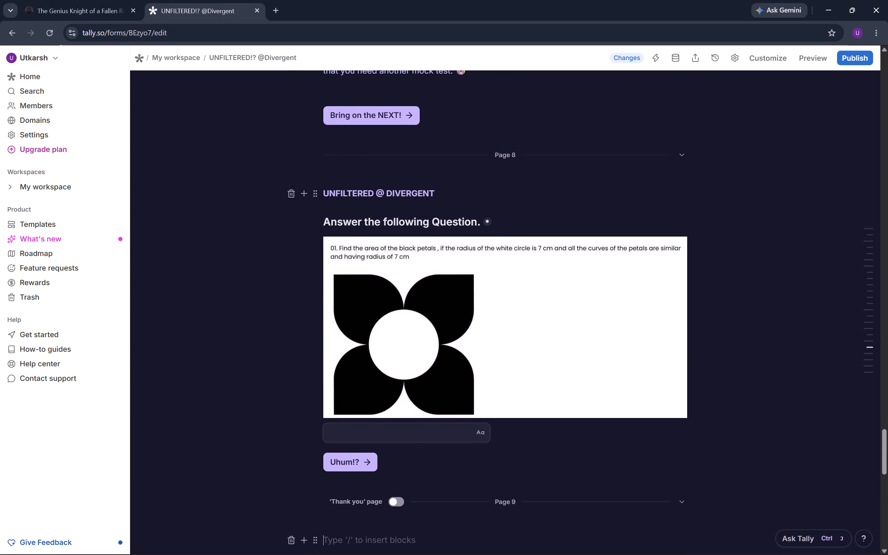
left_click_drag(434, 191, 307, 172)
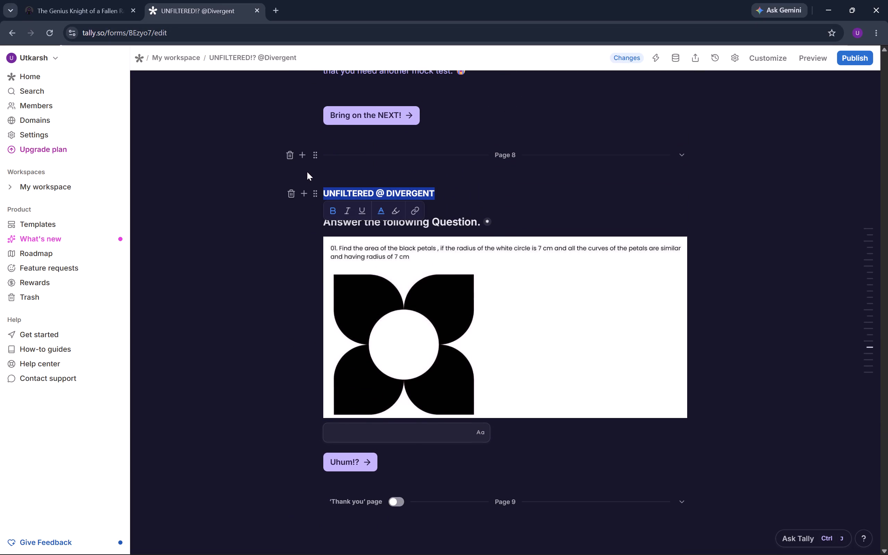
key("ctrl+c")
scroll(386, 381, "down", 1)
left_click(238, 349)
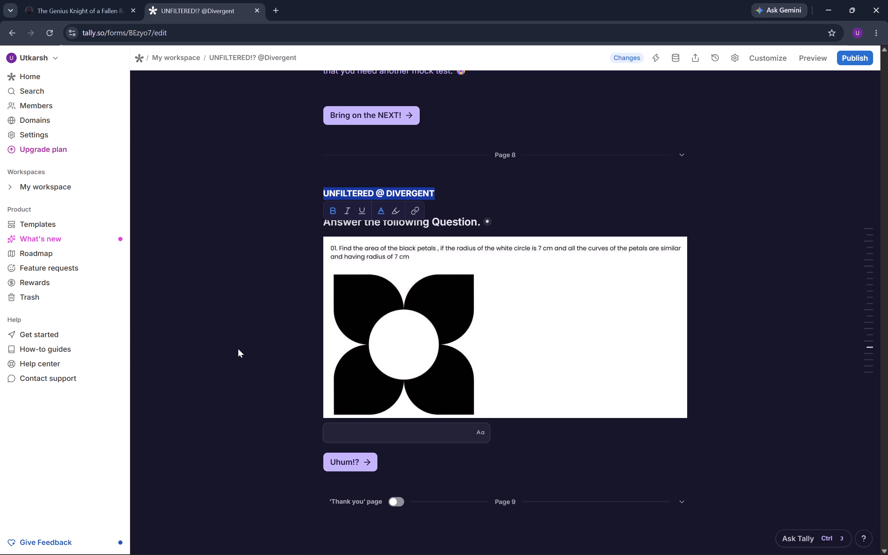
left_click(238, 349)
left_click(771, 51)
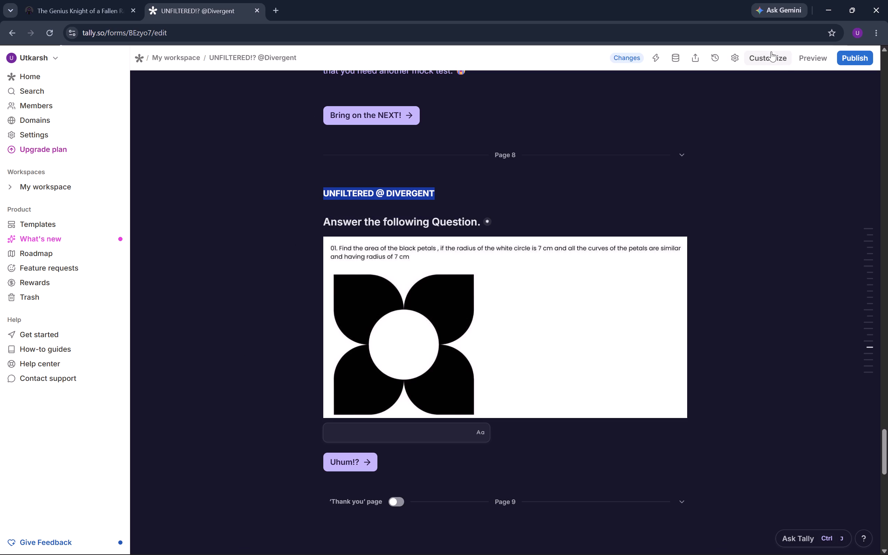
left_click(579, 202)
left_click(579, 202)
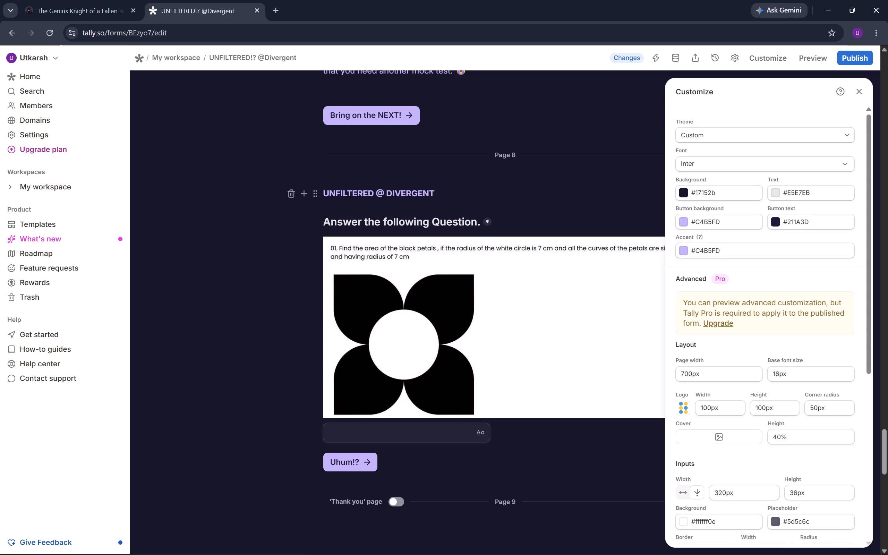
scroll(579, 202, "down", 6)
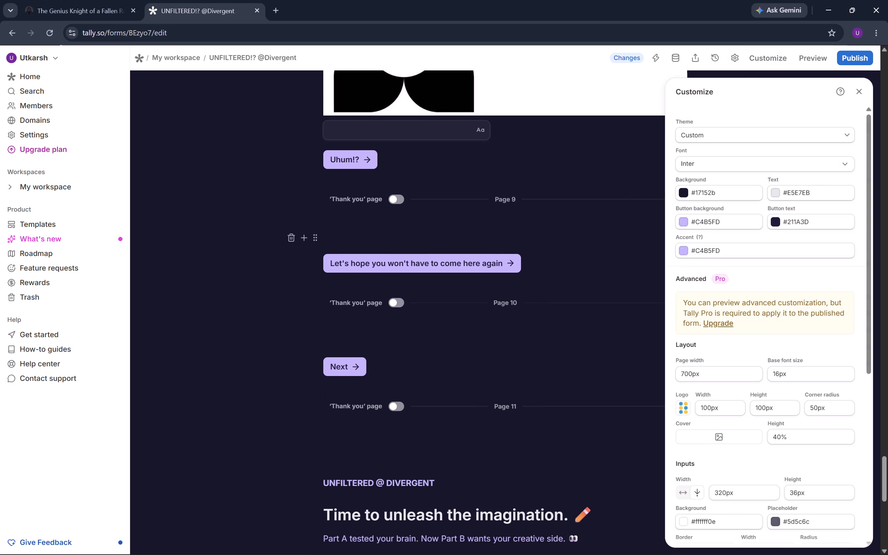
left_click(390, 243)
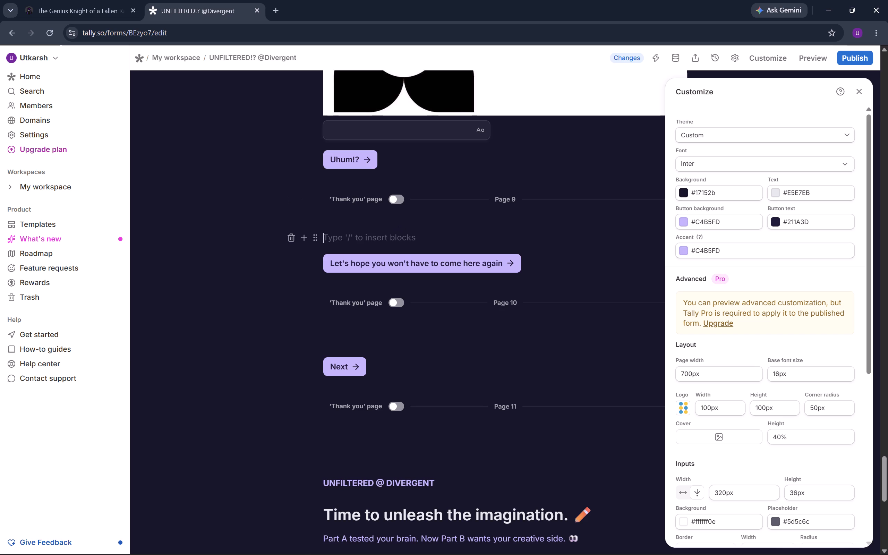
key("ctrl+v")
Set the pasted heading's text colour to the form's button background colour, #C4B5FD.
key("ctrl+a")
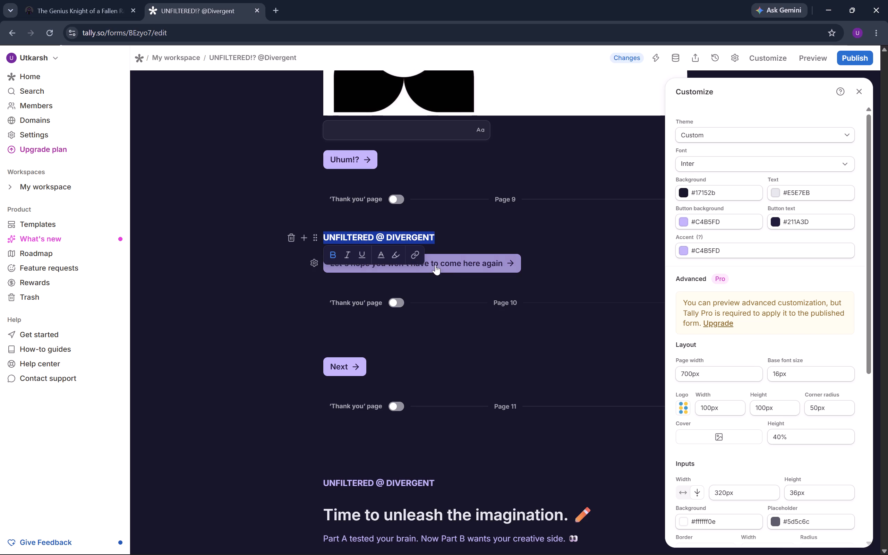
key("ctrl+a")
left_click(704, 222)
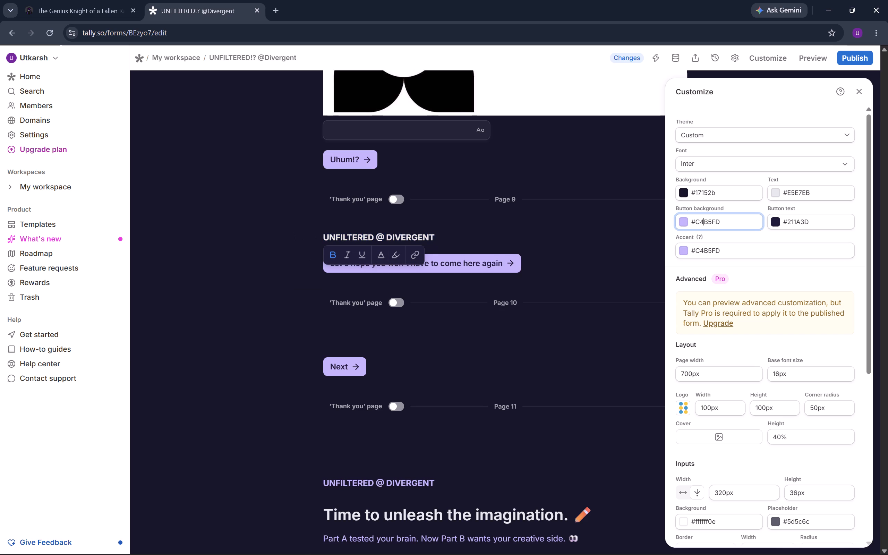
left_click_drag(735, 221, 663, 207)
key("ctrl+a")
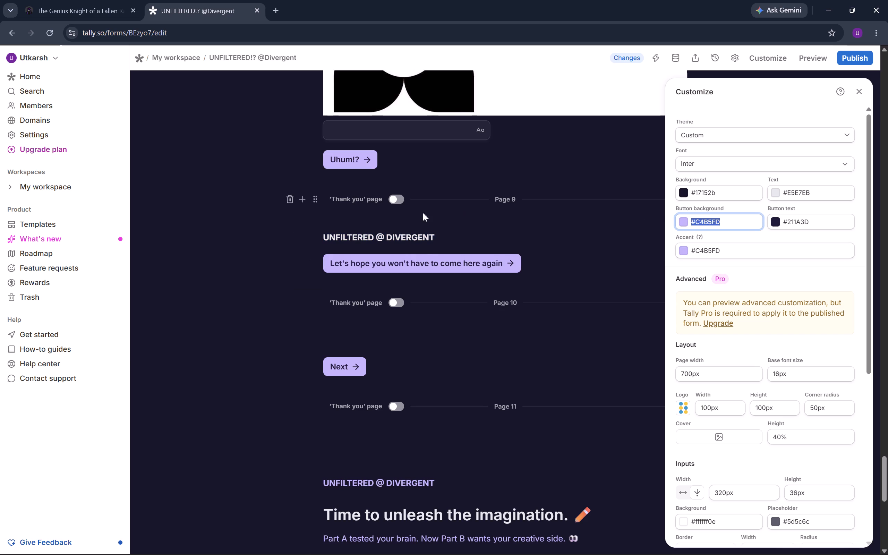
left_click(416, 233)
key("ctrl+a")
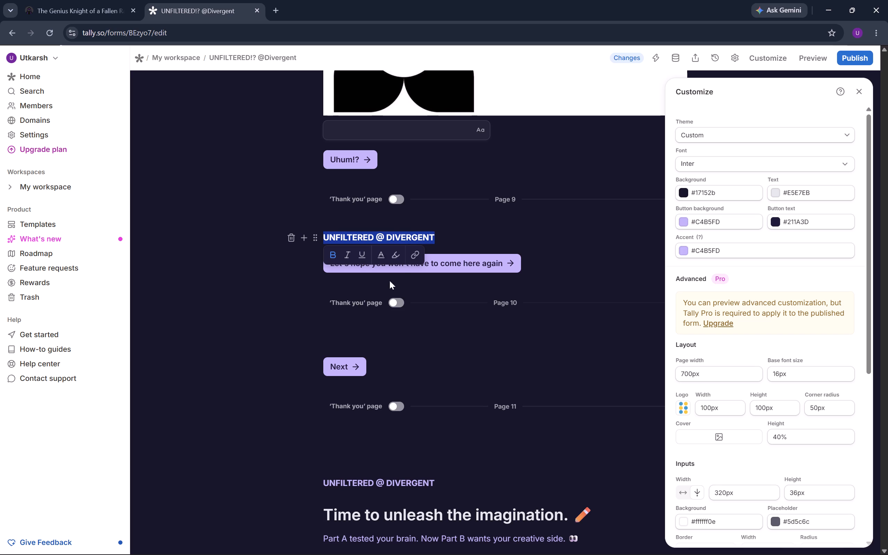
left_click(383, 255)
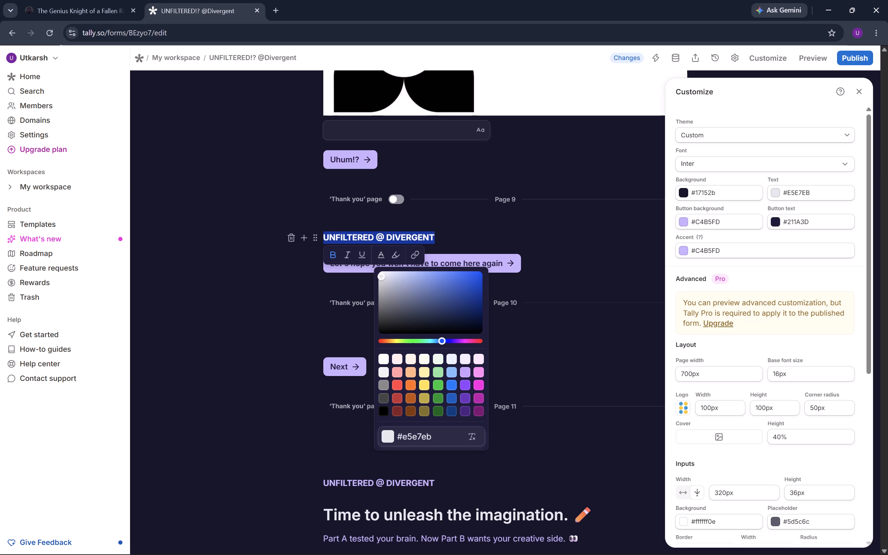
left_click(419, 441)
key("ctrl+a")
key("ctrl+v")
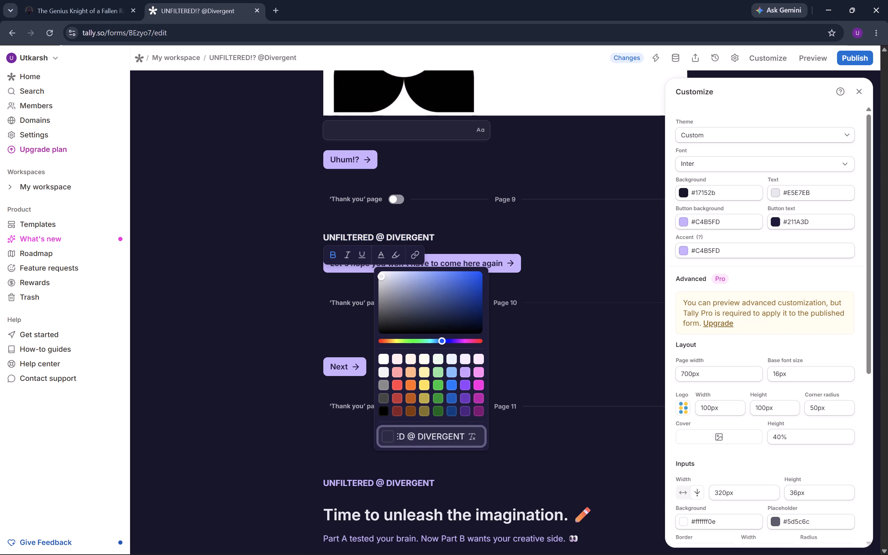
Copy the form's button background colour, #C4B5FD, and apply it as the text colour of the Page 10 "UNFILTERED @ DIVERGENT" heading.
left_click(719, 220)
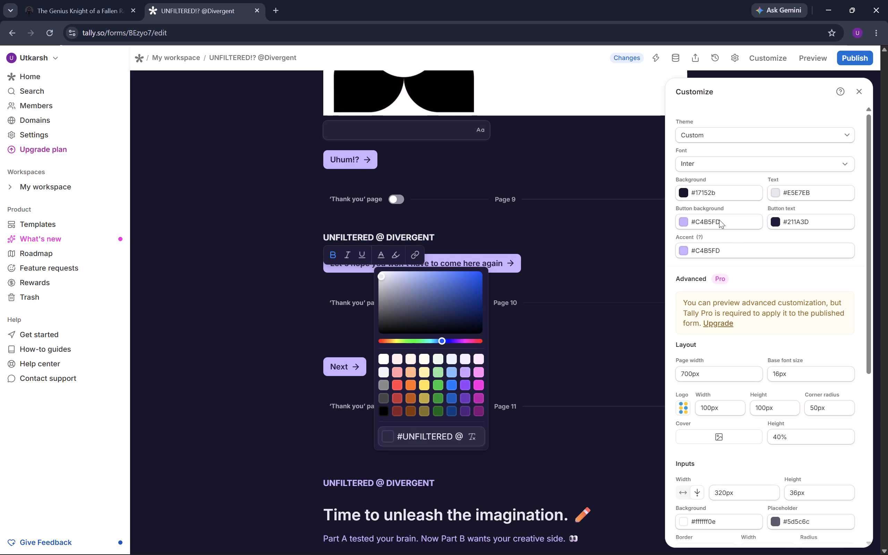
left_click(719, 220)
left_click_drag(724, 224, 664, 216)
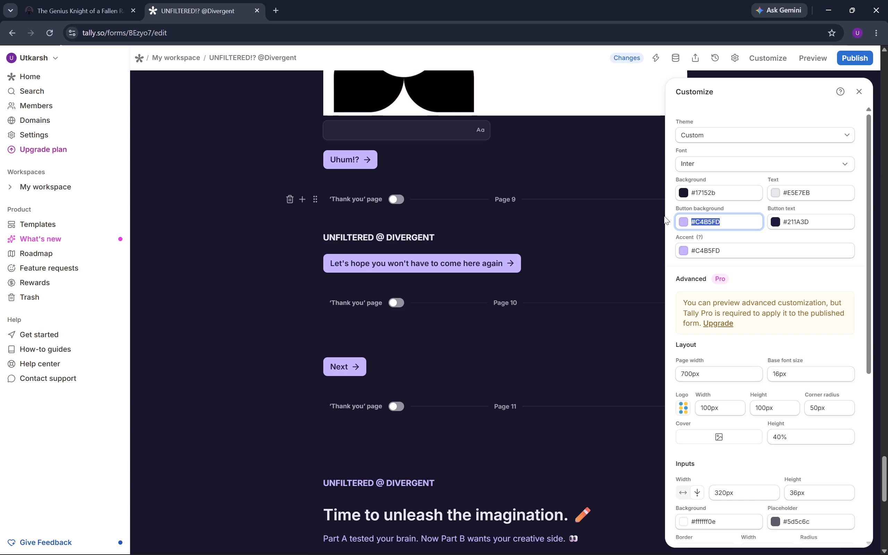
key("ctrl+c")
left_click(418, 234)
key("ctrl+a")
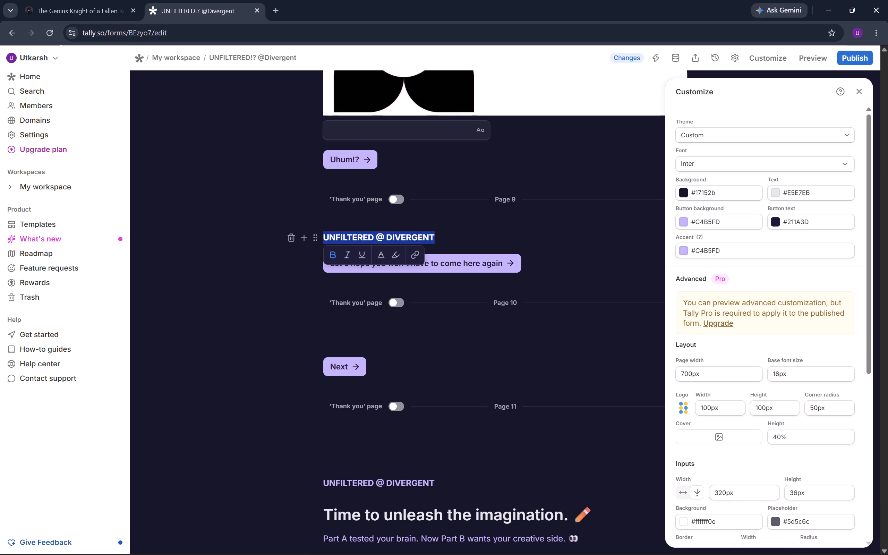
left_click(384, 258)
left_click(437, 436)
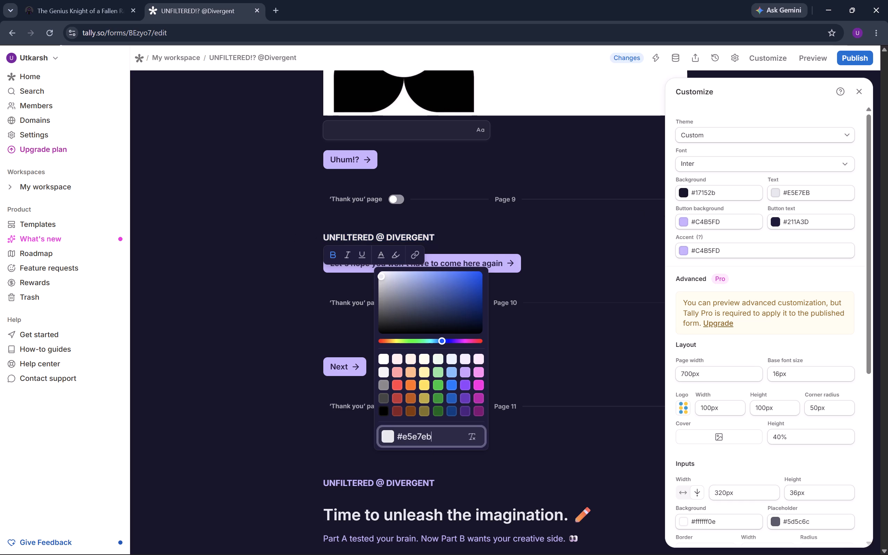
key("ctrl+a")
key("ctrl+v")
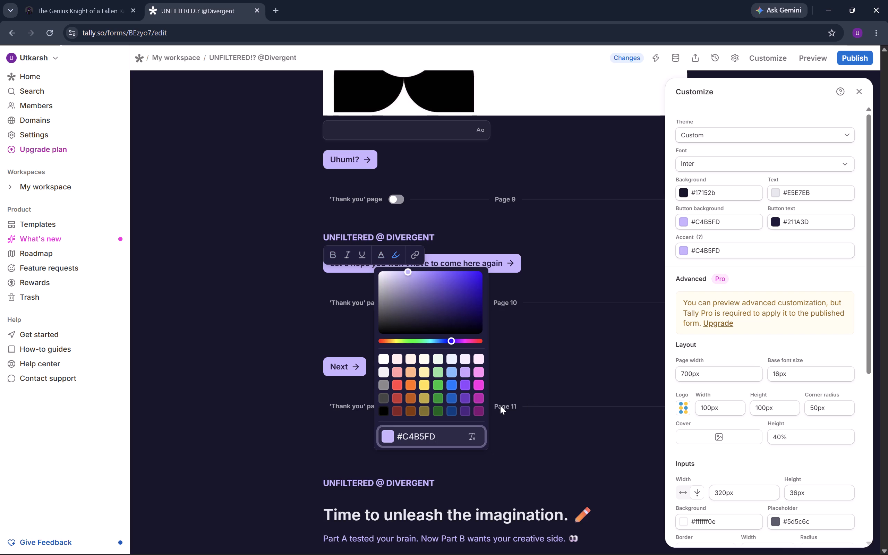
left_click(557, 321)
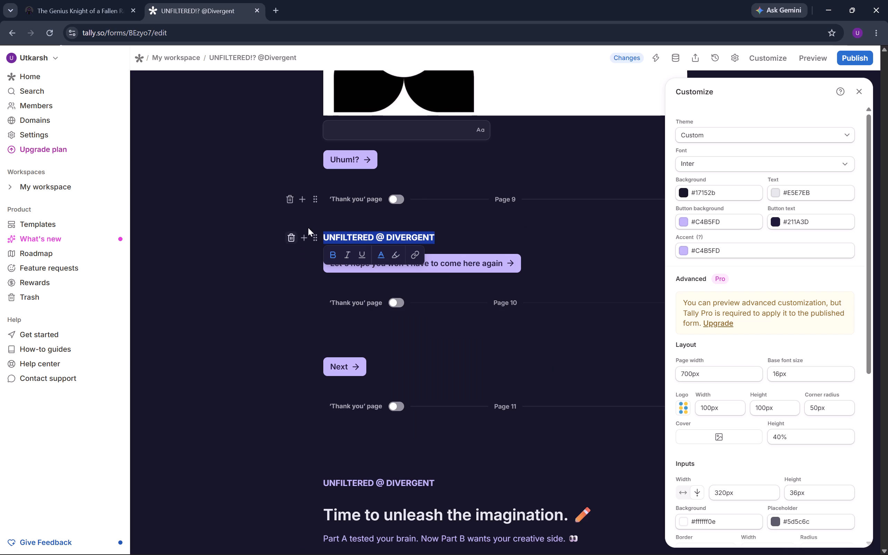
Switch to Photos and look through the WhatsApp question images for the next question to add, closing the viewer when done.
scroll(302, 238, "up", 2)
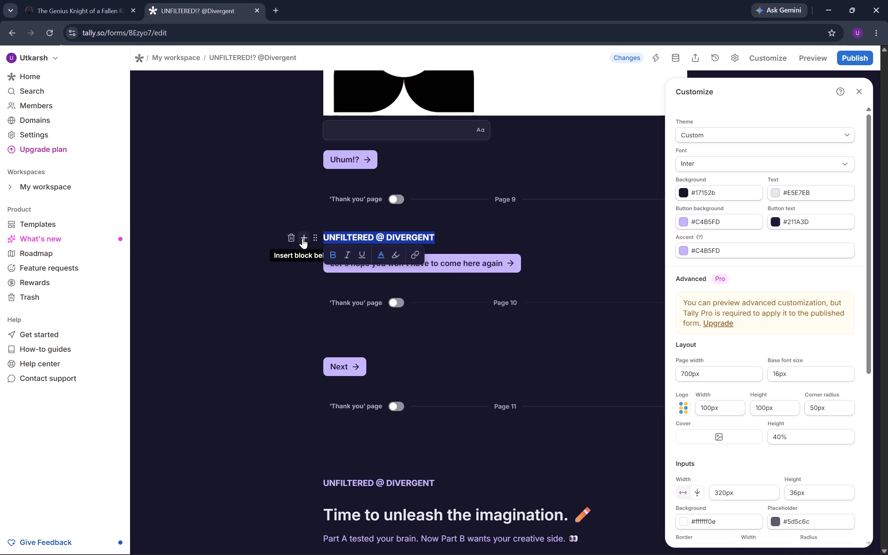
key("alt+Tab")
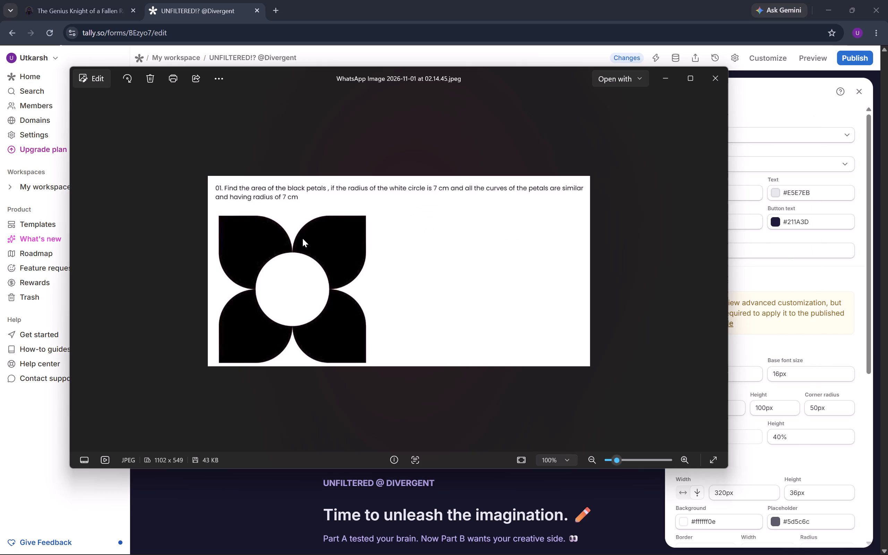
scroll(543, 338, "left", 3)
scroll(584, 319, "down", 15, "ctrl")
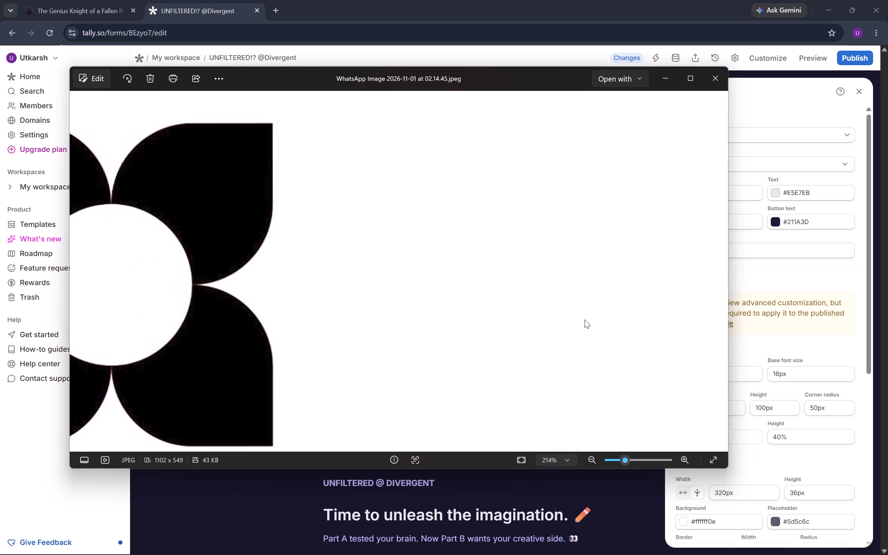
scroll(584, 319, "down", 2, "ctrl")
key("Right")
key("Right")
key("Left")
key("Left")
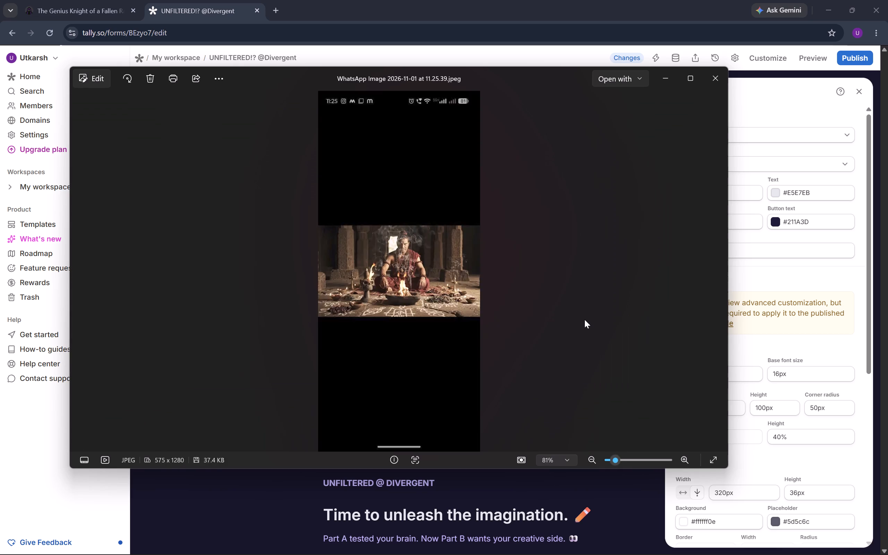
key("Left")
key("Left")
key("Left")
key("Left")
key("Left")
key("Left")
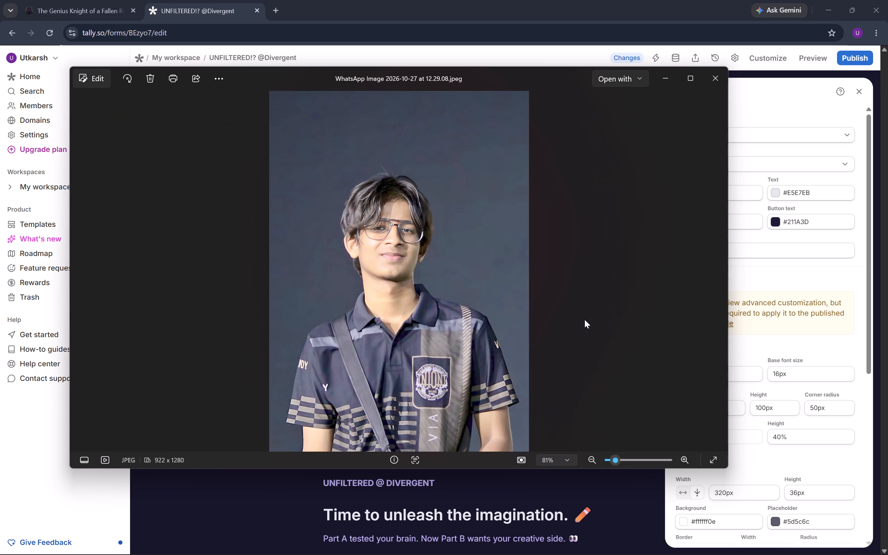
key("Right")
key("Right")
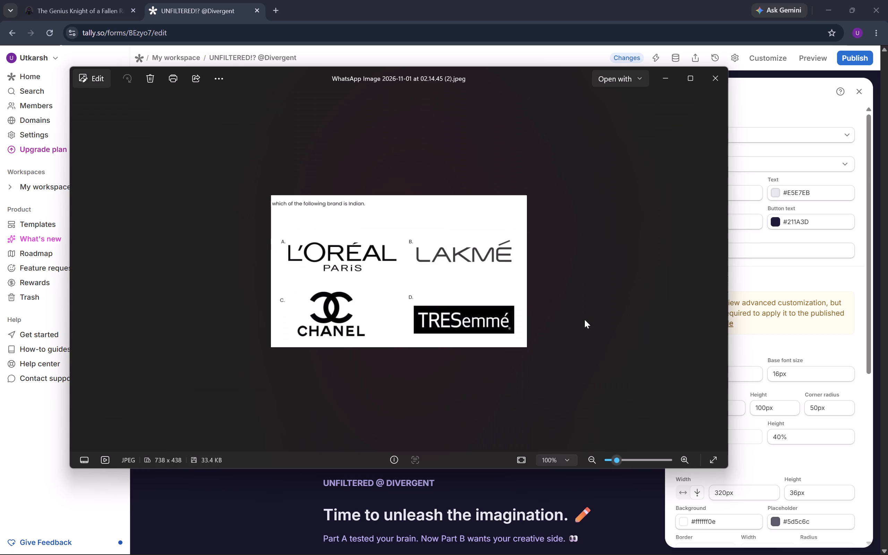
key("Right")
key("Right")
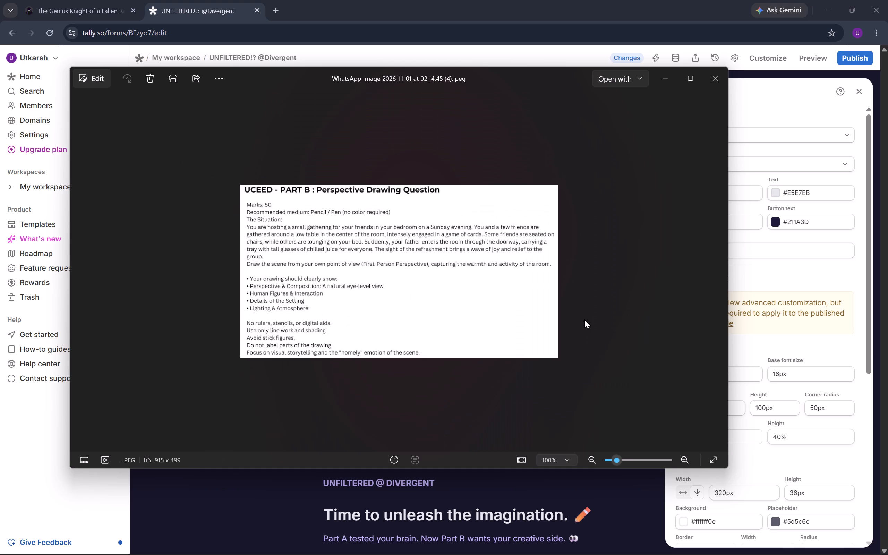
key("Left")
left_click(584, 319)
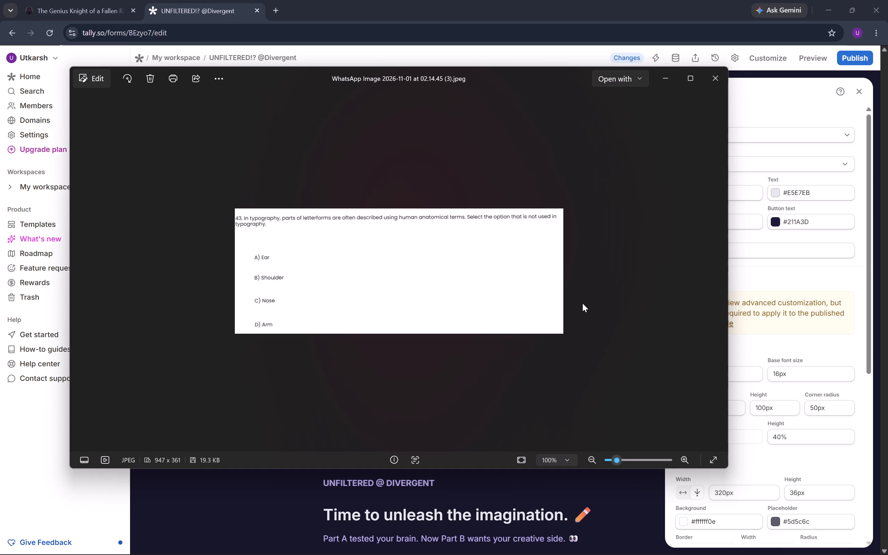
key("Left")
key("Right")
key("Left")
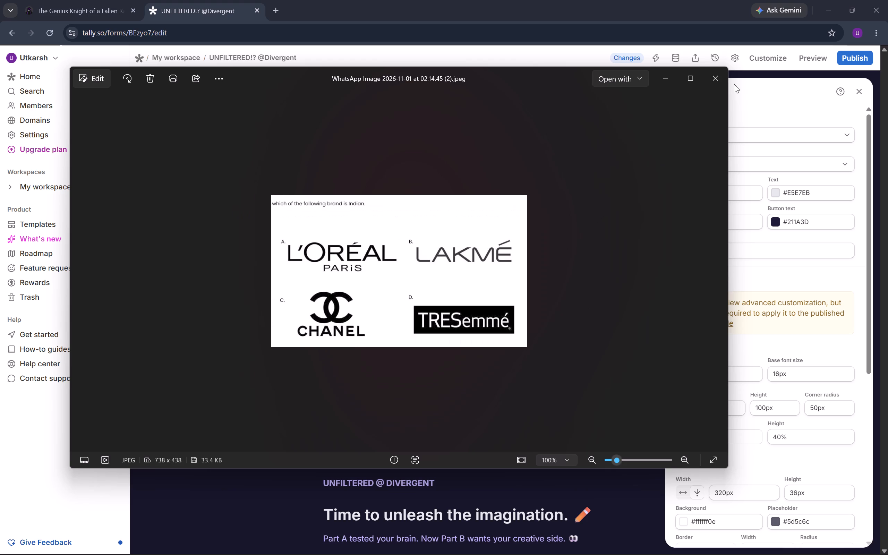
left_click(711, 80)
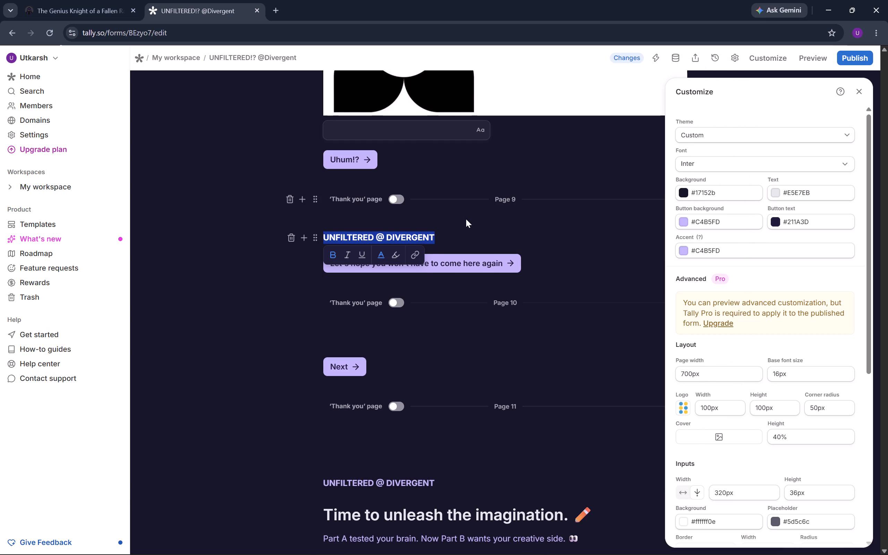
Insert a Multiple choice question block below the recoloured "UNFILTERED @ DIVERGENT" heading.
left_click(454, 230)
left_click(305, 233)
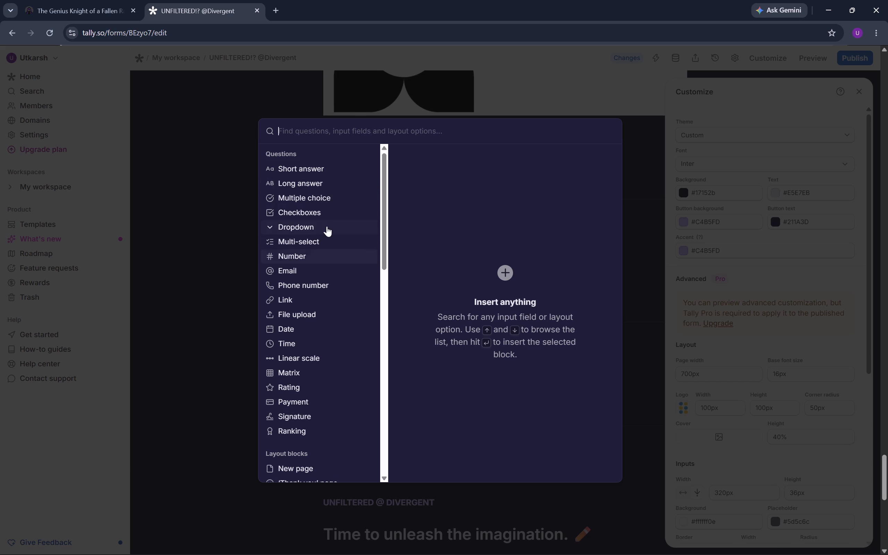
left_click(336, 193)
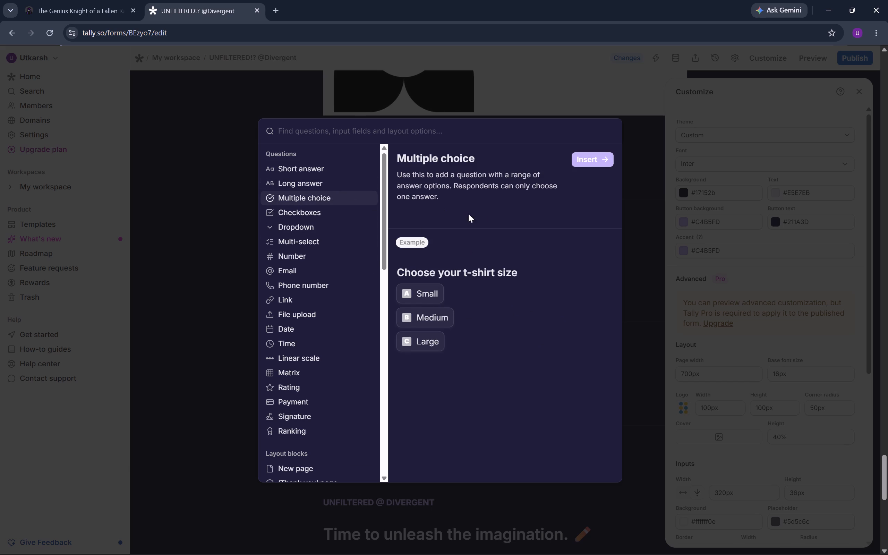
Insert a Multiple choice question block below the new page's heading.
left_click_drag(573, 171, 588, 161)
left_click(588, 161)
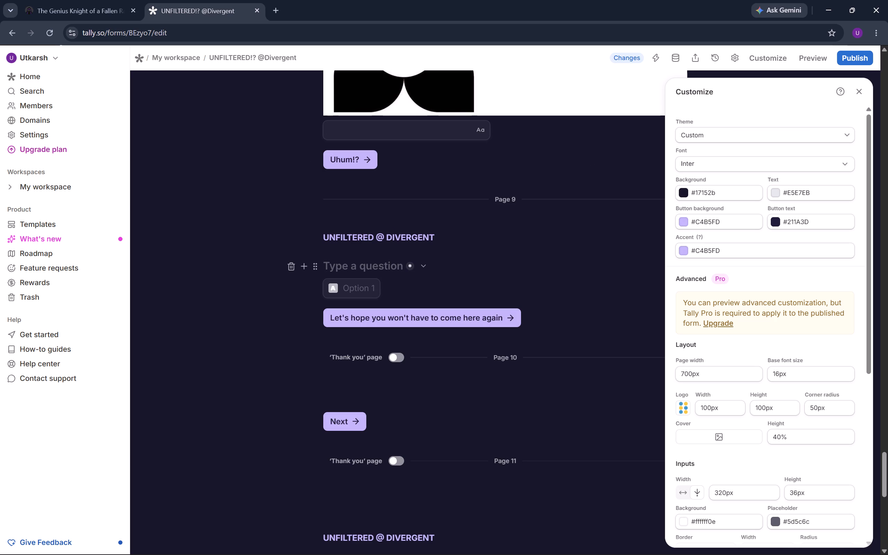
Insert the "which of the following brand is Indian" picture from Downloads as an image between the question title and its first option.
left_click(302, 266)
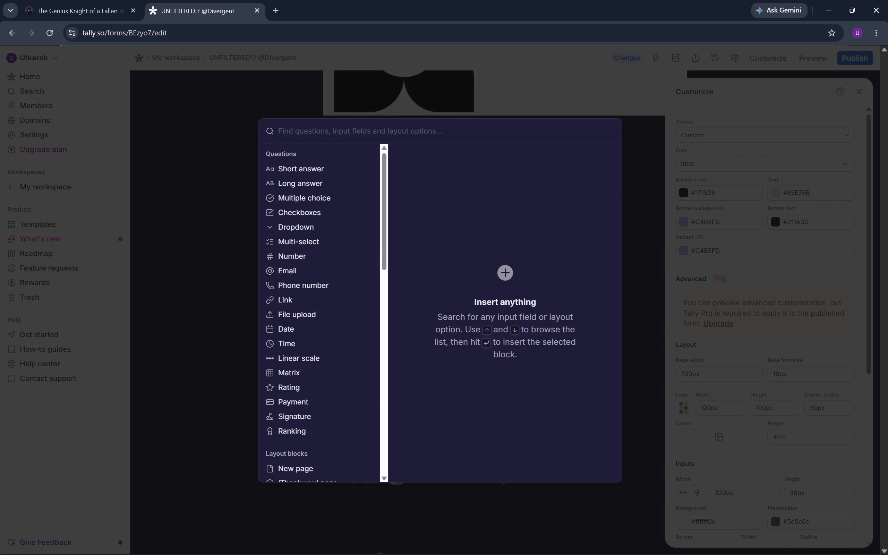
scroll(316, 402, "down", 2)
scroll(304, 449, "down", 1)
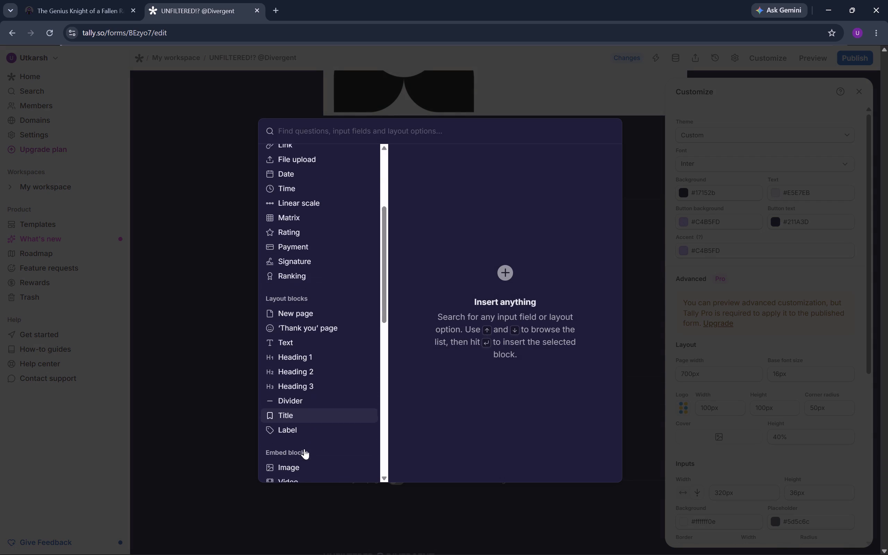
scroll(304, 449, "down", 1)
left_click(302, 470)
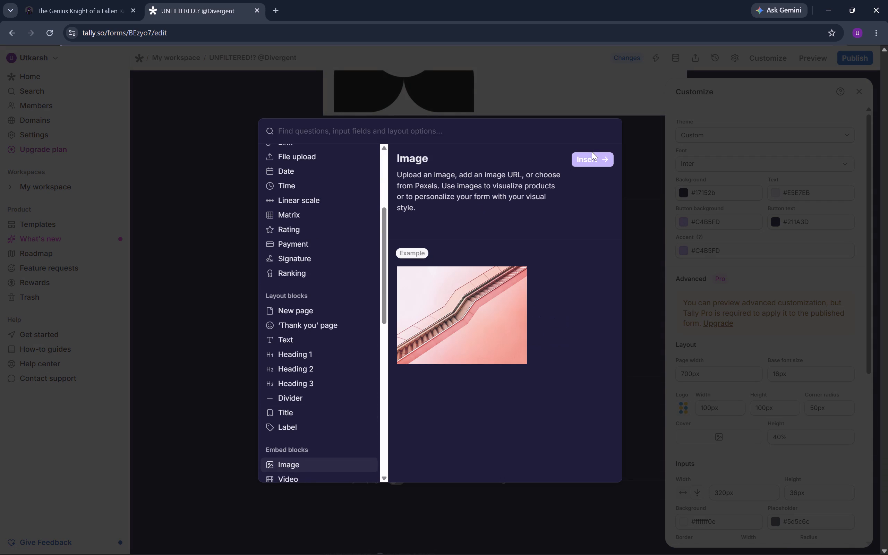
left_click(592, 152)
left_click(592, 160)
left_click(427, 299)
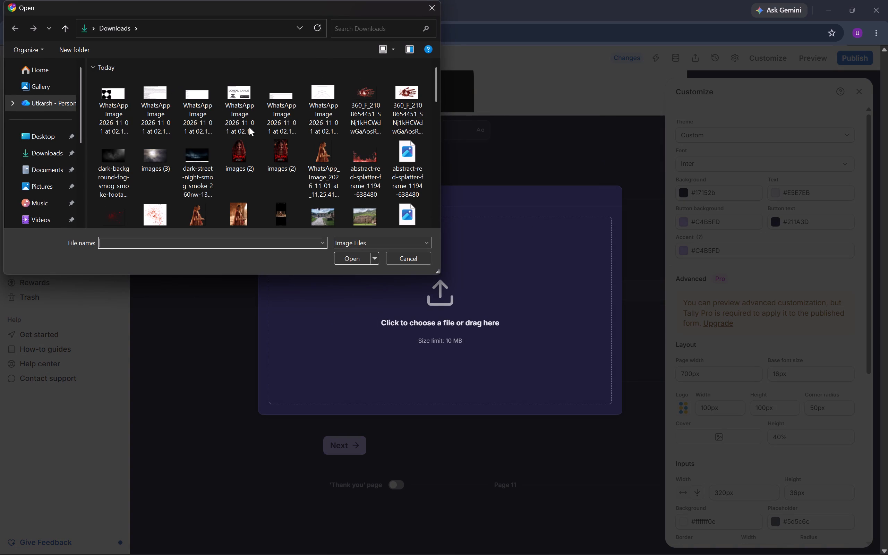
left_click(225, 99)
key("Return")
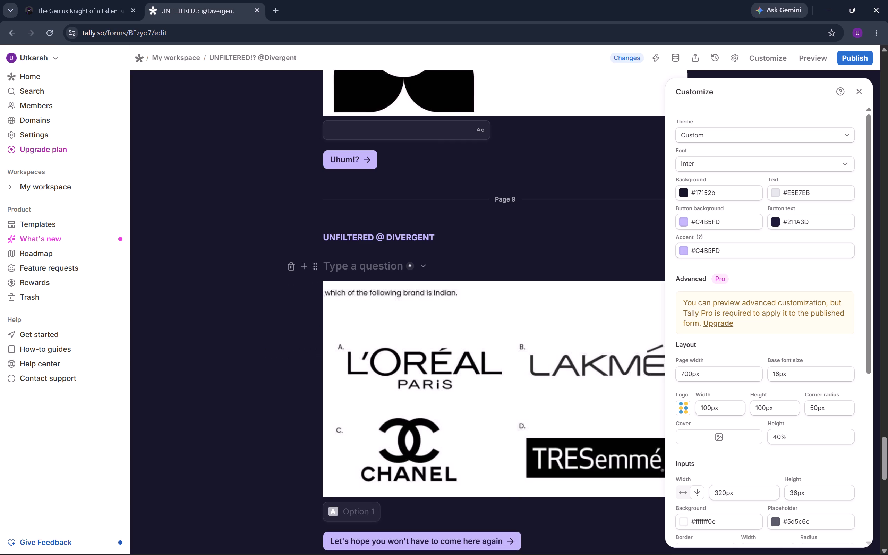
Title the multiple choice question "Answer the following Question.".
left_click(378, 265)
type("nswer")
key("space")
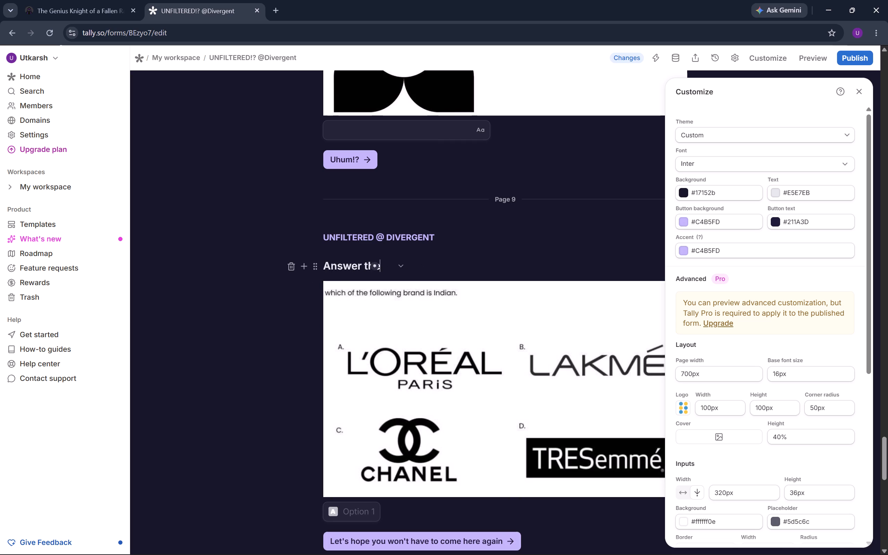
key("BackSpace")
type("followinf")
key("BackSpace")
type("g")
key("space")
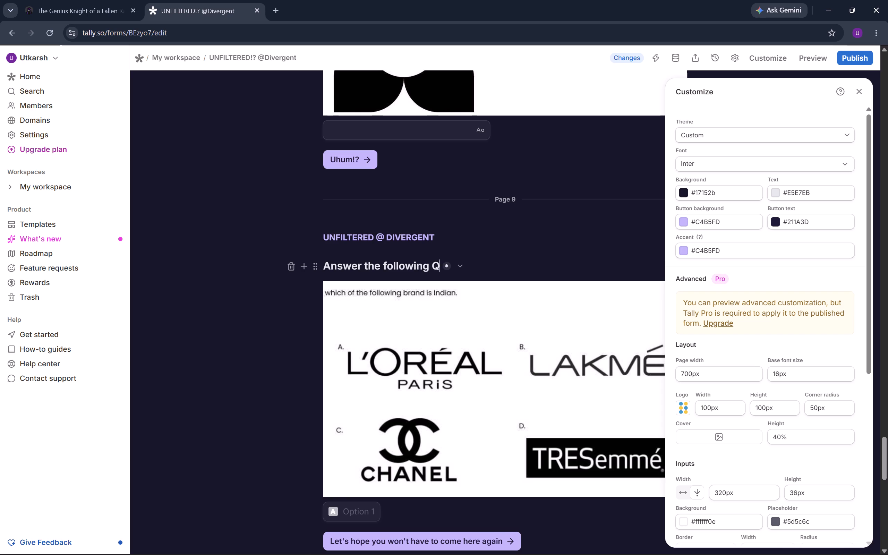
type("uestion")
key("period")
Fill in four answer options below the brand logos image, in the order B, D, A, C.
scroll(378, 265, "down", 2)
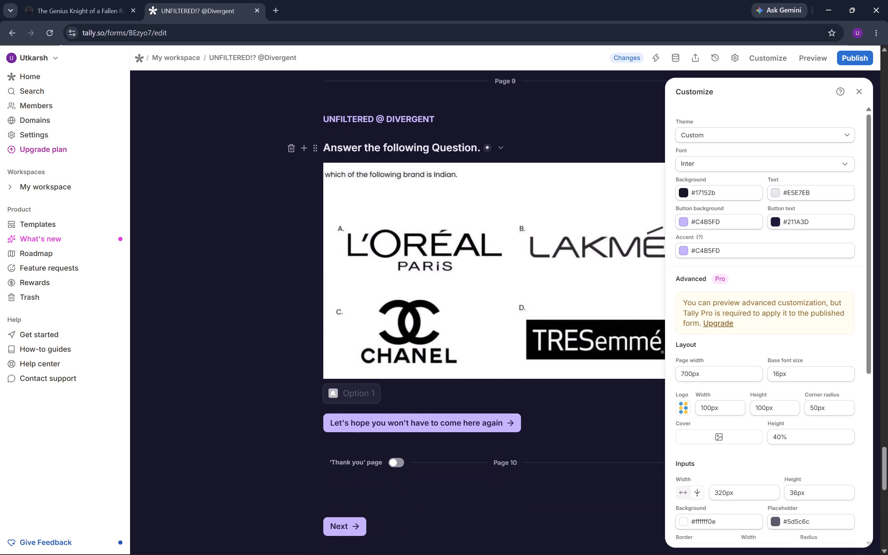
left_click(346, 388)
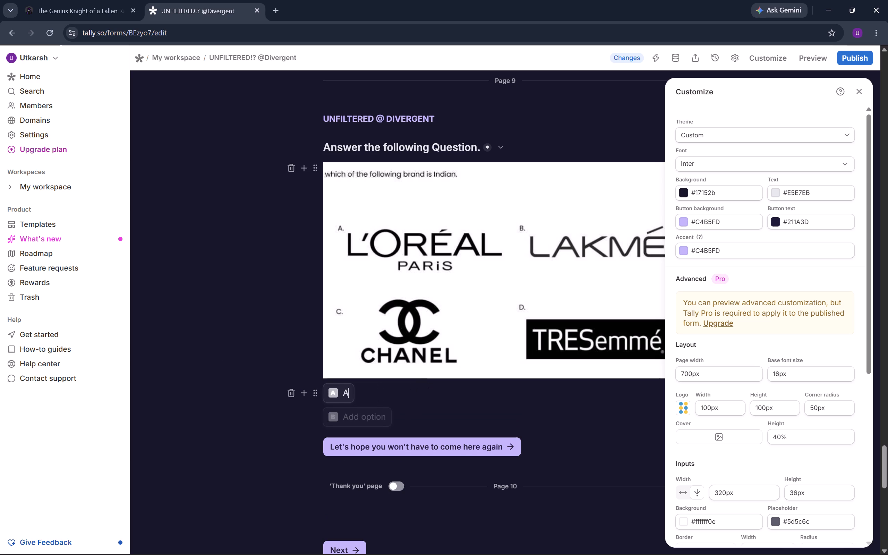
left_click(368, 410)
key("b")
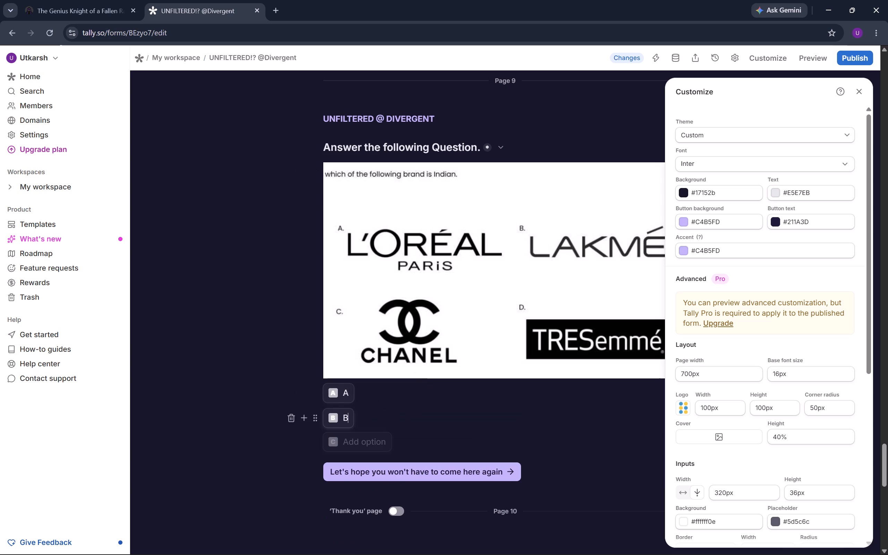
left_click(350, 393)
key("BackSpace")
key("b")
left_click(348, 418)
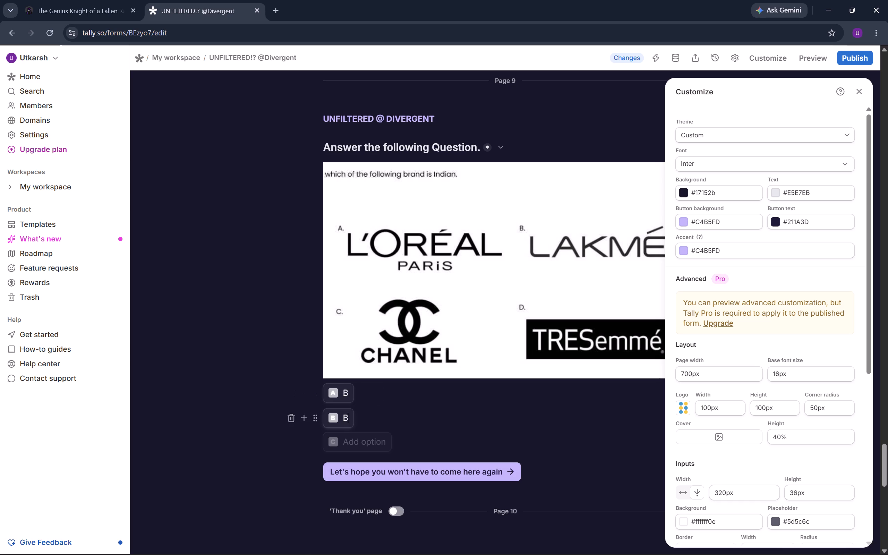
key("BackSpace")
key("d")
left_click(350, 443)
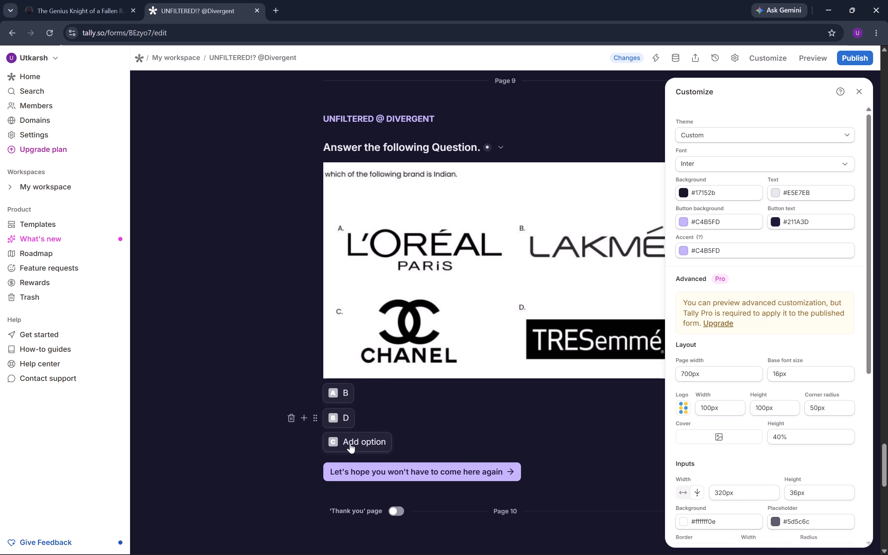
key("a")
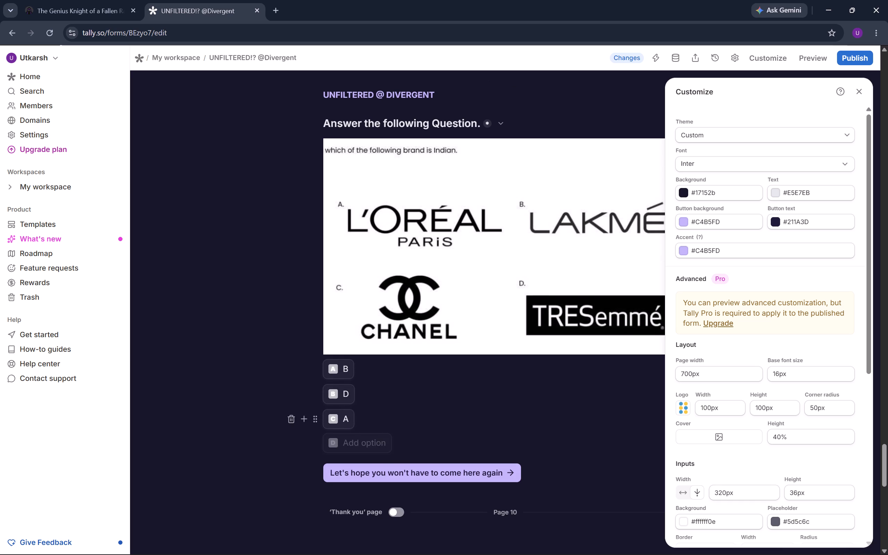
left_click(377, 447)
key("c")
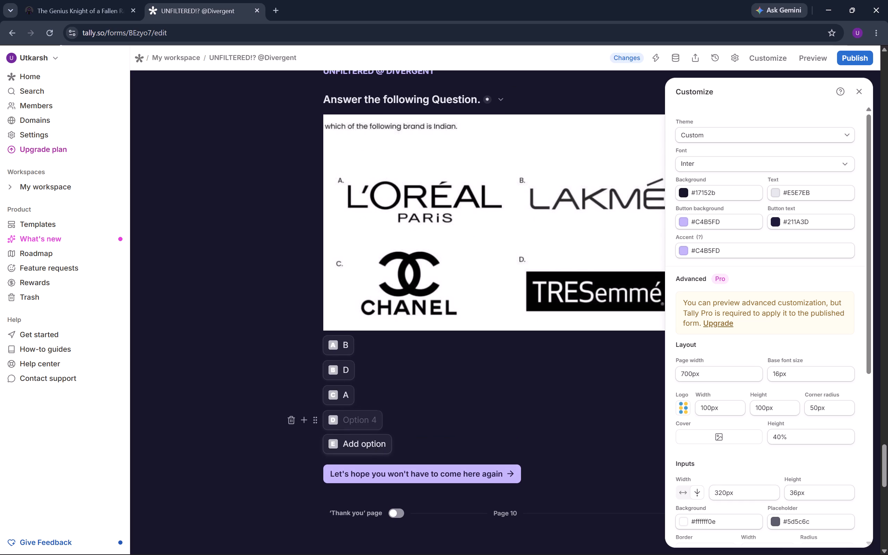
left_click(192, 347)
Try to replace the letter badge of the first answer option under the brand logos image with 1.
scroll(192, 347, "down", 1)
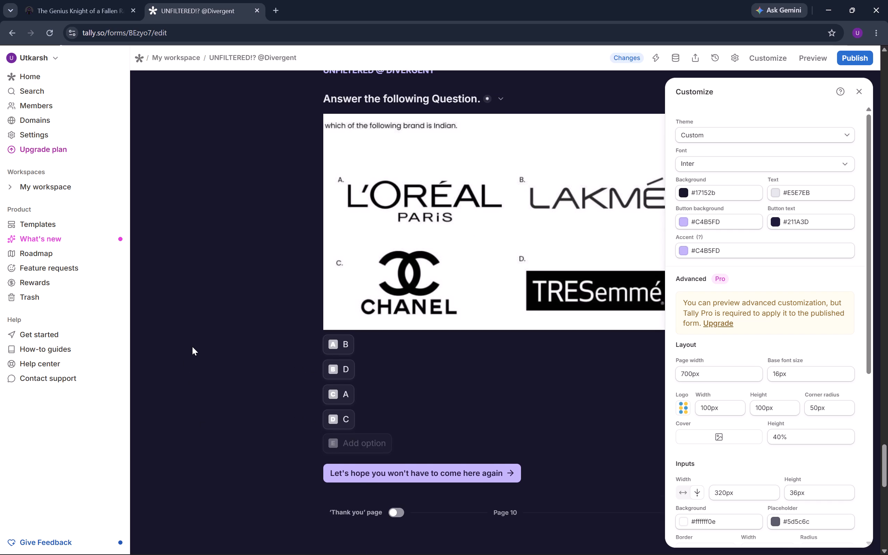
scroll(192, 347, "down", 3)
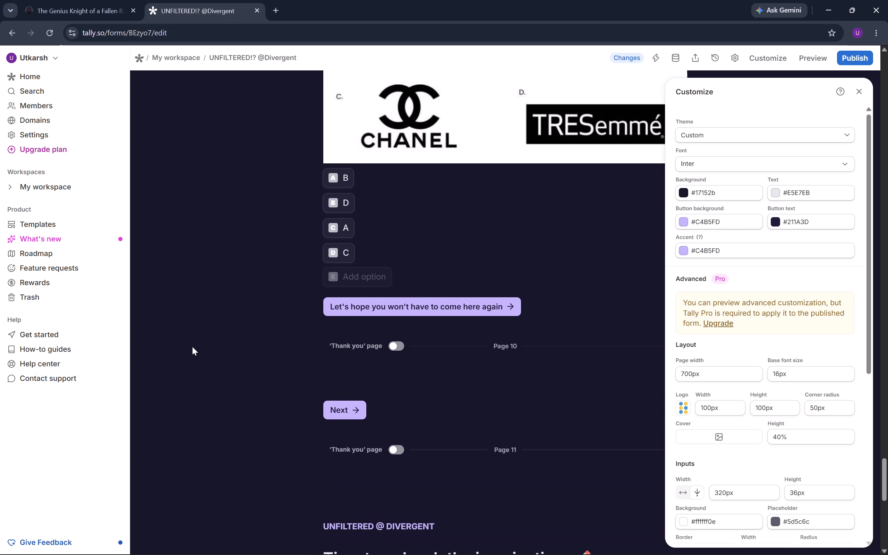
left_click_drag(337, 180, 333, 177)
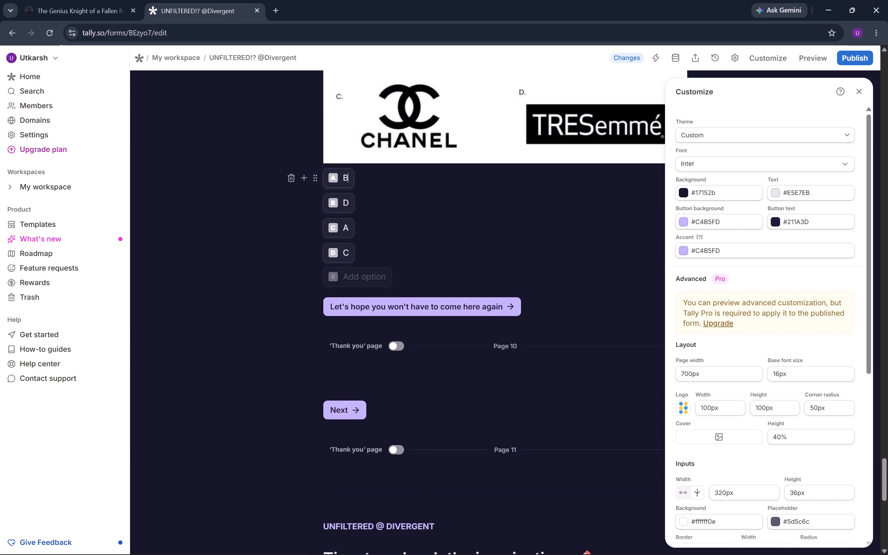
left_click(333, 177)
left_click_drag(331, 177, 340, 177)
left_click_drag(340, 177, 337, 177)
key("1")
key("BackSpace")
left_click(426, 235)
Change the button label below the brand logos question to "Great Job!!".
scroll(426, 235, "up", 1)
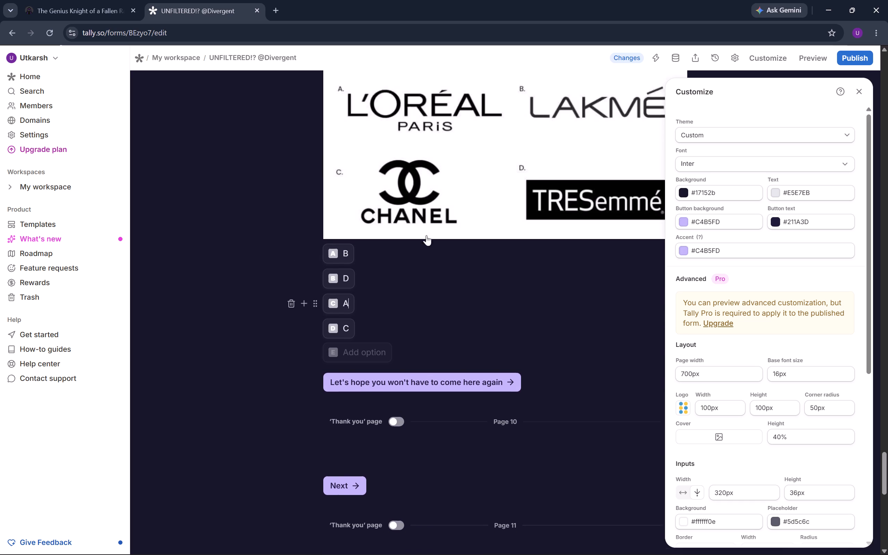
scroll(426, 235, "up", 1)
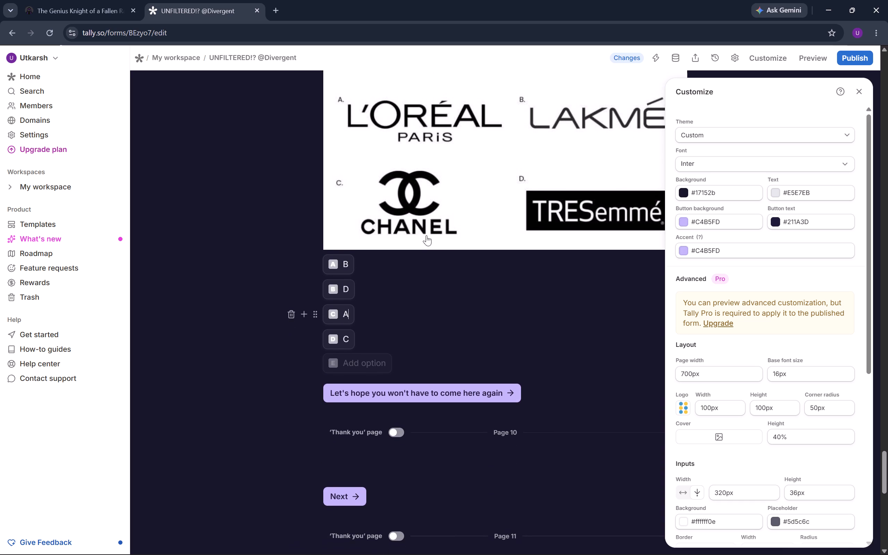
left_click(494, 390)
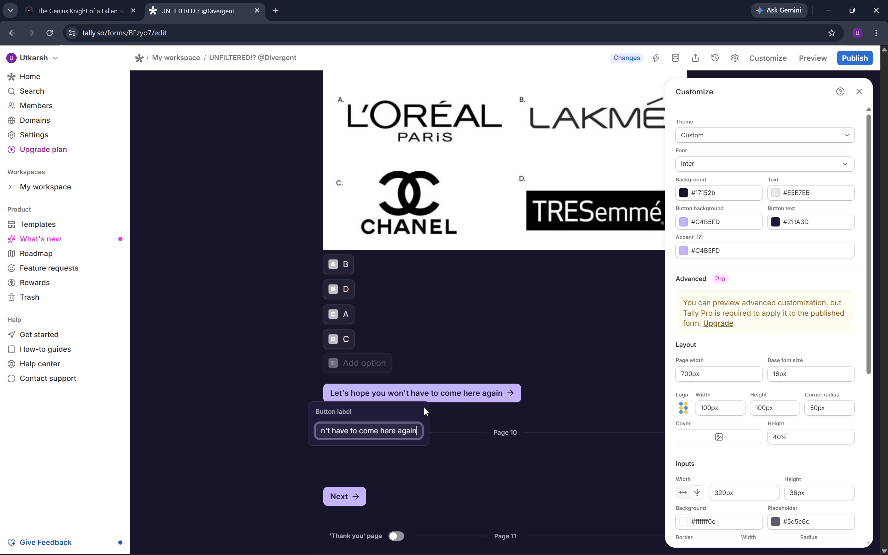
left_click_drag(411, 436, 289, 432)
scroll(289, 432, "down", 8)
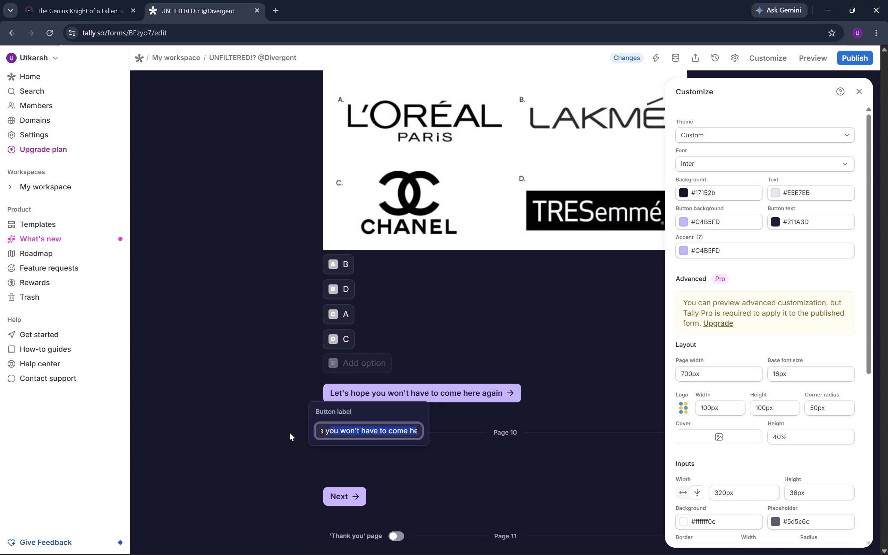
left_click(263, 397)
scroll(263, 397, "down", 5)
scroll(263, 397, "up", 1)
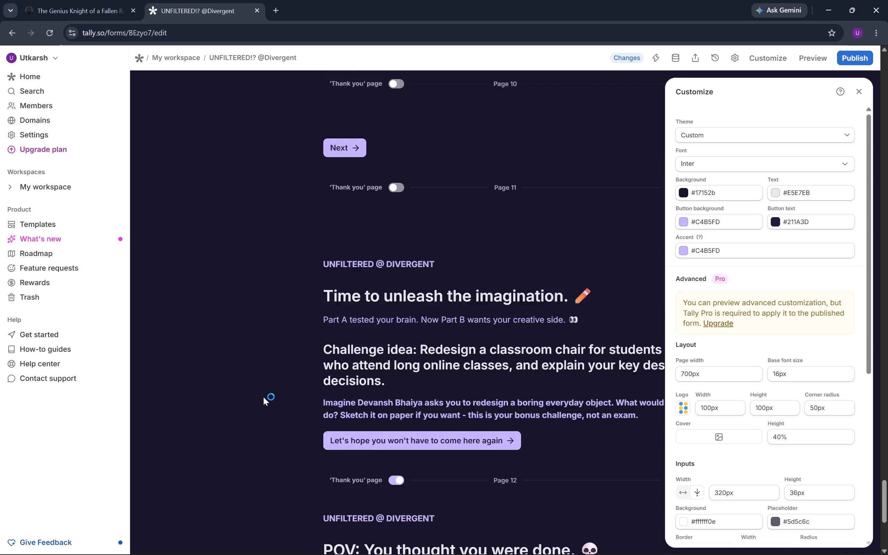
scroll(263, 397, "up", 1)
double_click(376, 391)
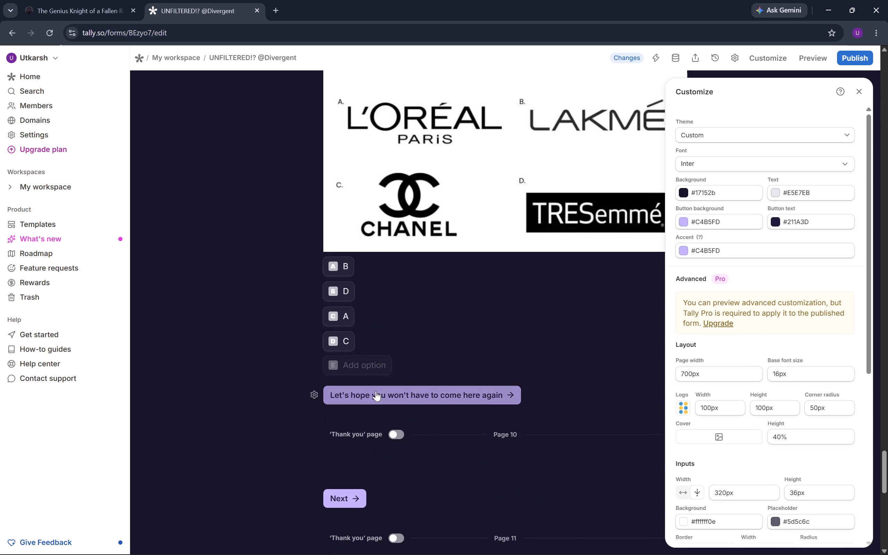
left_click(398, 393)
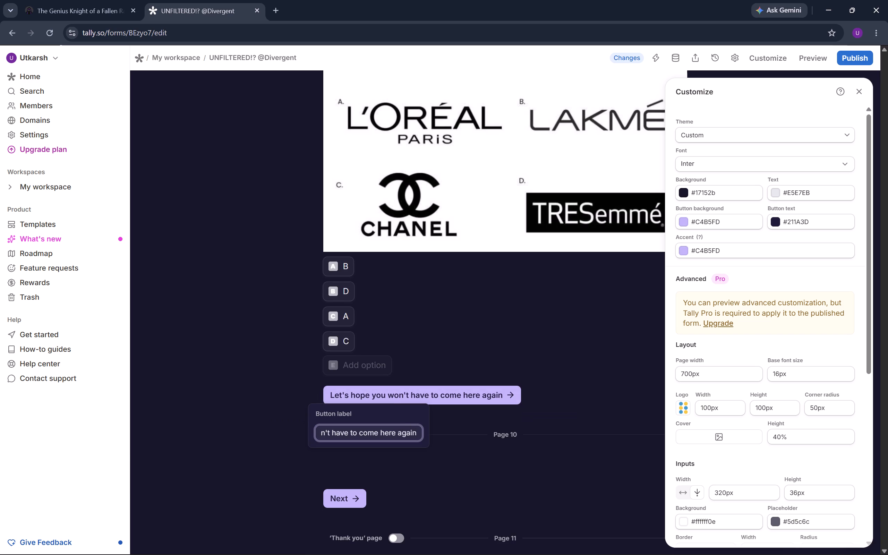
key("ctrl+a")
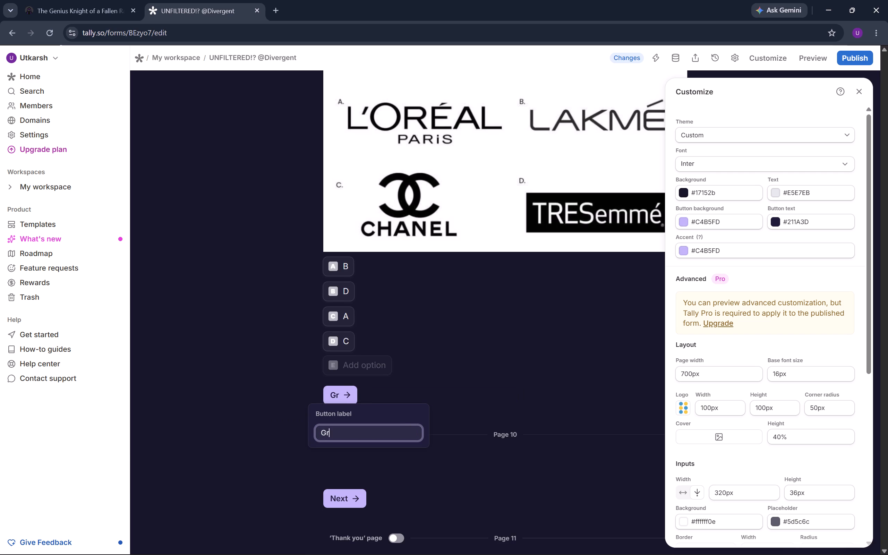
type("ob")
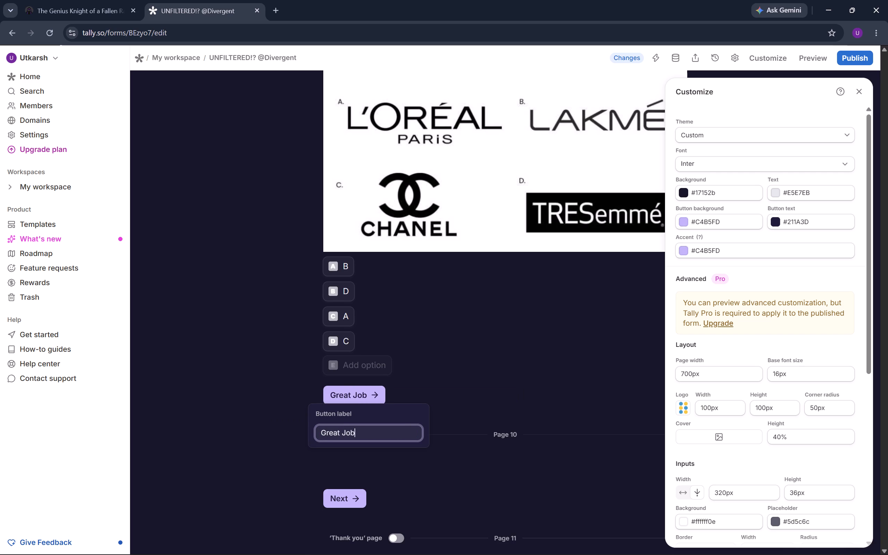
type("!!")
left_click(453, 400)
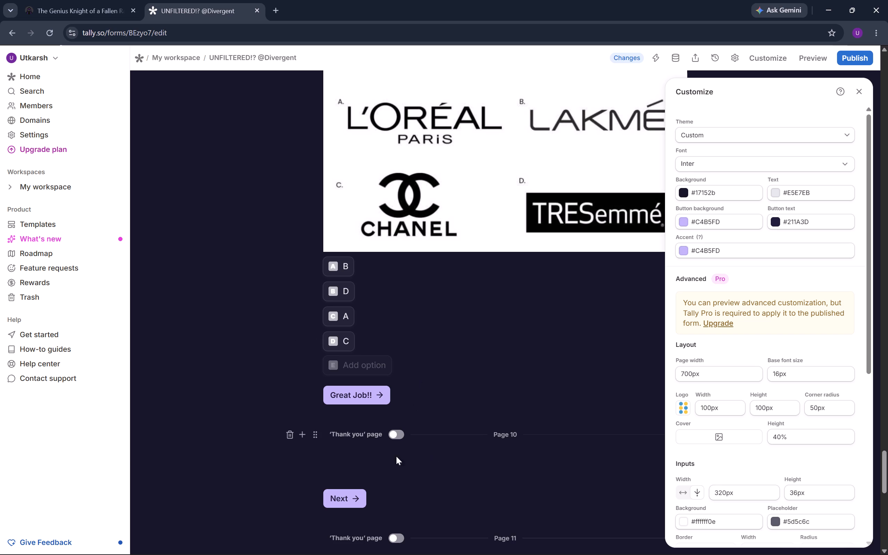
Copy the "UNFILTERED @ DIVERGENT" heading from the brand question page onto the empty page after the Page 10 break.
scroll(418, 429, "down", 2)
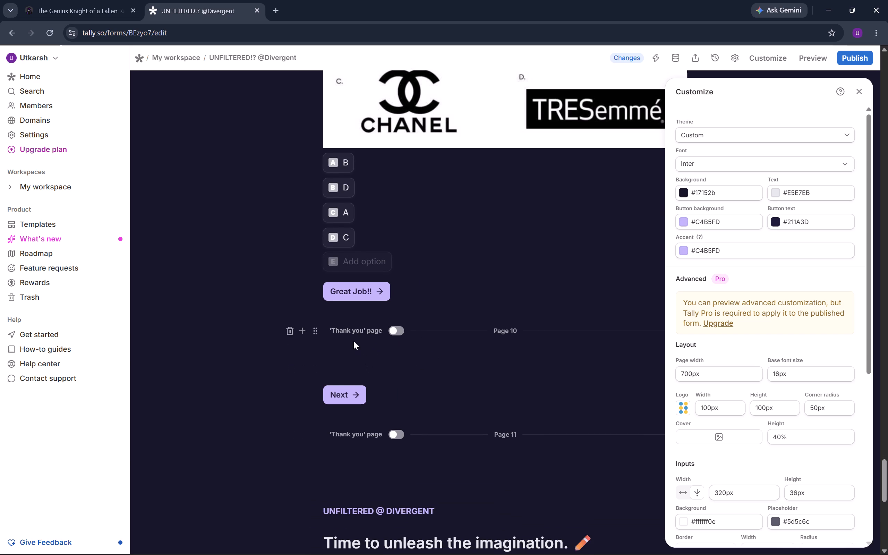
scroll(353, 340, "up", 5)
left_click(430, 180)
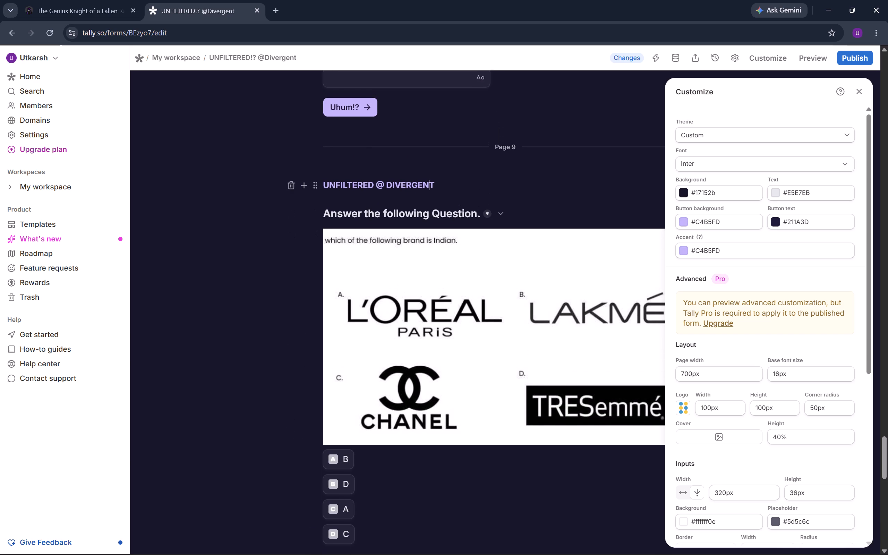
key("ctrl+a")
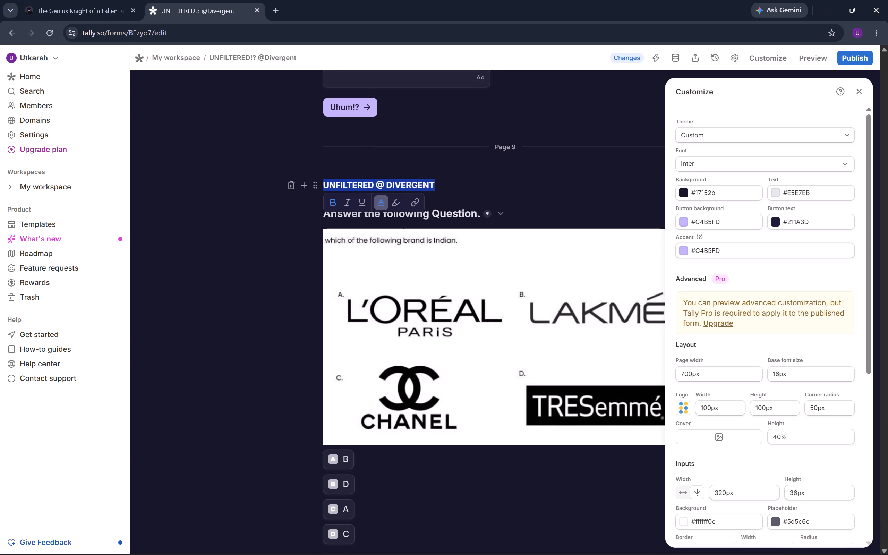
key("ctrl+c")
left_click(270, 245)
scroll(270, 245, "down", 6)
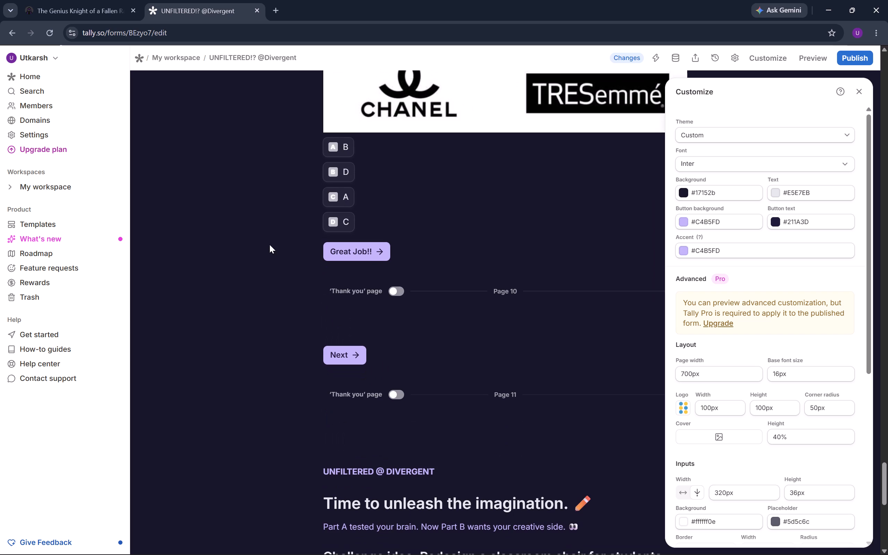
left_click(403, 311)
key("ctrl+v")
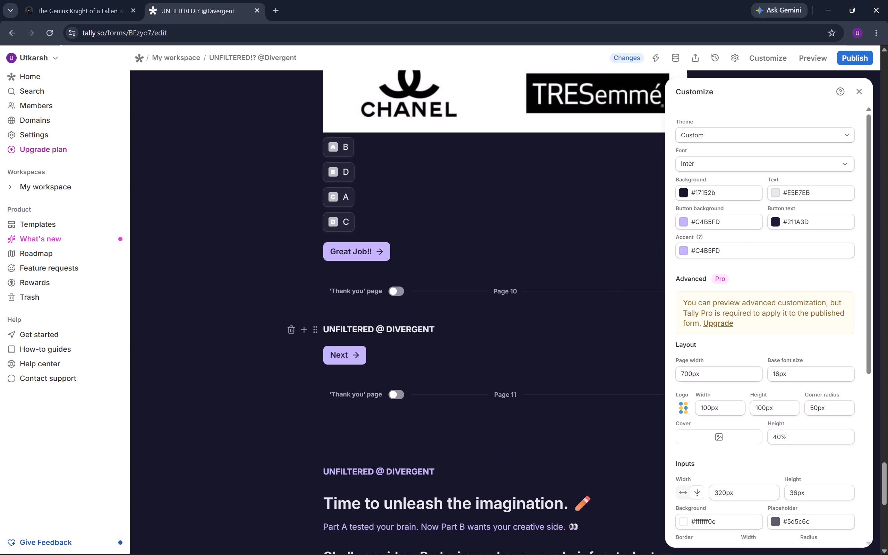
Set the pasted heading's text colour to #C4B5FD, copied from the theme's button background colour.
left_click_drag(717, 223, 681, 223)
key("ctrl+a")
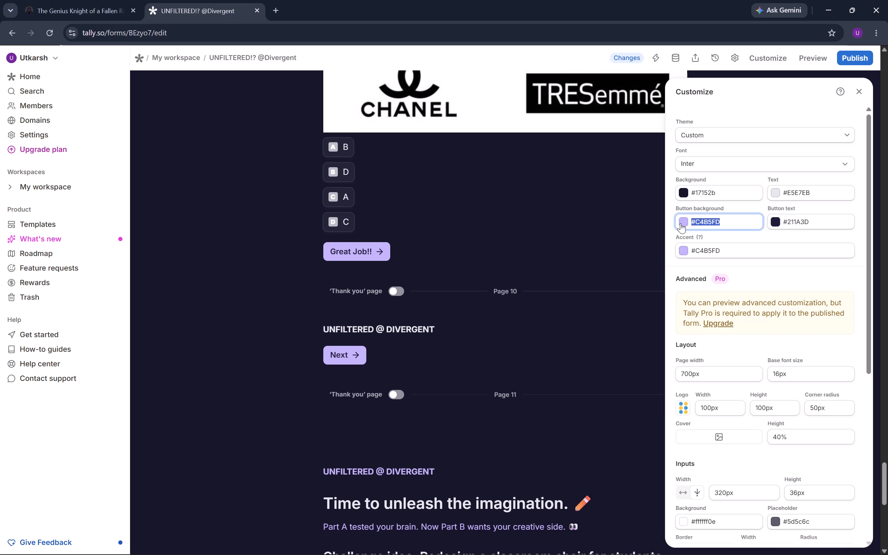
key("ctrl+c")
left_click(417, 323)
key("ctrl+a")
left_click(383, 351)
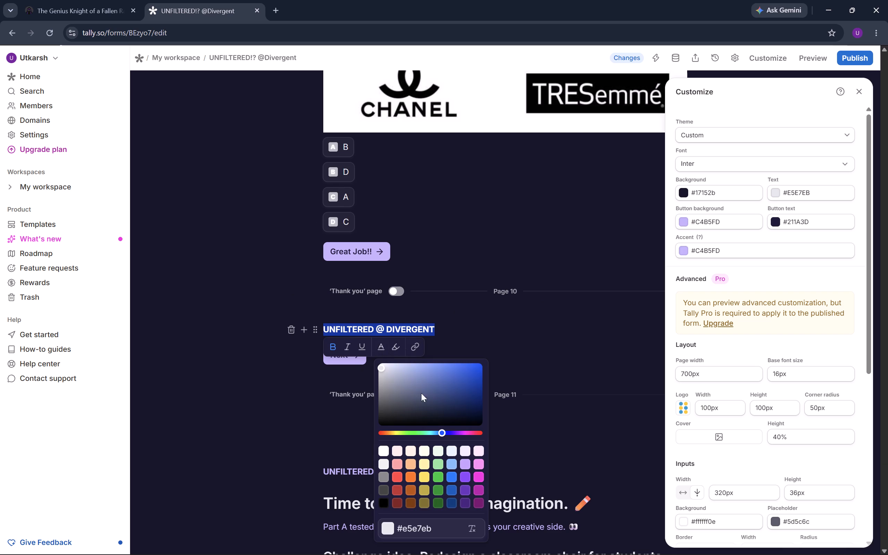
left_click(436, 523)
key("ctrl+a")
key("ctrl+v")
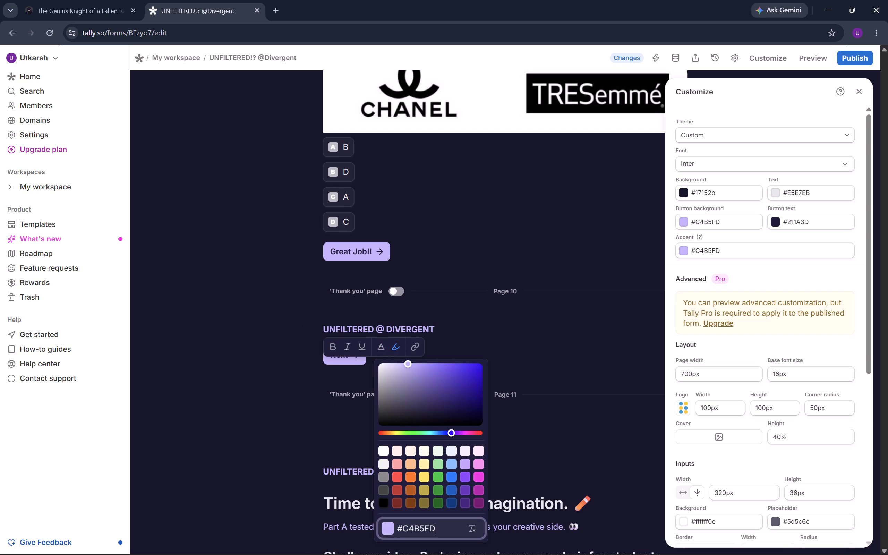
left_click(499, 305)
left_click(468, 333)
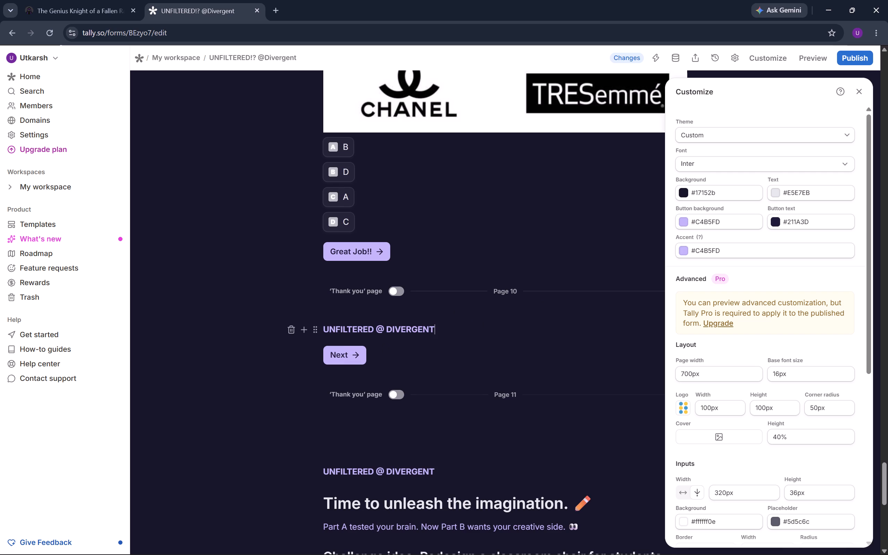
Insert a Multiple choice question with the question 43 typography anatomy image below the new heading.
left_click(302, 330)
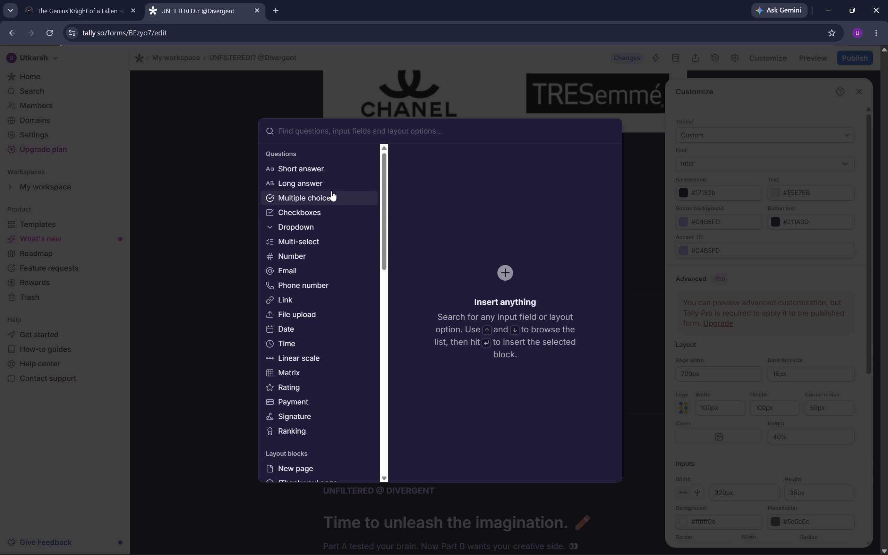
left_click(327, 241)
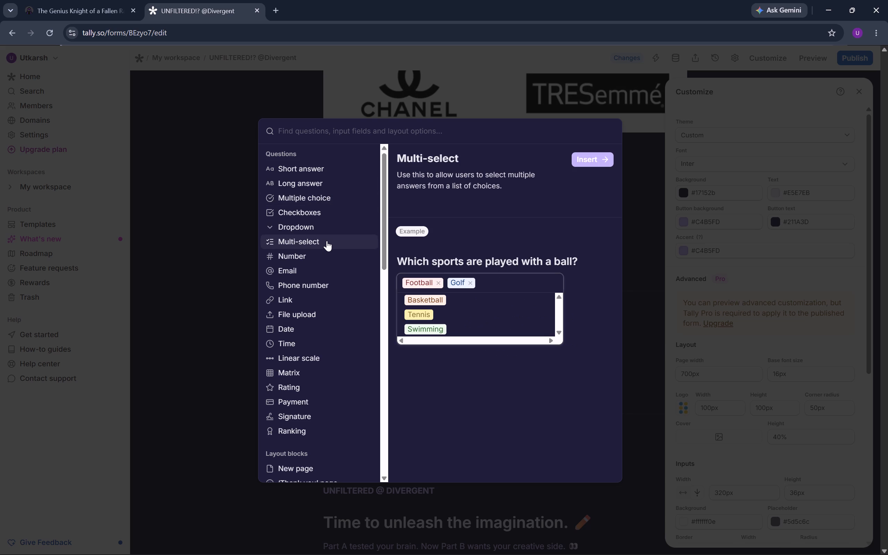
Insert a Multiple choice question below the "UNFILTERED @ DIVERGENT" heading on the page after the Page 10 break.
left_click(342, 203)
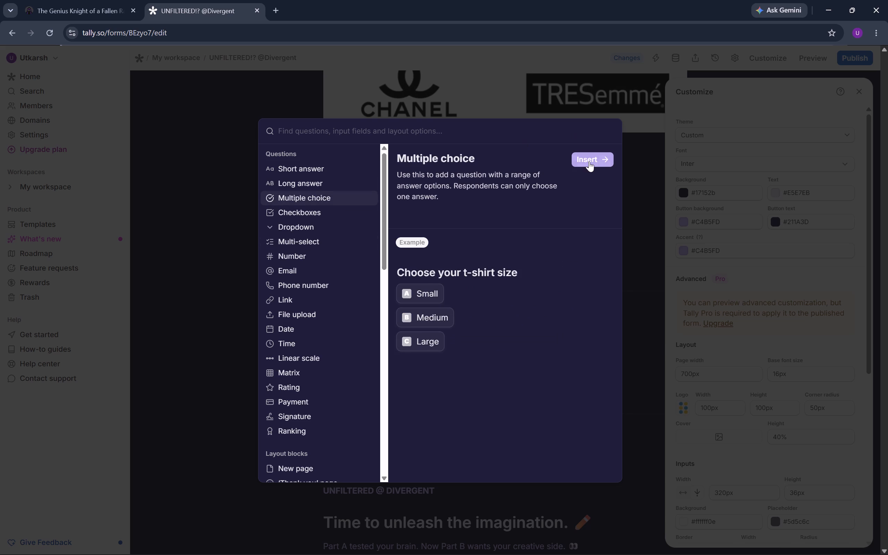
left_click(589, 161)
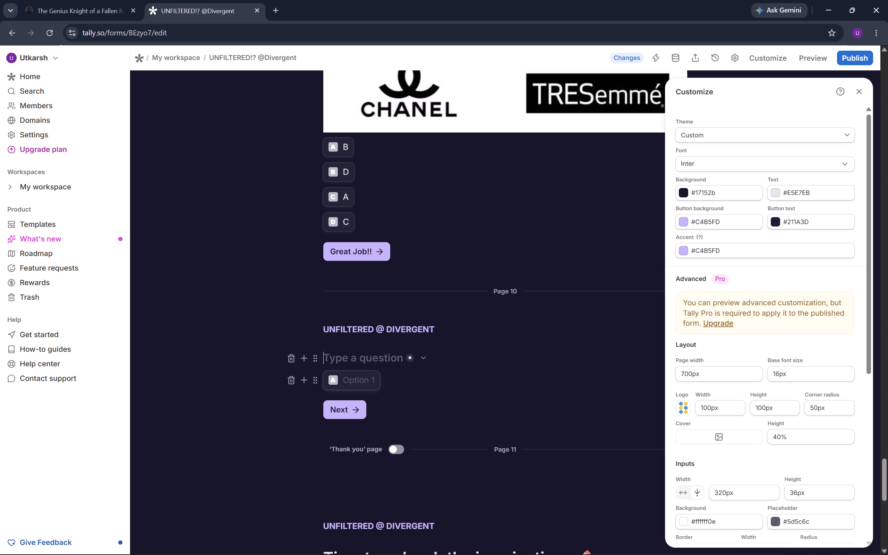
Insert the question 43 typography image, "WhatsApp Image 2026-11-01 at 02.14.45 (3)" from Downloads, between the question title and its first option.
left_click(301, 359)
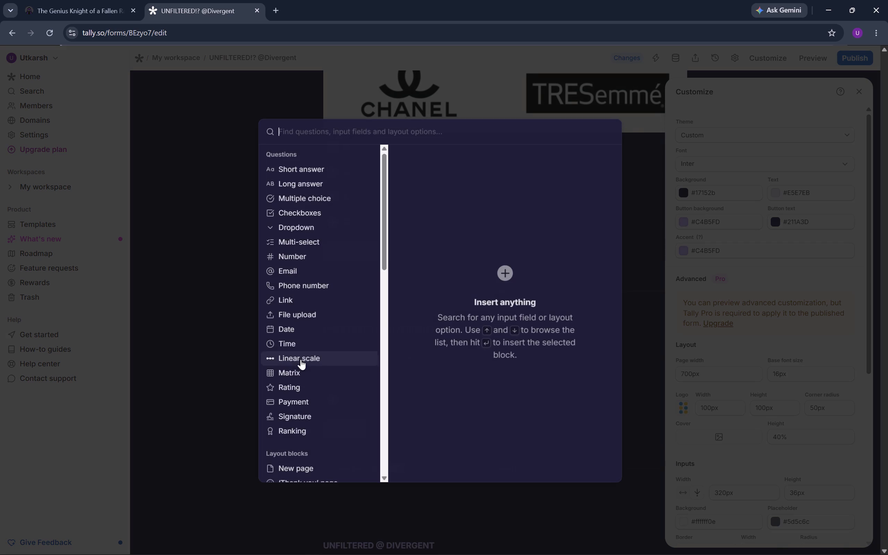
scroll(300, 441, "down", 2)
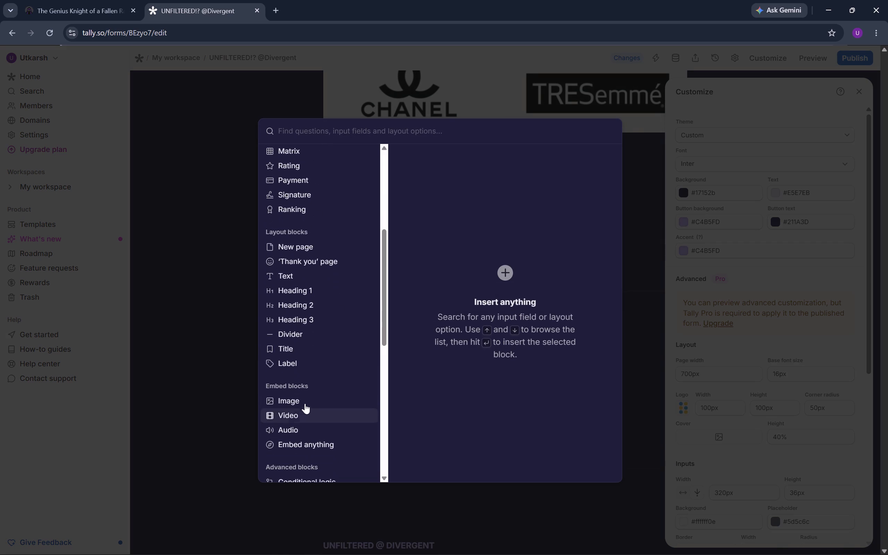
left_click(305, 403)
left_click(604, 153)
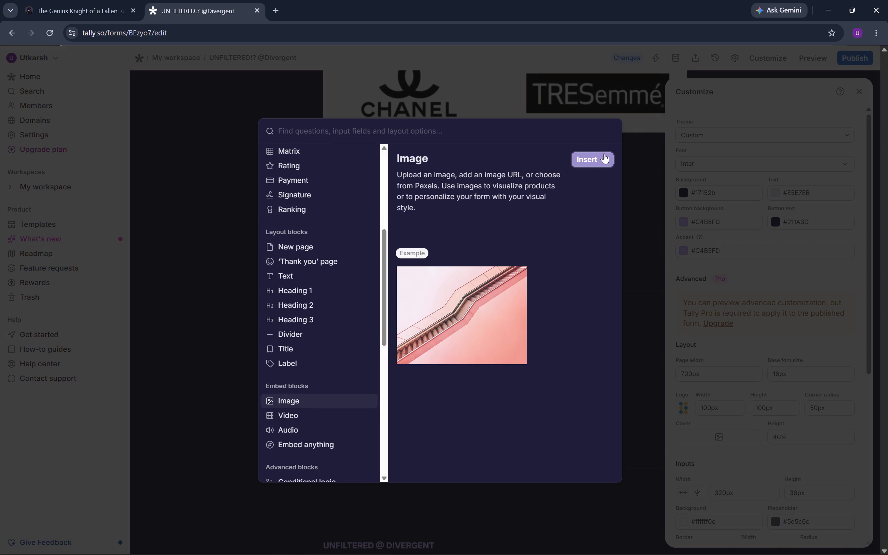
left_click(411, 238)
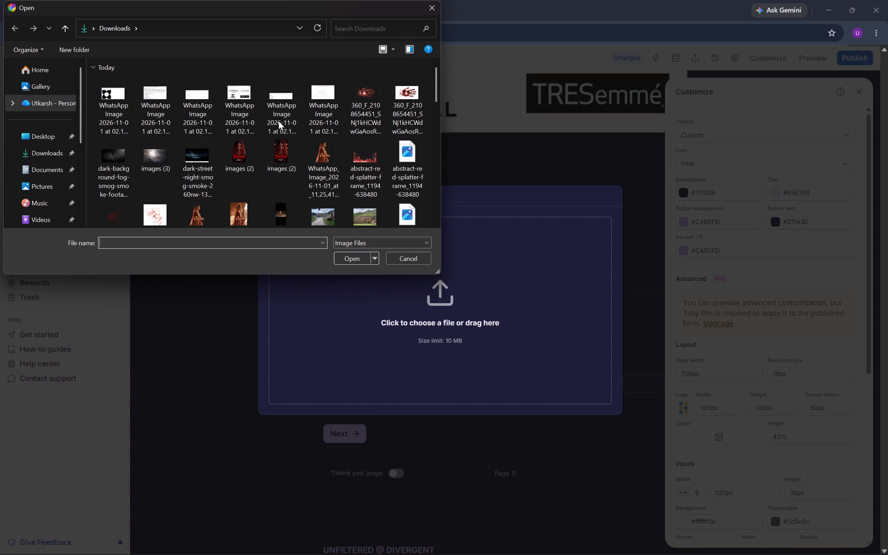
left_click(321, 100)
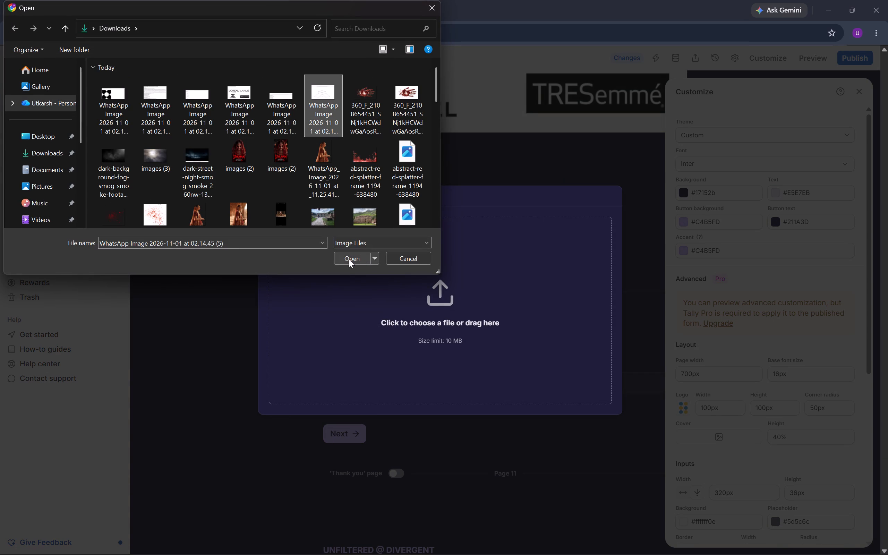
left_click(195, 97)
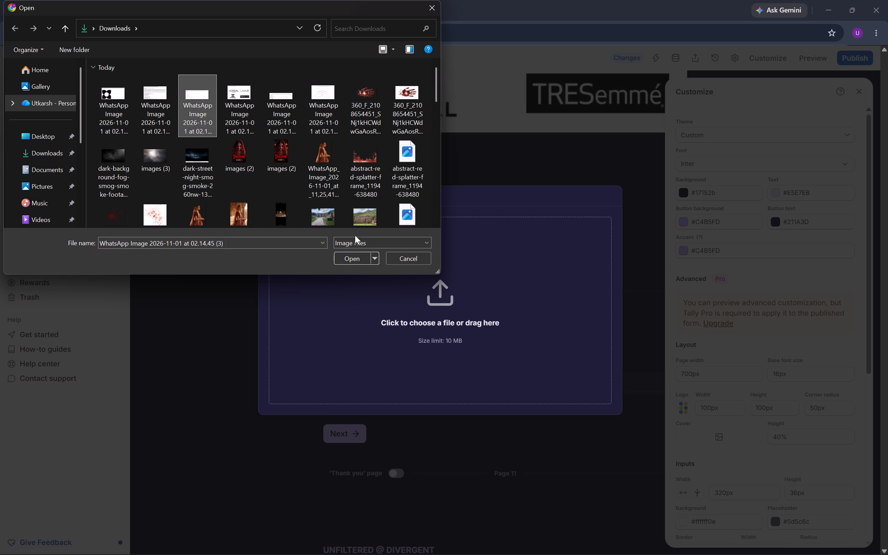
left_click(359, 260)
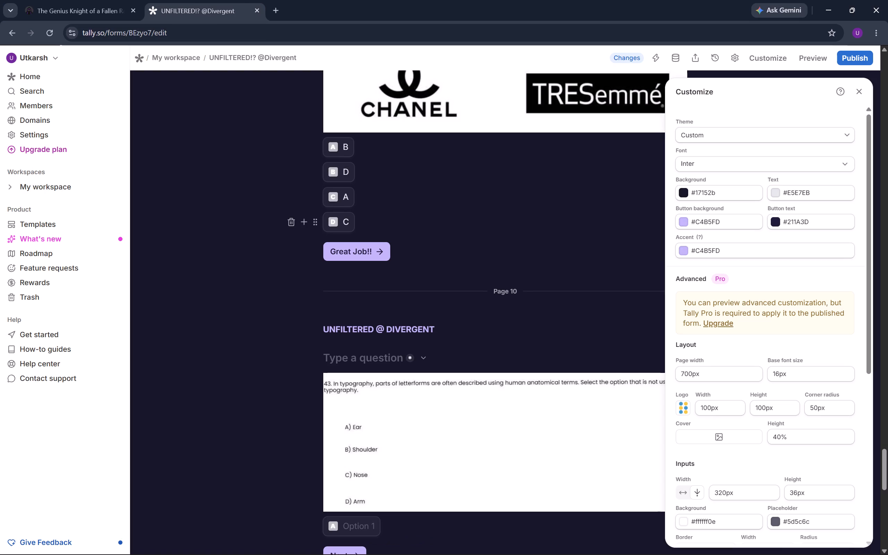
Enter a question title starting with "Answer" above the question 43 typography image.
left_click(369, 349)
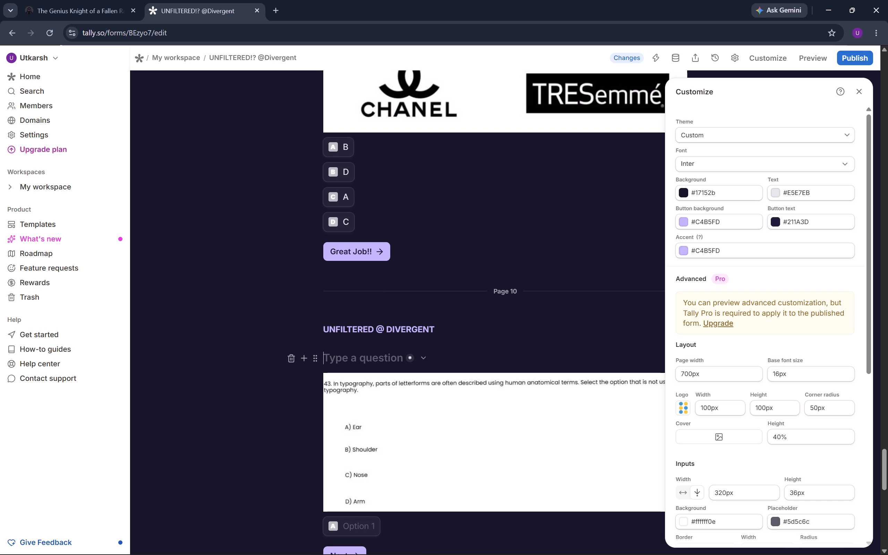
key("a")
key("BackSpace")
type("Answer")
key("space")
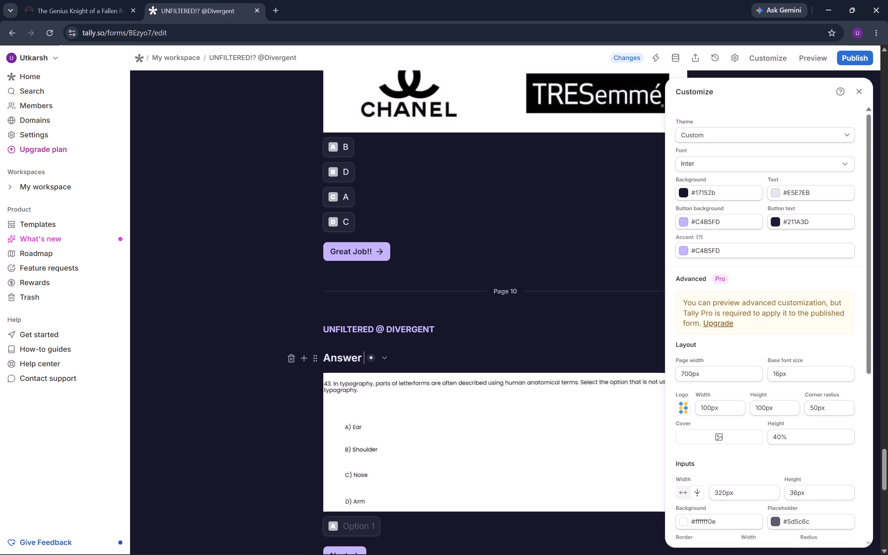
Complete the new multiple choice question's title as "Answer the following Question.".
type("the")
key("space")
key("shift+f")
key("BackSpace")
type("followinf")
key("space")
key("BackSpace")
key("BackSpace")
type("g Question")
key("period")
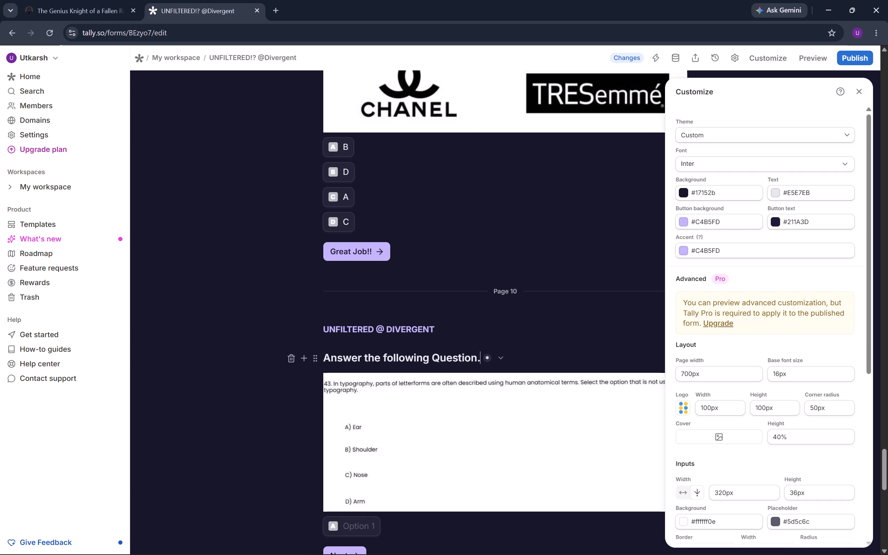
Fill in the typography question's answer options as A, B, C and D.
scroll(386, 401, "down", 3)
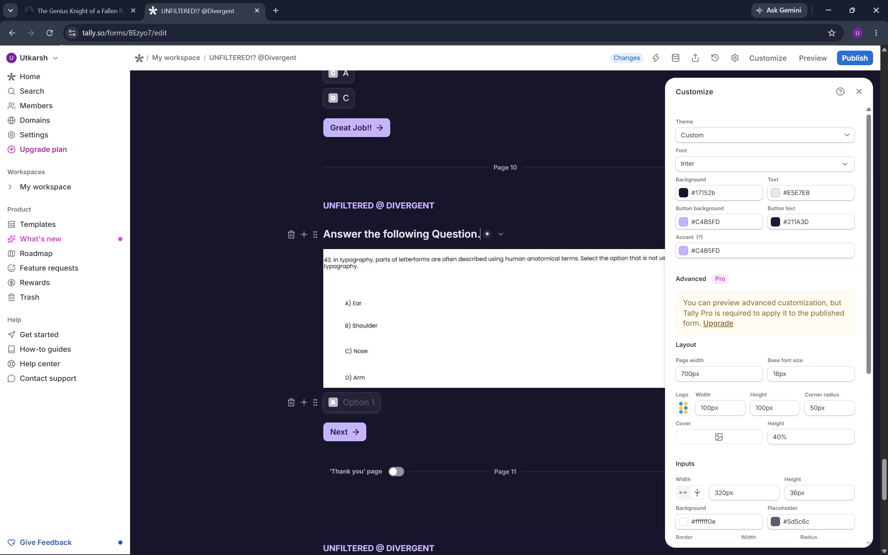
left_click(357, 402)
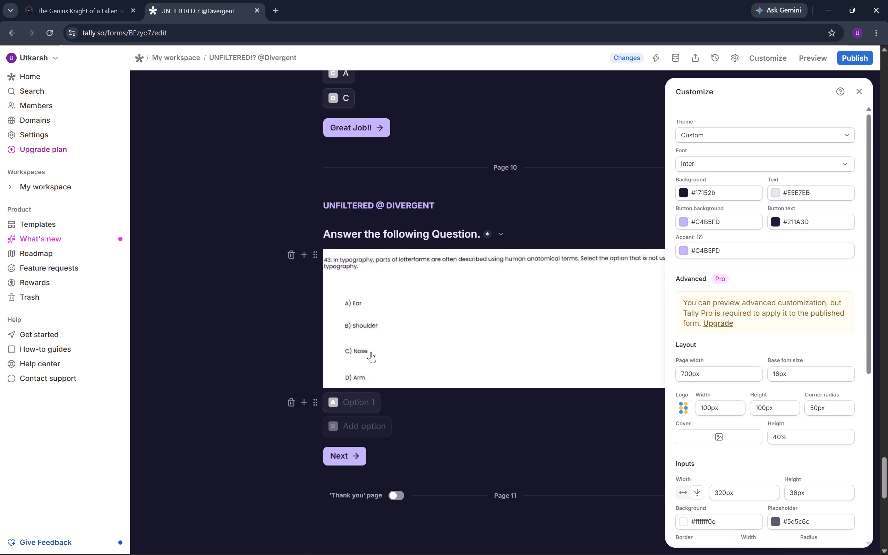
key("a")
key("BackSpace")
key("BackSpace")
left_click(360, 433)
key("b")
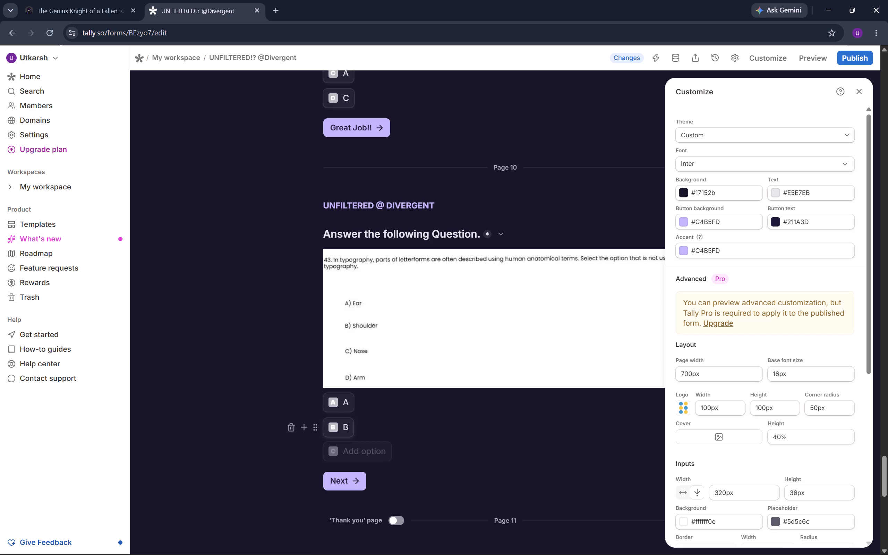
left_click(359, 452)
key("c")
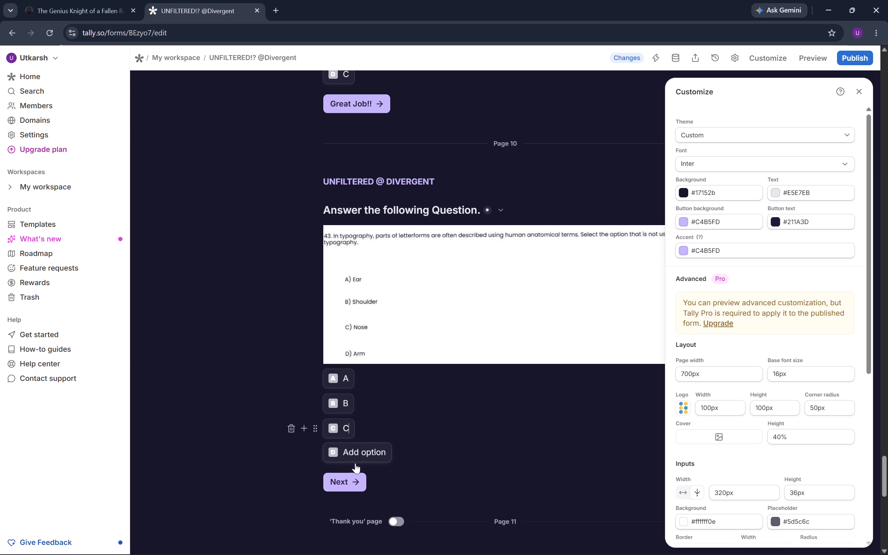
left_click(364, 460)
key("d")
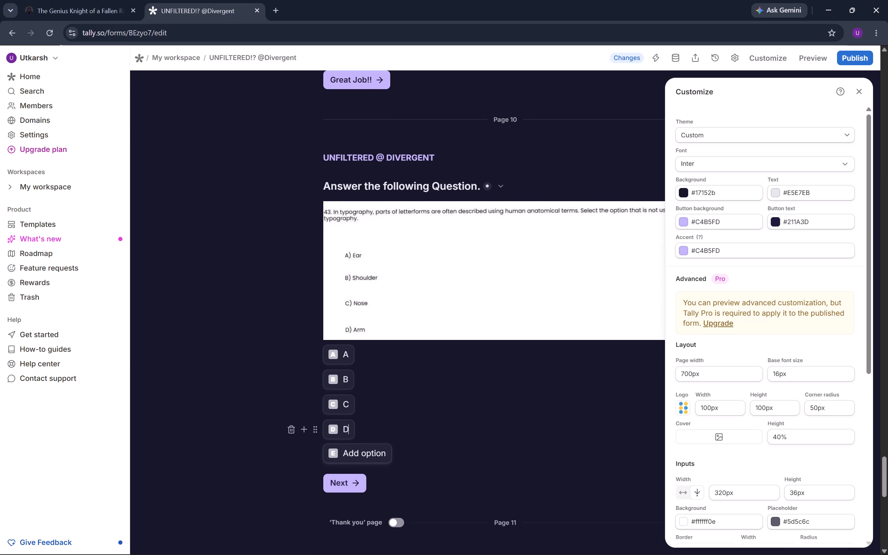
Set the typography question page's button label to "Maintain the streak!!".
scroll(364, 460, "down", 2)
double_click(352, 378)
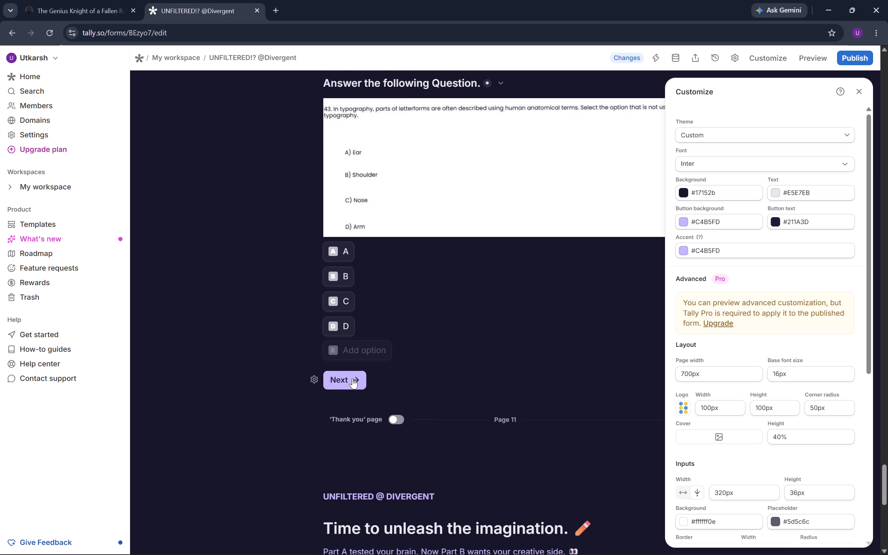
left_click(335, 379)
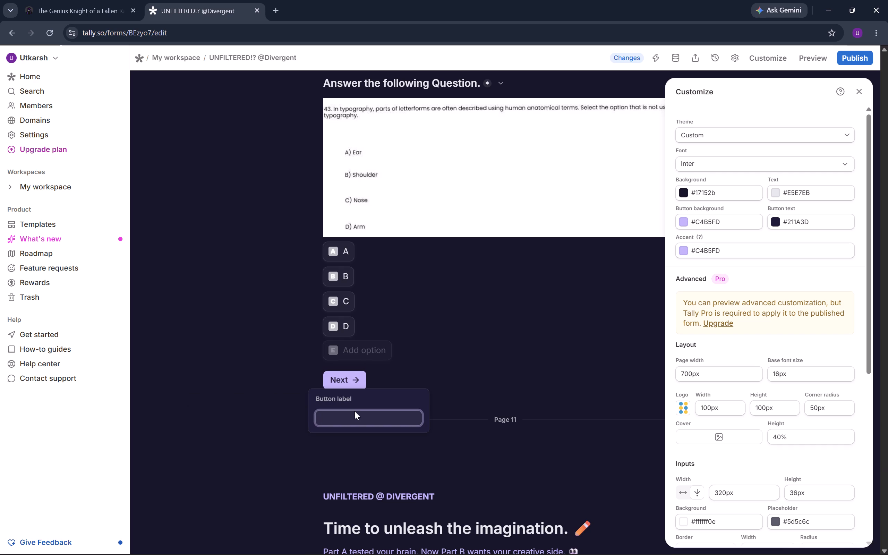
left_click(348, 416)
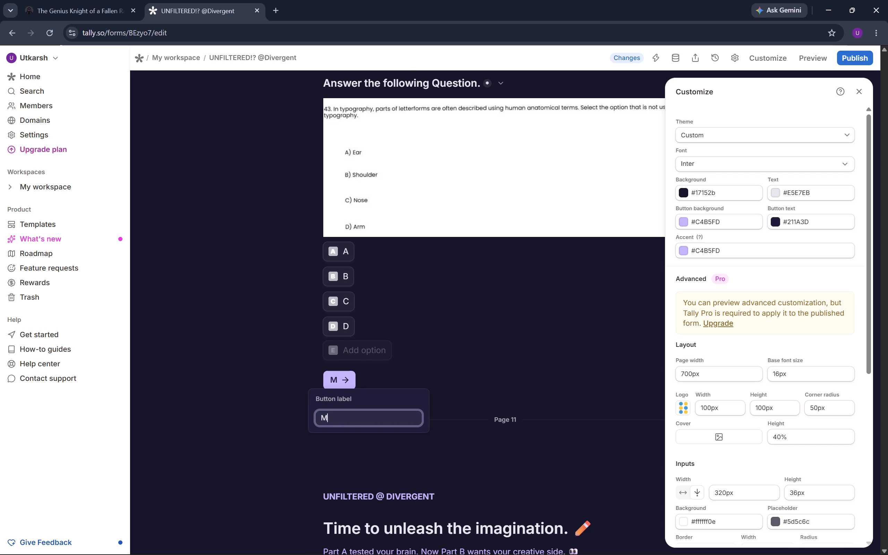
type("aintaining")
key("space")
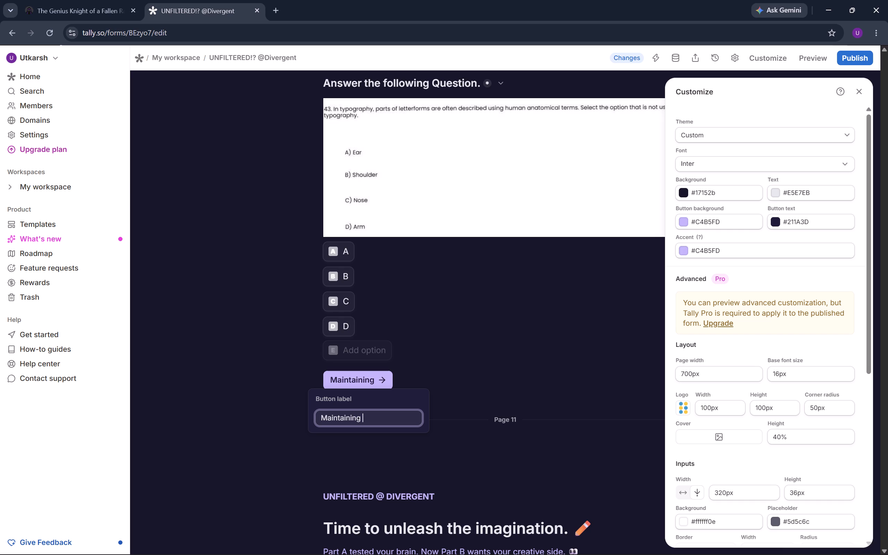
type("er")
key("space")
key("BackSpace")
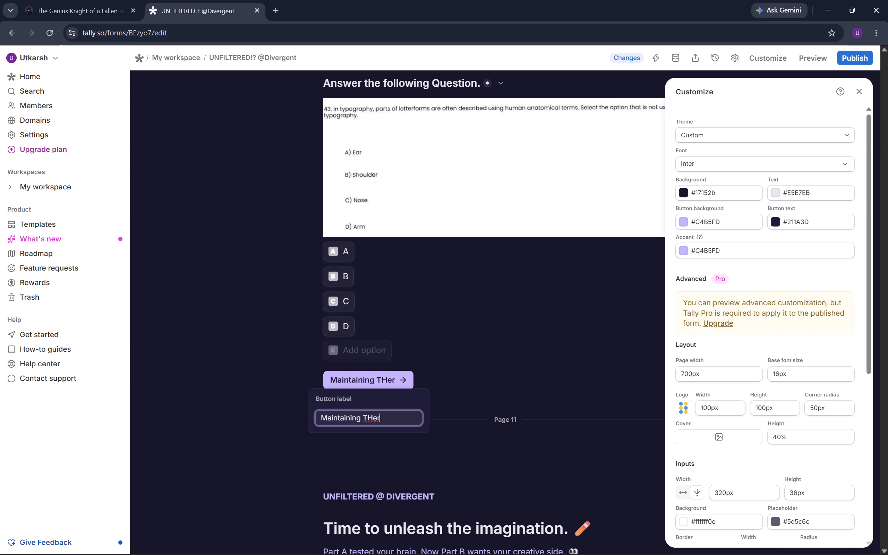
key("BackSpace")
key("BackSpace")
key("BackSpace")
key("BackSpace")
key("BackSpace")
key("space")
type("the")
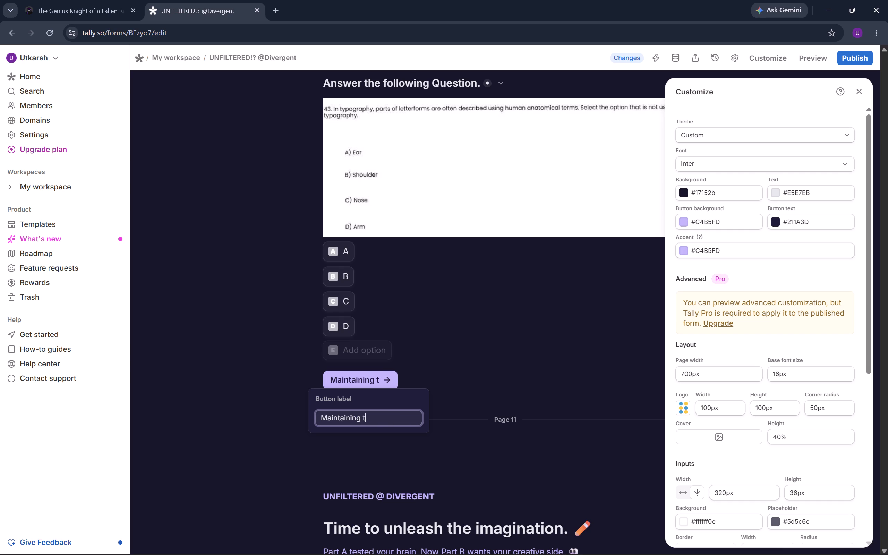
key("space")
key("BackSpace")
key("BackSpace")
key("BackSpace")
key("BackSpace")
key("BackSpace")
key("BackSpace")
key("BackSpace")
key("BackSpace")
key("BackSpace")
type("n the streak")
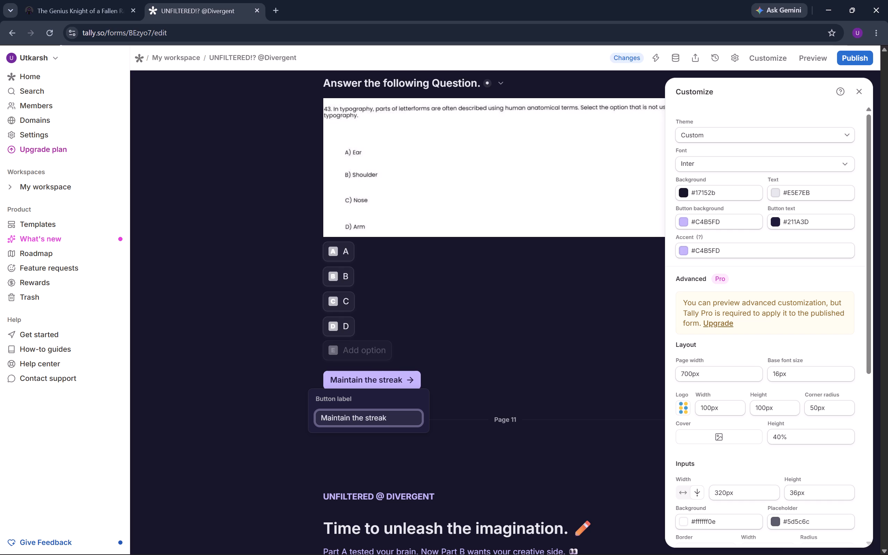
type("!!")
left_click(462, 376)
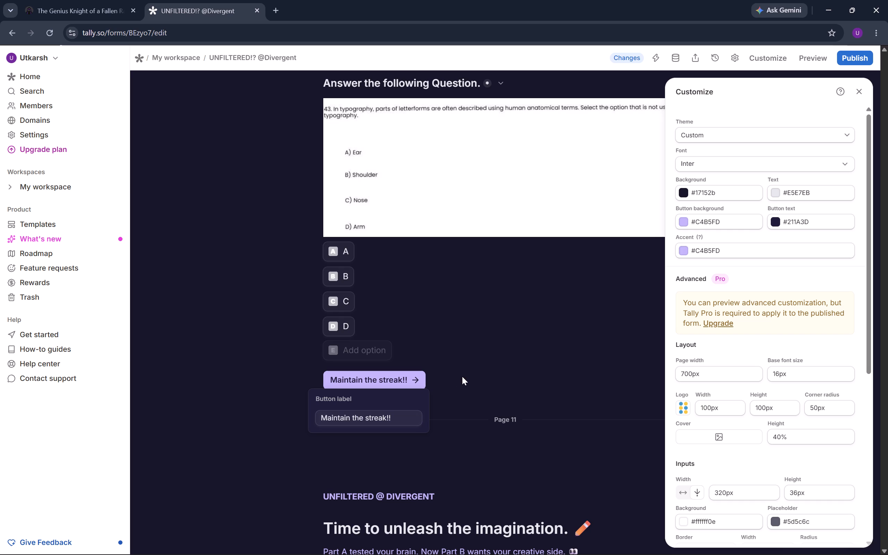
scroll(462, 376, "down", 3)
left_click(462, 376)
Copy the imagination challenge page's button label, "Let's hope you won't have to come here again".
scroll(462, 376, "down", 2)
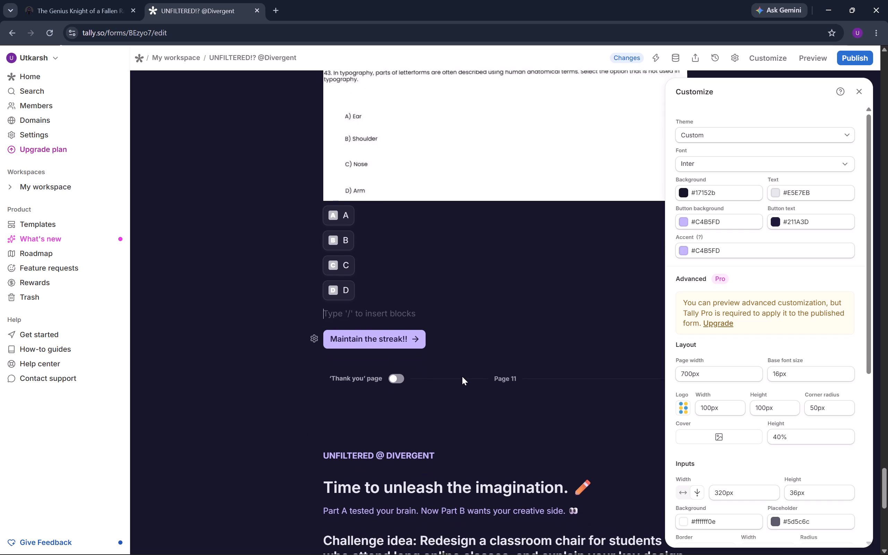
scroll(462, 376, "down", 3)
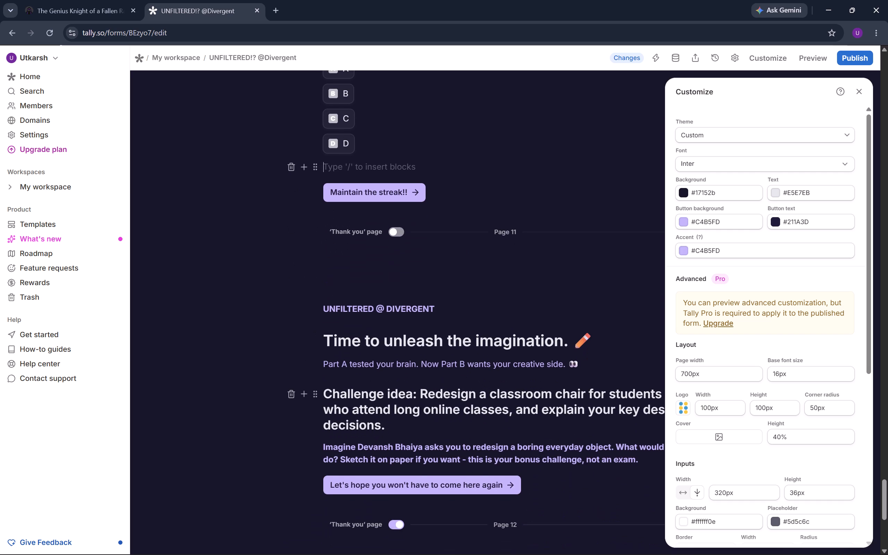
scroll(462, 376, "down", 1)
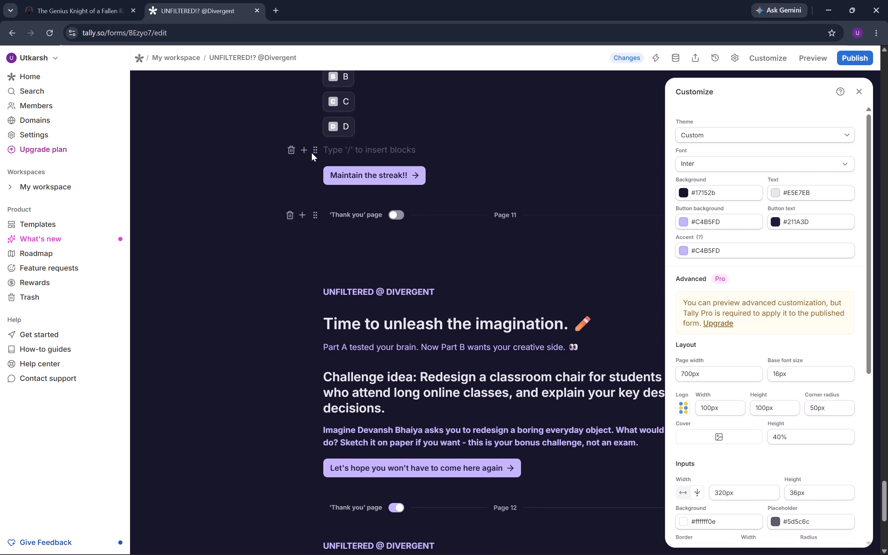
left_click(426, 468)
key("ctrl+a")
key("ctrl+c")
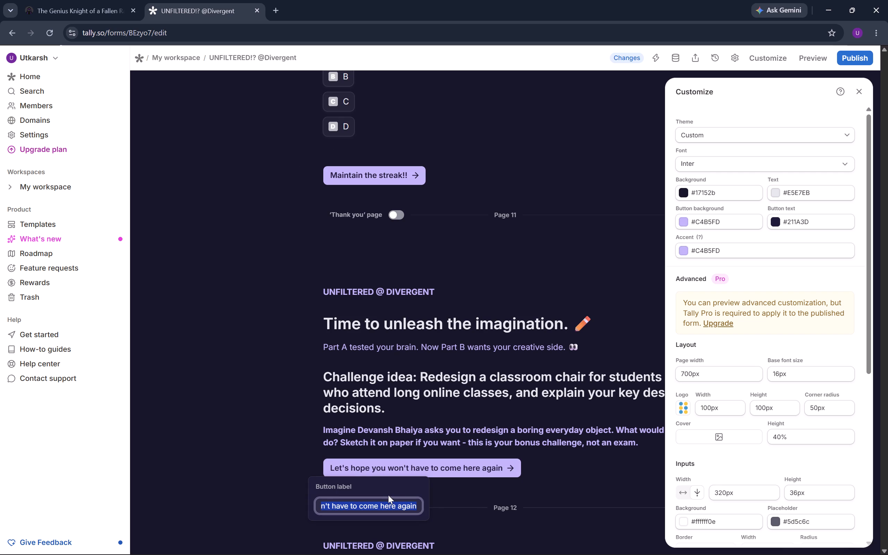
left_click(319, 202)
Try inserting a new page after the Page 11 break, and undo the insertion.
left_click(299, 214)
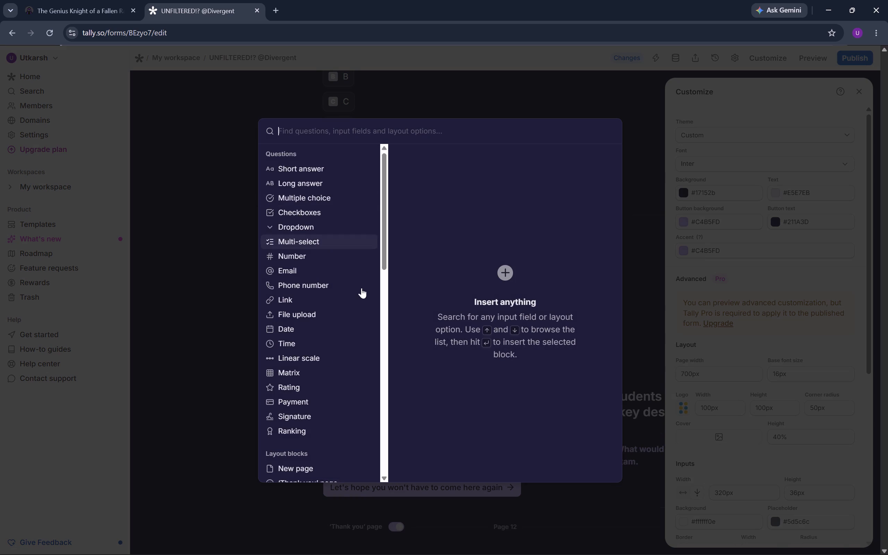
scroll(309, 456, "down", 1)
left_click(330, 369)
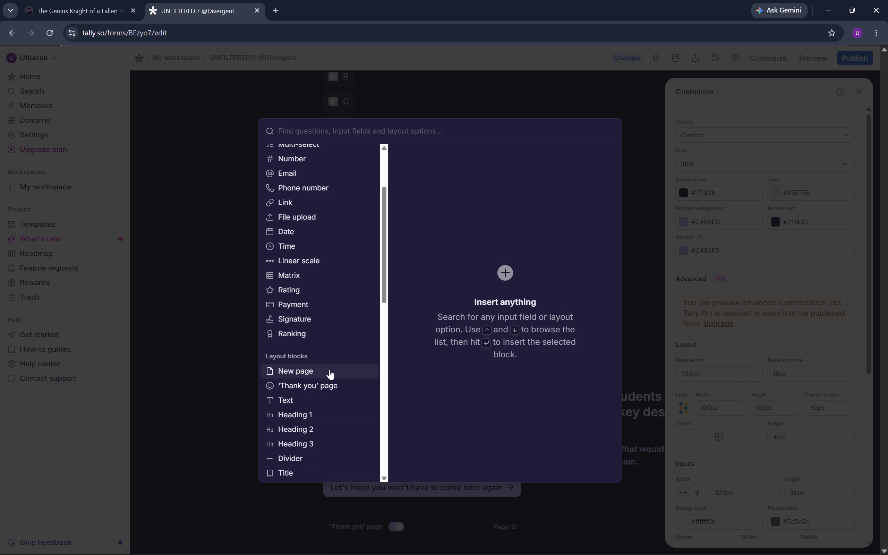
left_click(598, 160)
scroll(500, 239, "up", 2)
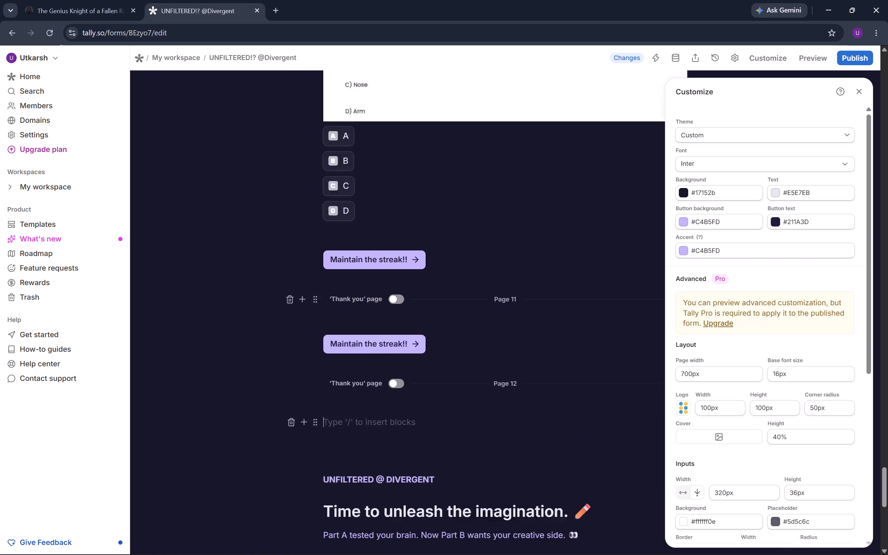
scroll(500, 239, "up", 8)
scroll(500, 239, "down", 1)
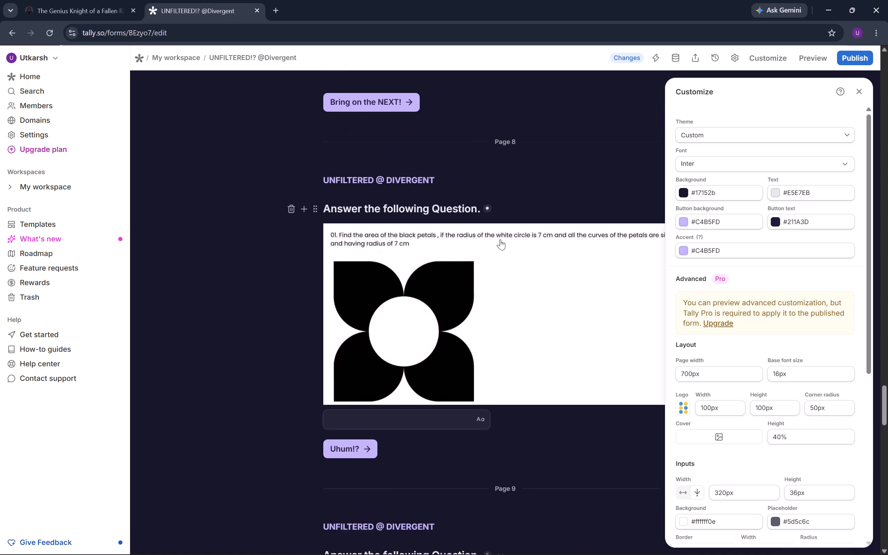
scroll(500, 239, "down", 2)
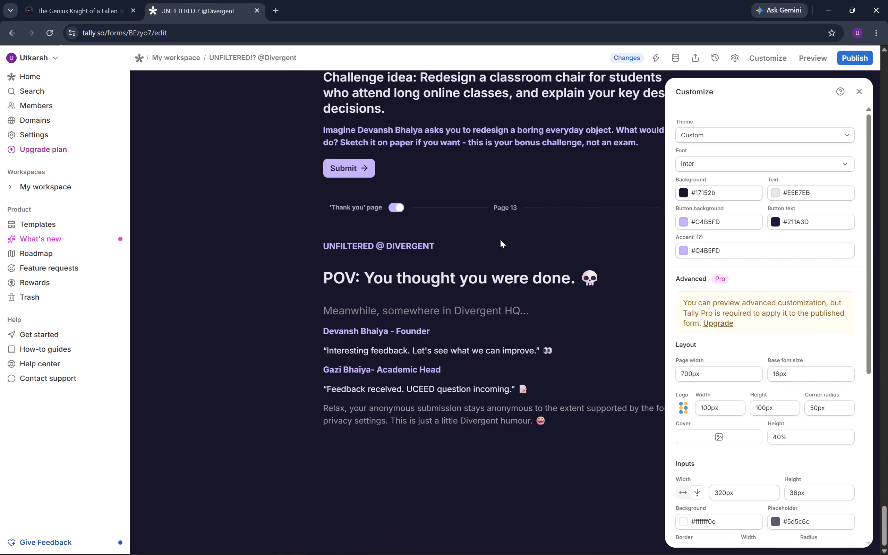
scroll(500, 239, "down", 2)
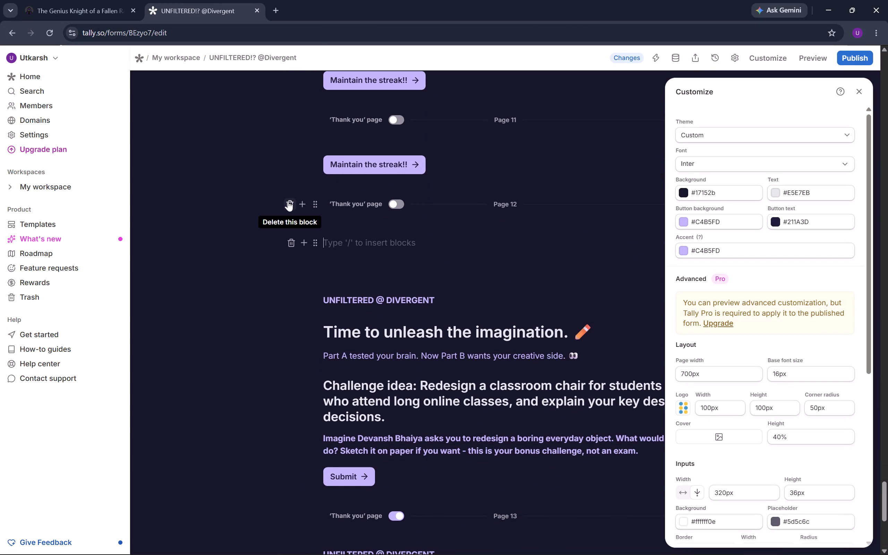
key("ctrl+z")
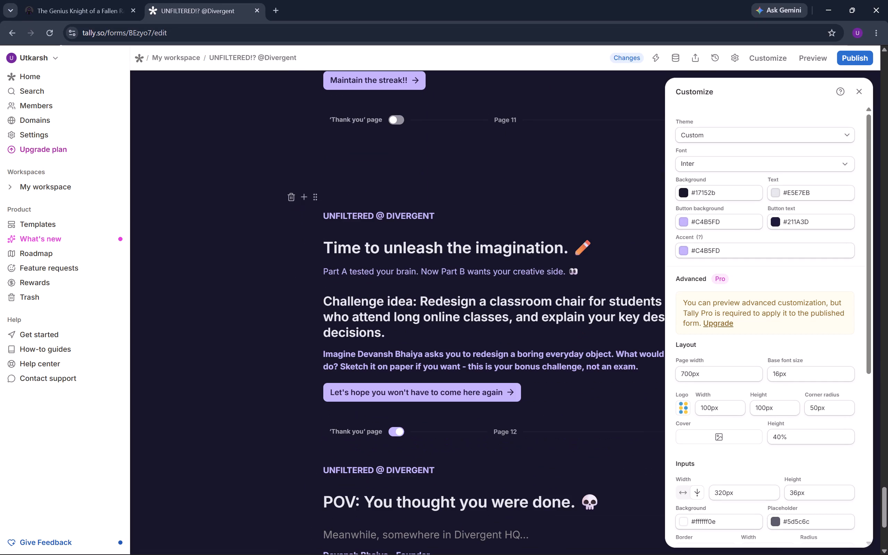
Delete the empty text blocks above the imagination challenge page's heading and below the typography question's options.
scroll(415, 329, "up", 2)
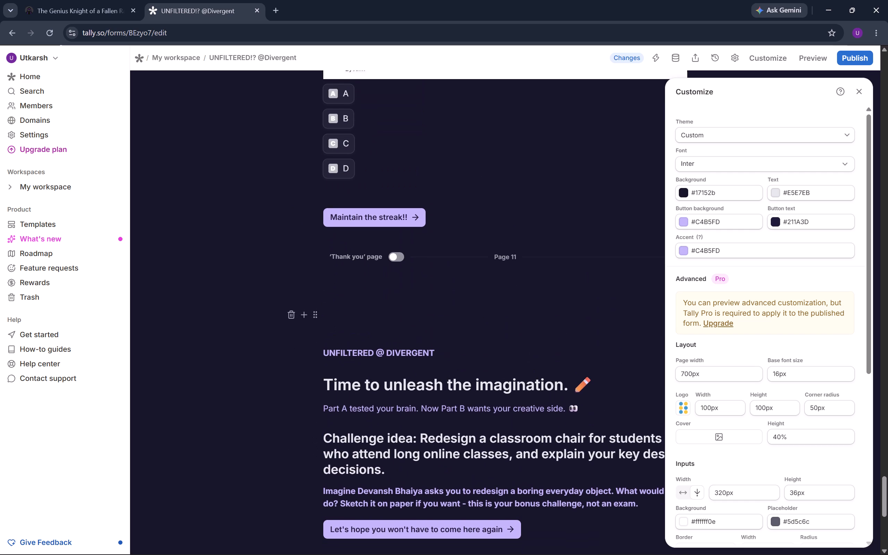
left_click(379, 332)
key("BackSpace")
key("BackSpace")
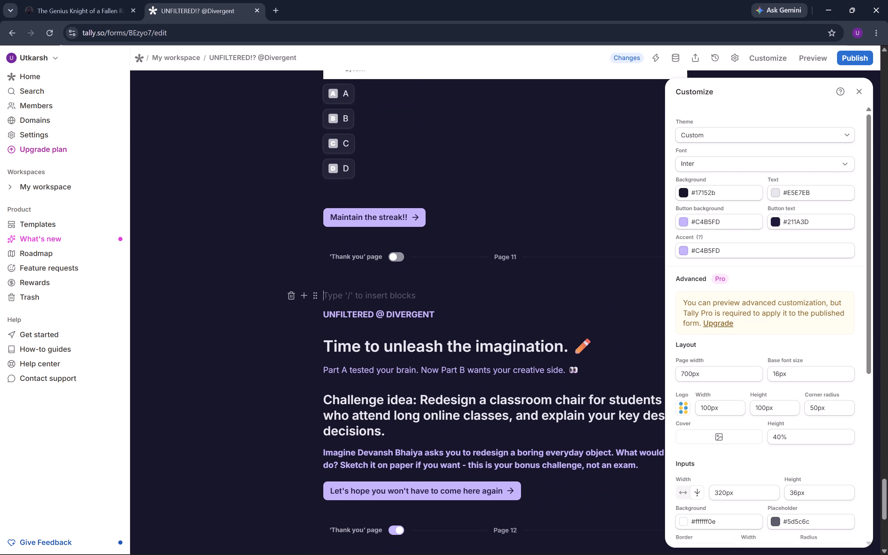
key("BackSpace")
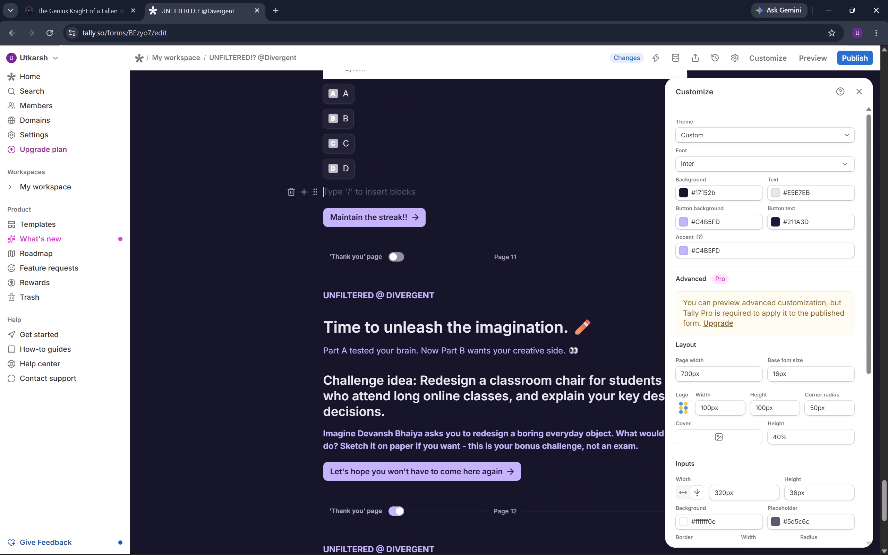
key("BackSpace")
Delete the "Challenge idea: Redesign a classroom chair for students" heading from the imagination challenge page.
scroll(379, 332, "up", 3)
scroll(379, 332, "down", 1)
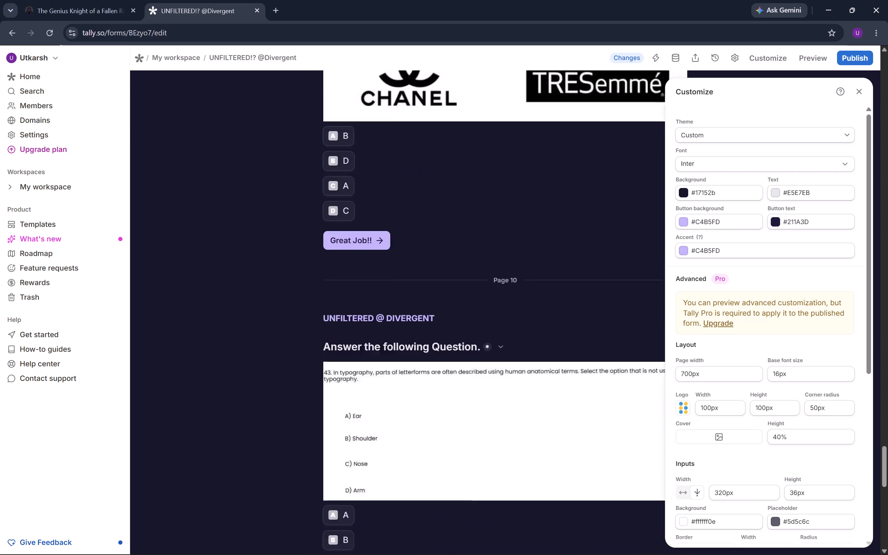
scroll(379, 332, "down", 1)
scroll(379, 332, "up", 1)
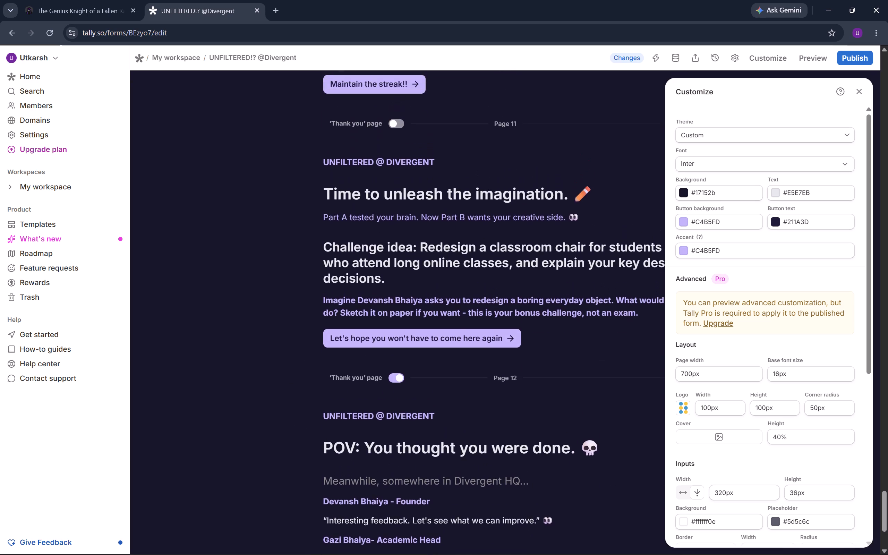
scroll(379, 332, "up", 1)
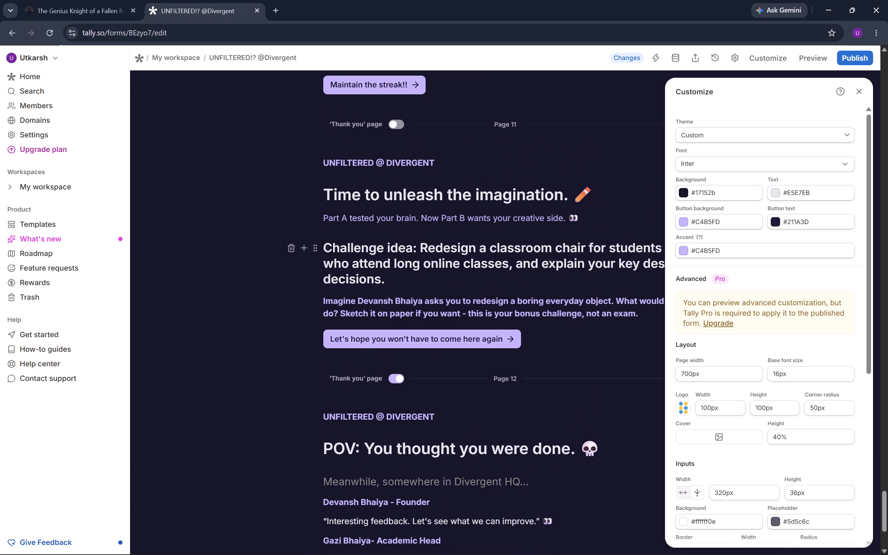
left_click_drag(321, 249, 324, 256)
left_click_drag(324, 256, 365, 261)
left_click(400, 280)
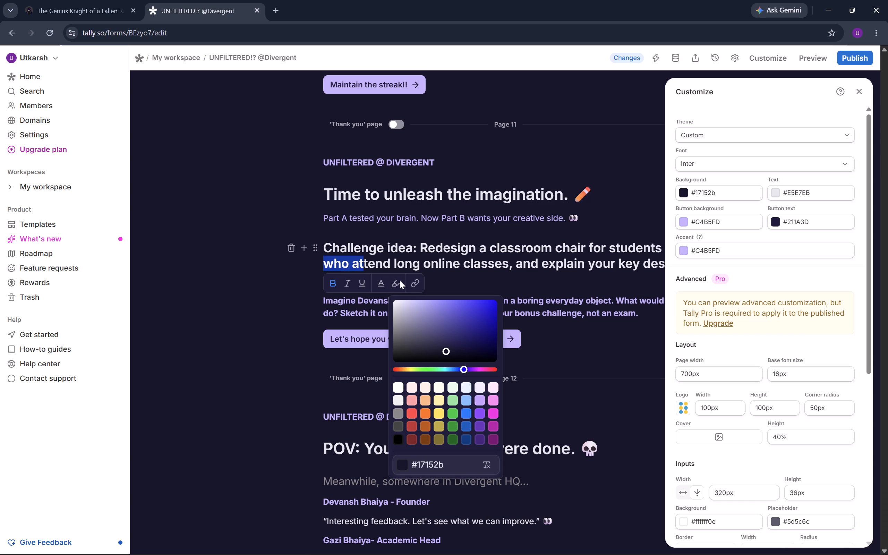
left_click(433, 271)
left_click(444, 262)
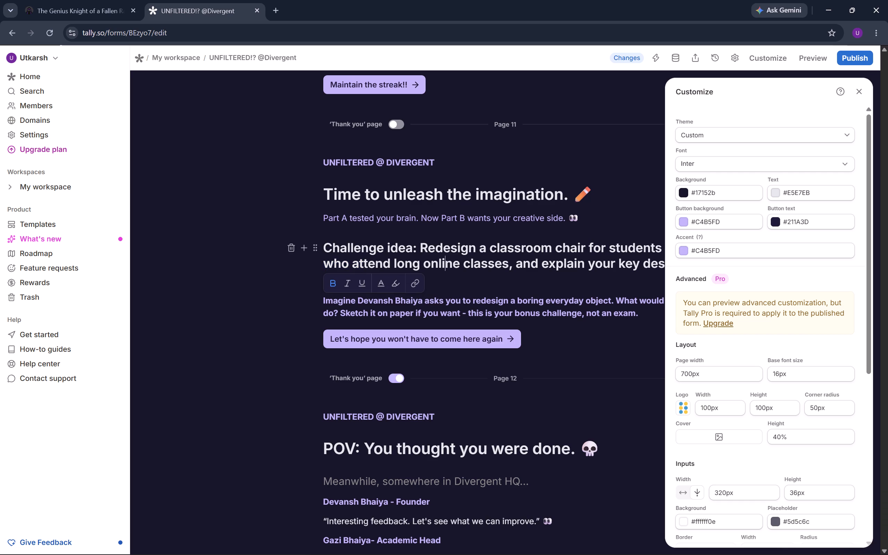
left_click_drag(322, 247, 394, 274)
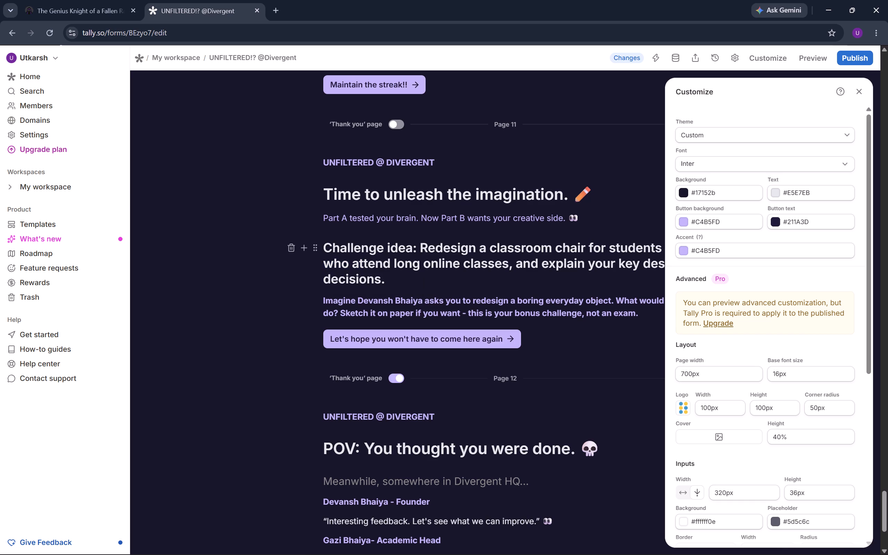
left_click_drag(394, 274, 325, 252)
left_click_drag(325, 252, 388, 285)
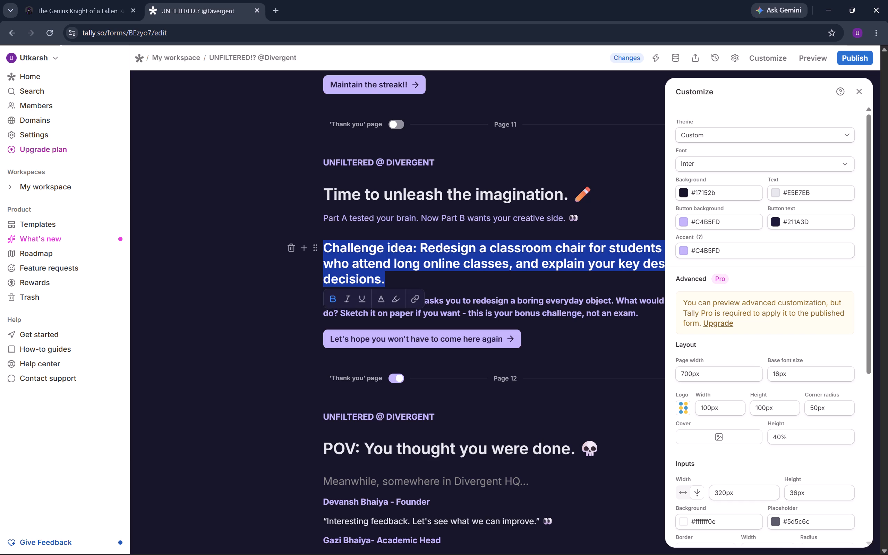
key("BackSpace")
key("BackSpace")
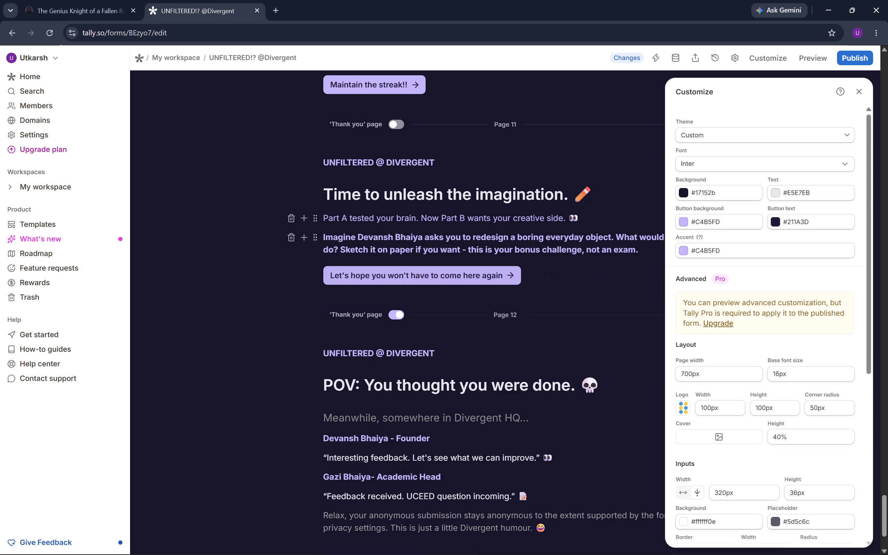
Insert the "UCEED - PART B : Perspective Drawing Question" image below the "Part A tested your brain" line.
left_click(306, 220)
scroll(305, 375, "down", 3)
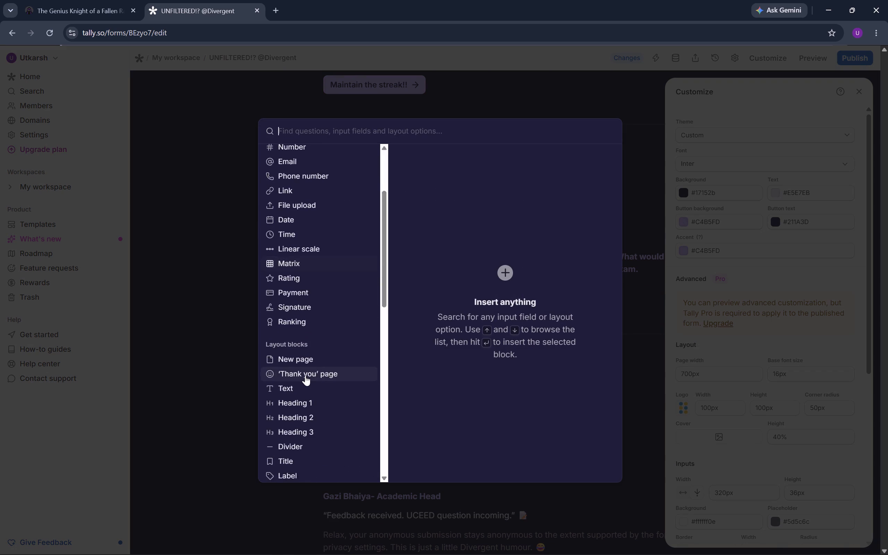
scroll(305, 375, "down", 3)
left_click(305, 375)
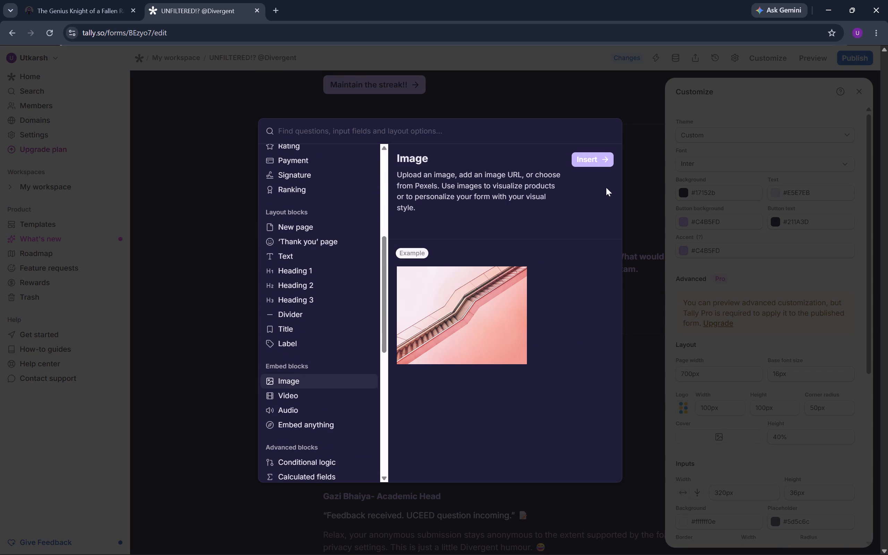
Insert the "UCEED - PART B : Perspective Drawing Question" image from Downloads below the "Part A tested your brain" line.
left_click(591, 80)
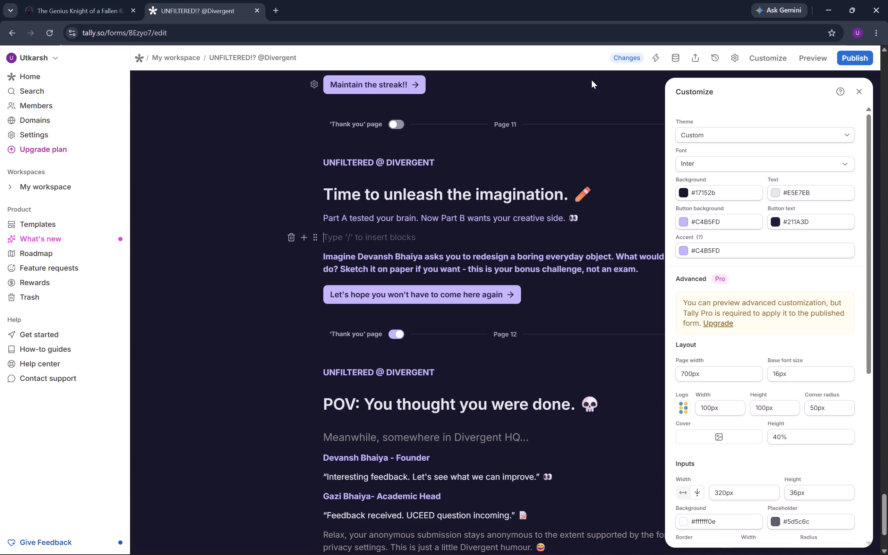
left_click(301, 234)
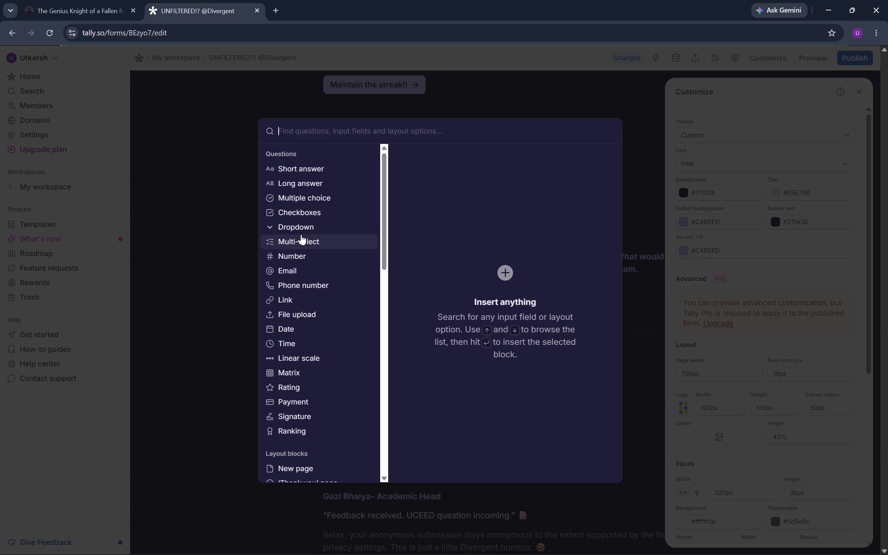
scroll(322, 453, "down", 2)
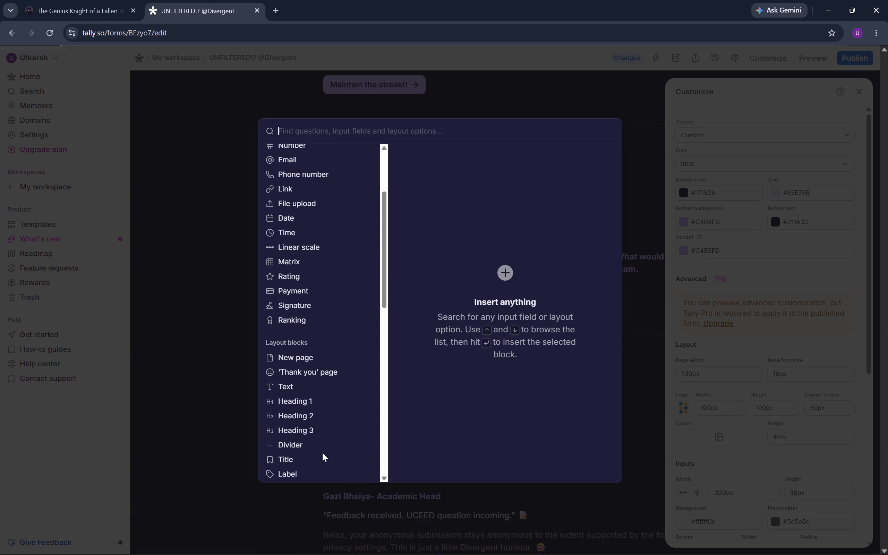
scroll(317, 456, "down", 1)
left_click(323, 449)
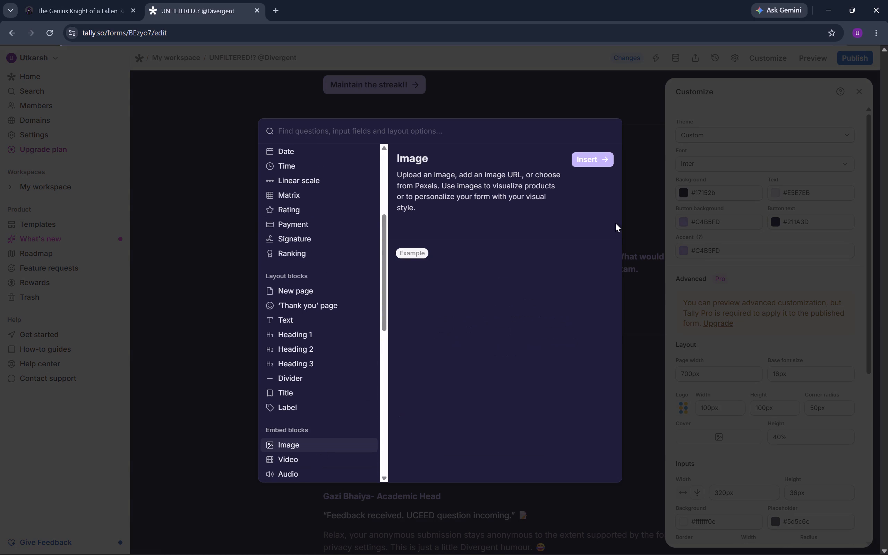
left_click(607, 163)
left_click(435, 289)
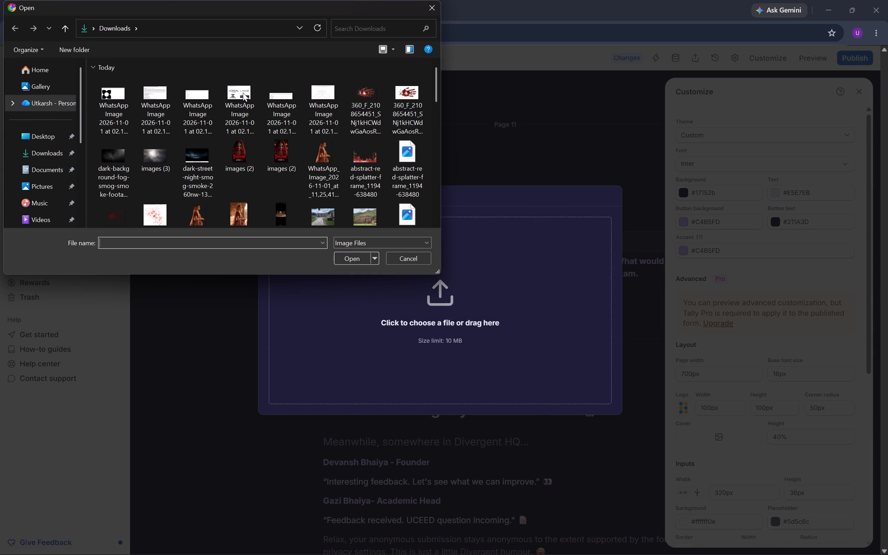
left_click(137, 90)
key("Return")
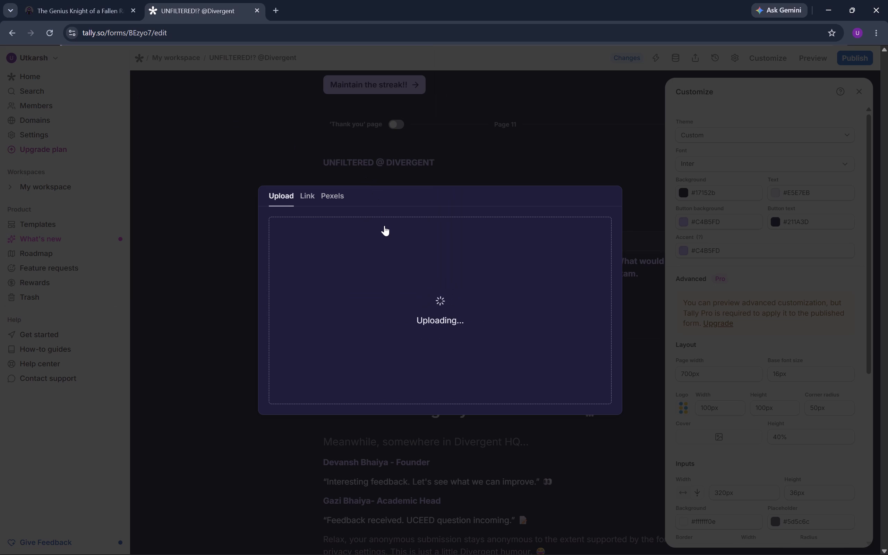
scroll(492, 359, "down", 2)
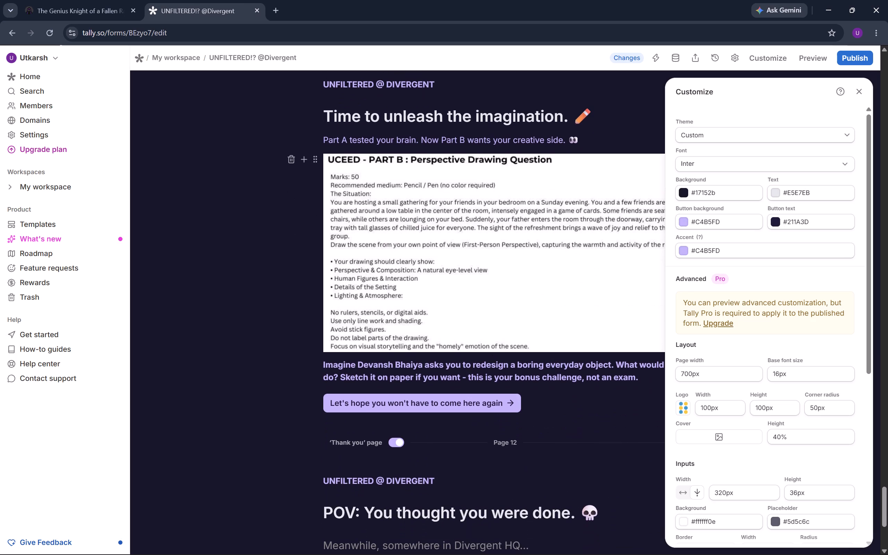
Close the Customize settings to uncover the full width of the form.
left_click(865, 85)
left_click(853, 96)
left_click(858, 92)
scroll(707, 277, "down", 2)
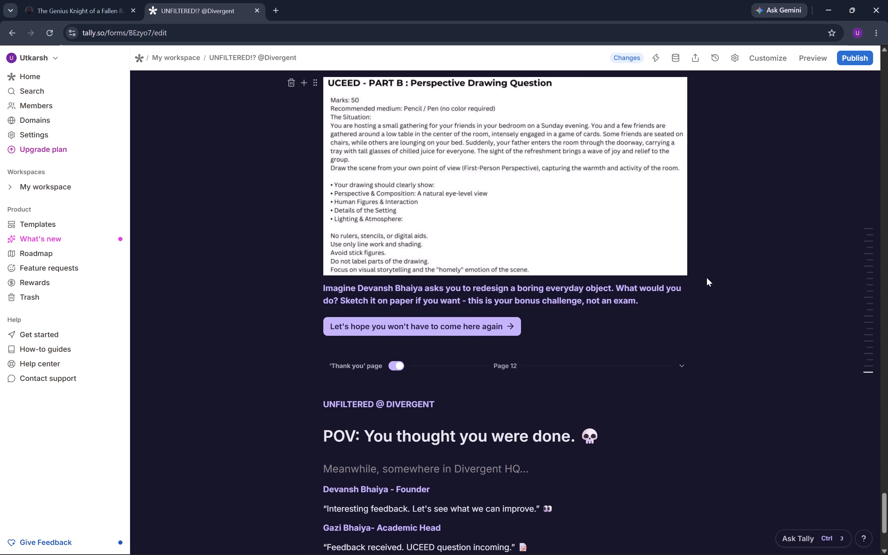
Review the whole form from the closing thank-you page back to the opening page, checking its questions, images and buttons.
scroll(707, 277, "down", 2)
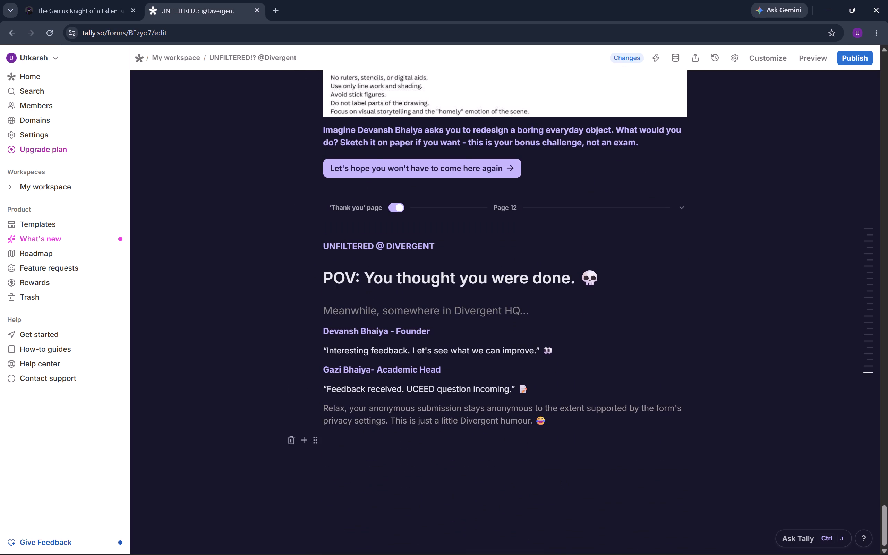
scroll(533, 392, "right", 1)
scroll(624, 445, "up", 8)
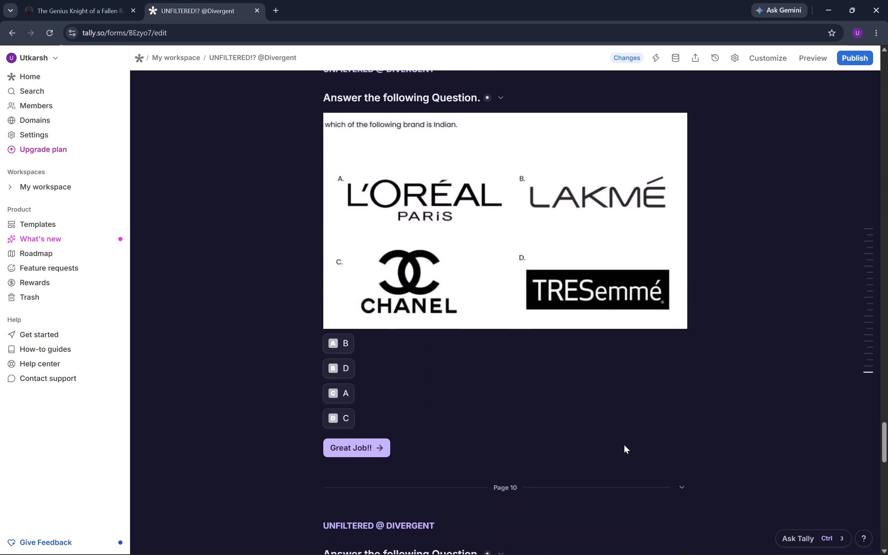
scroll(624, 445, "up", 10)
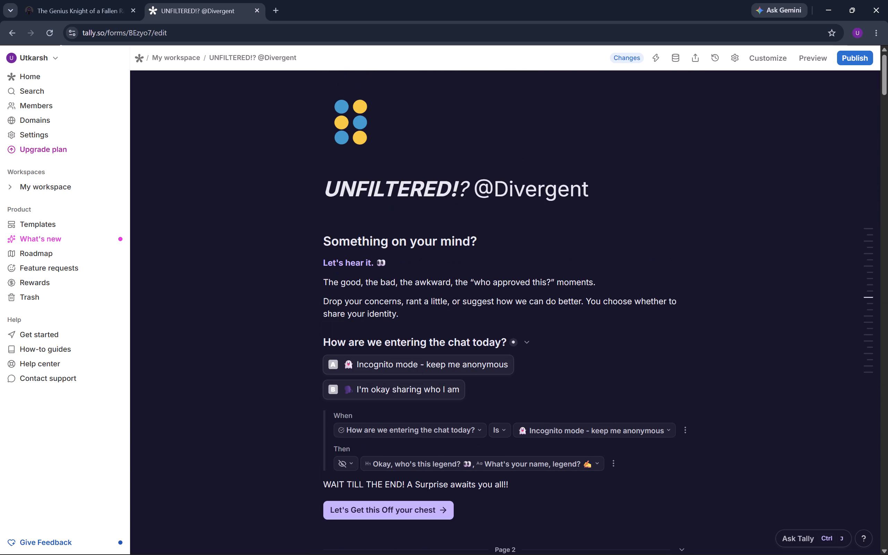
scroll(624, 445, "up", 2)
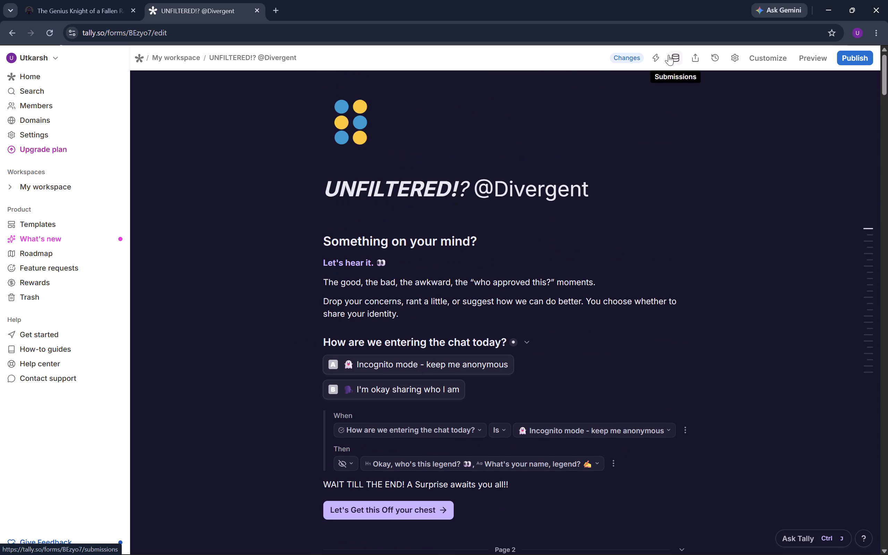
scroll(668, 55, "down", 10)
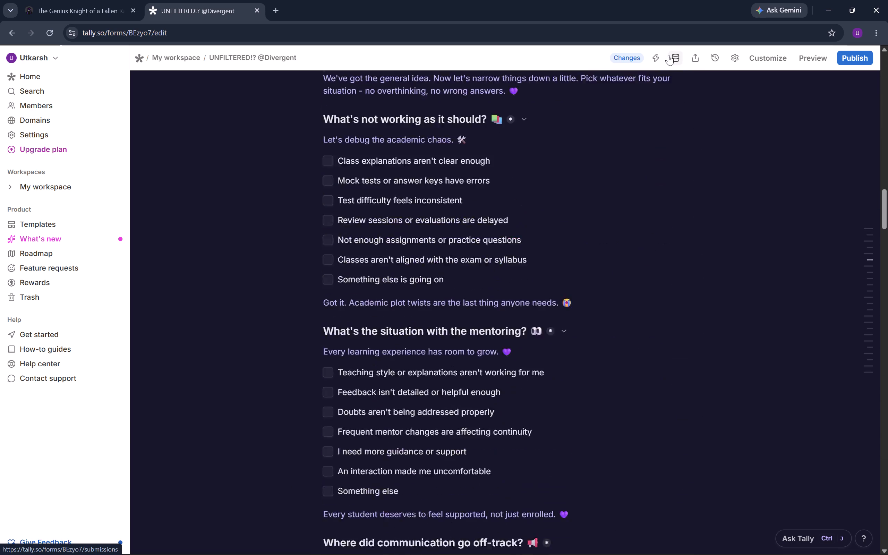
scroll(668, 55, "down", 8)
scroll(668, 55, "up", 7)
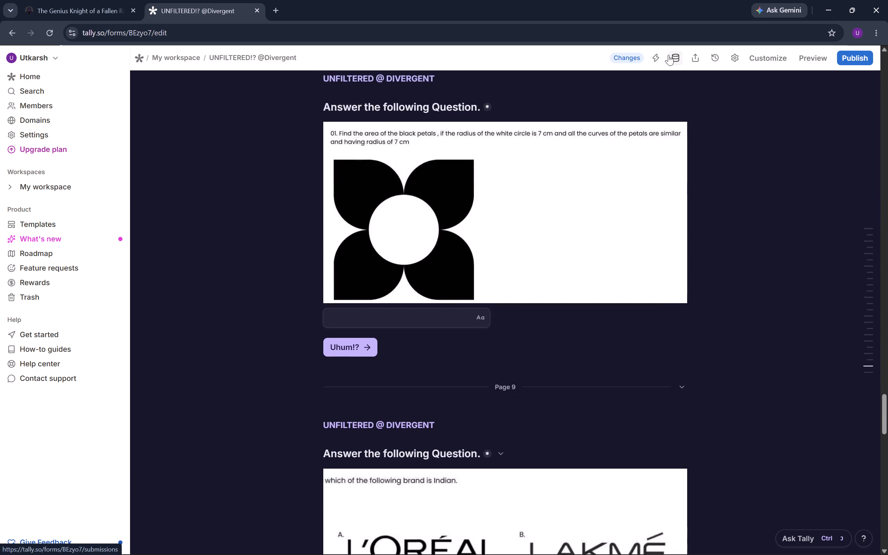
scroll(668, 55, "up", 6)
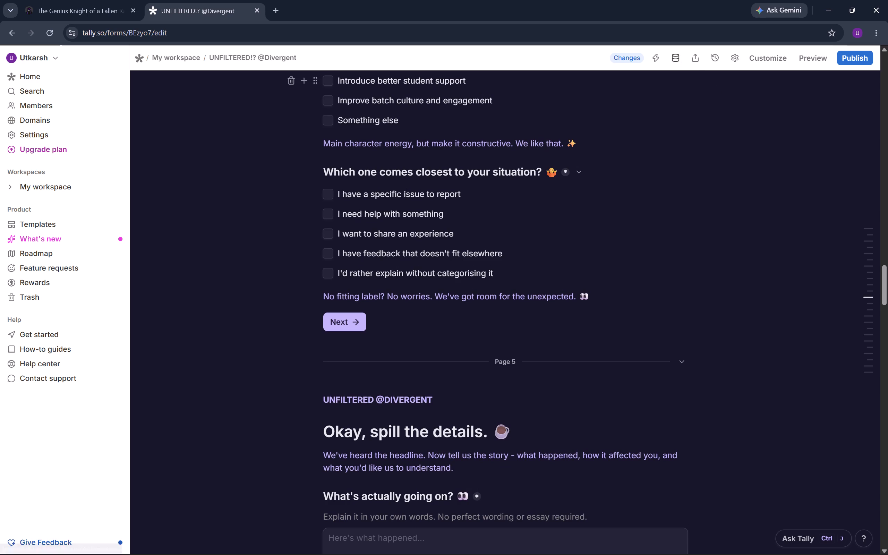
scroll(815, 227, "up", 3)
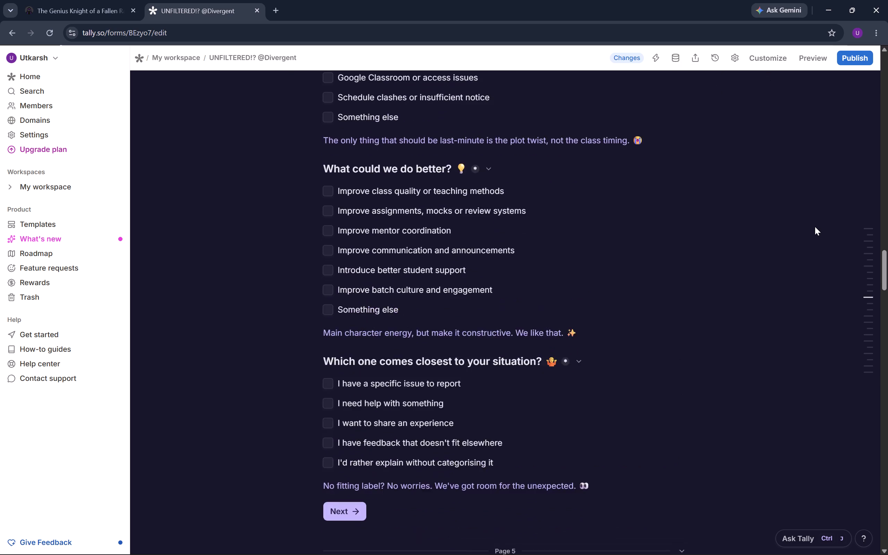
scroll(815, 227, "up", 18)
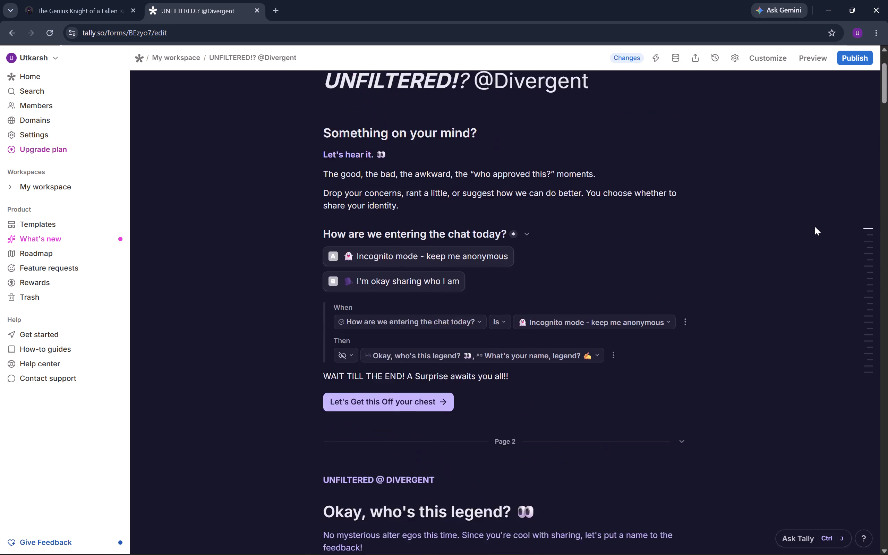
Publish the form's latest changes.
left_click(857, 62)
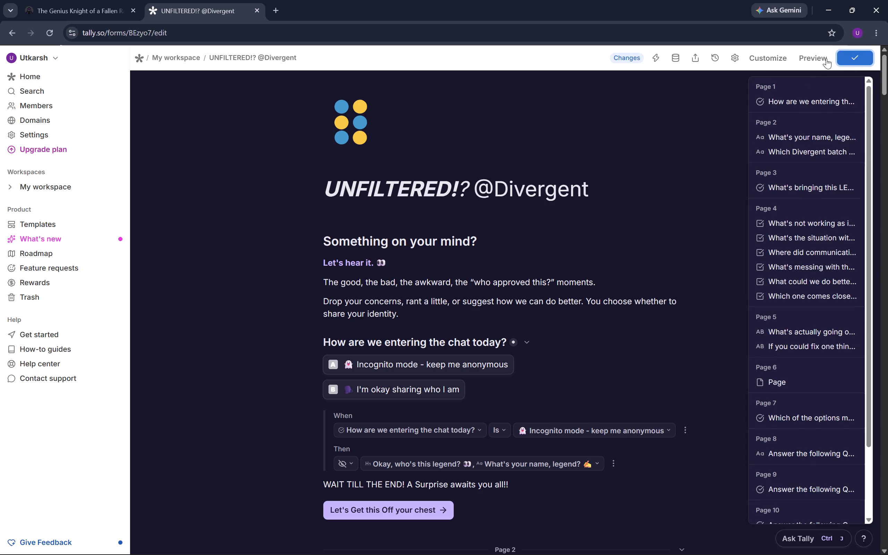
Preview the form and answer the opening question with "I'm okay sharing who I am".
scroll(826, 267, "down", 4)
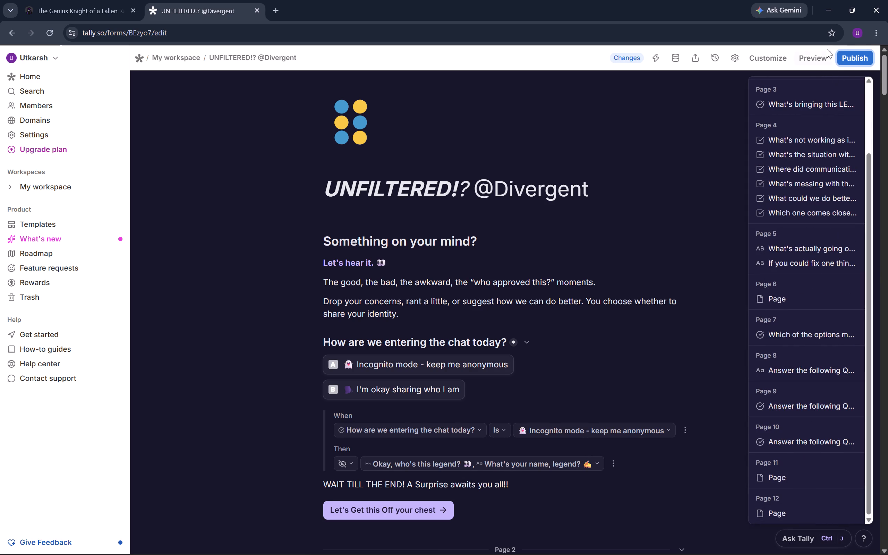
left_click(816, 59)
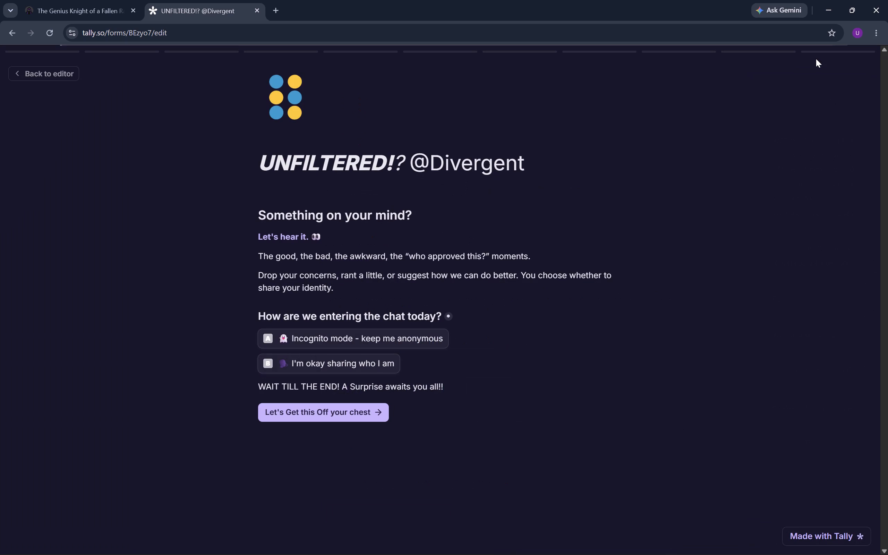
left_click(329, 352)
left_click(332, 358)
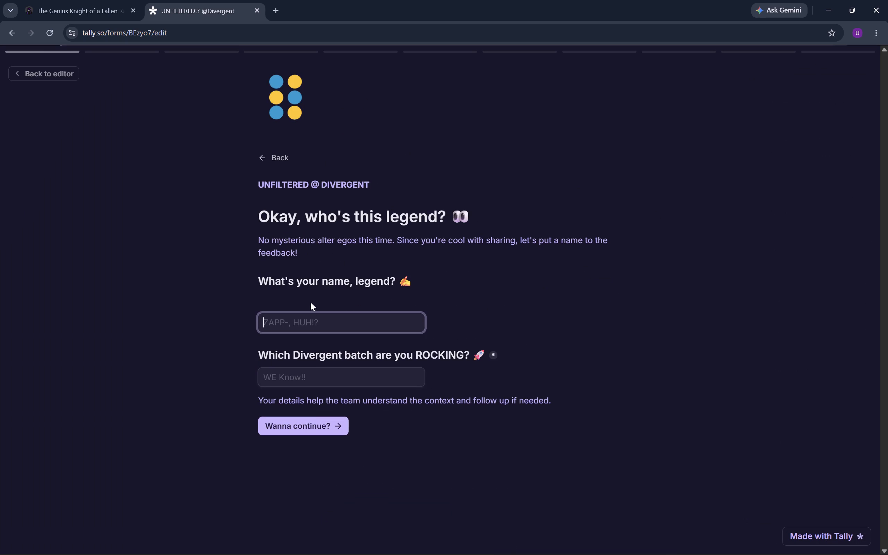
In the preview, enter "ZAPPY!!" as the legend's name and "150 Days" as the batch, and continue to the category page.
left_click(311, 319)
type("ZAPPY")
type("!!")
left_click(299, 371)
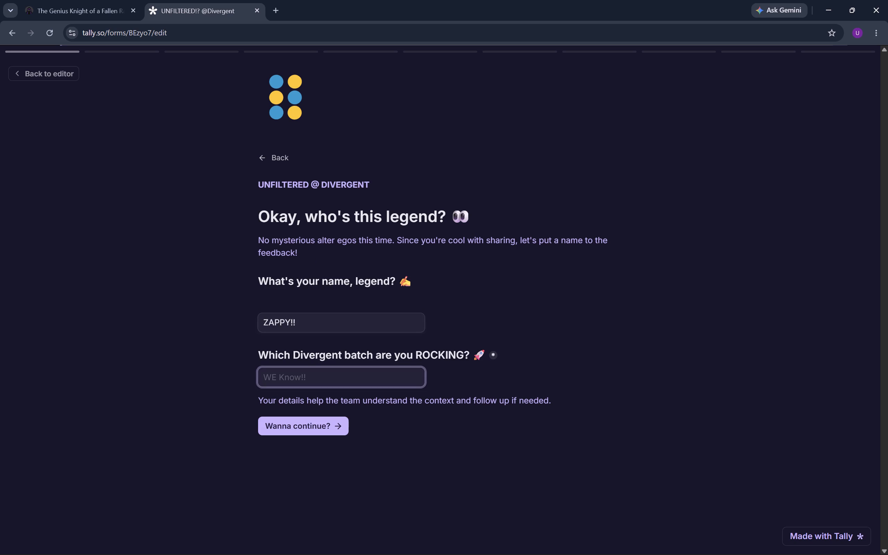
type("12")
key("BackSpace")
type("50 D")
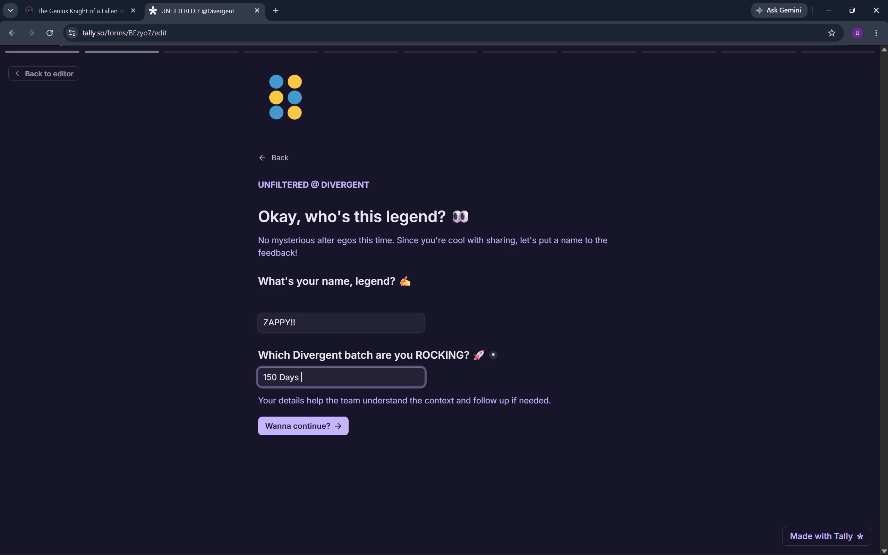
left_click(304, 430)
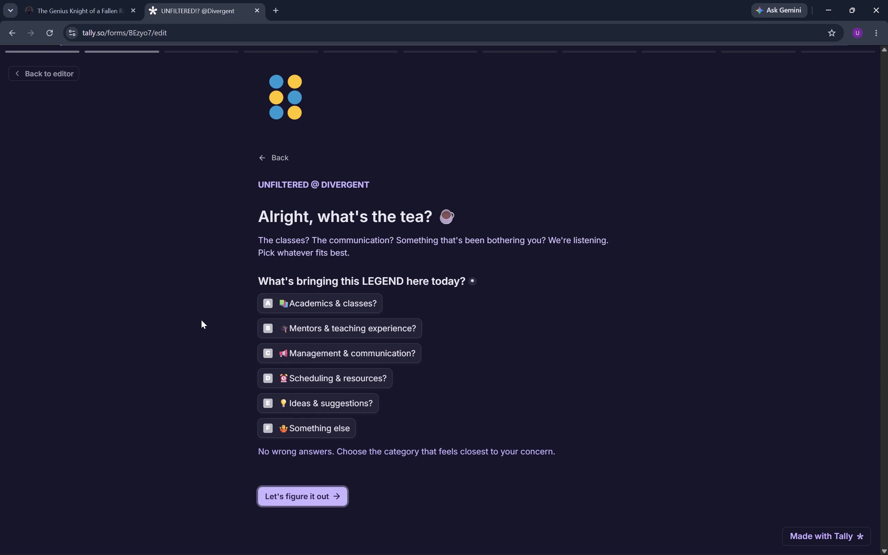
Test the "Management & communication?" category in the preview, ticking the first four off-track communication options and continuing to the next page.
left_click(319, 351)
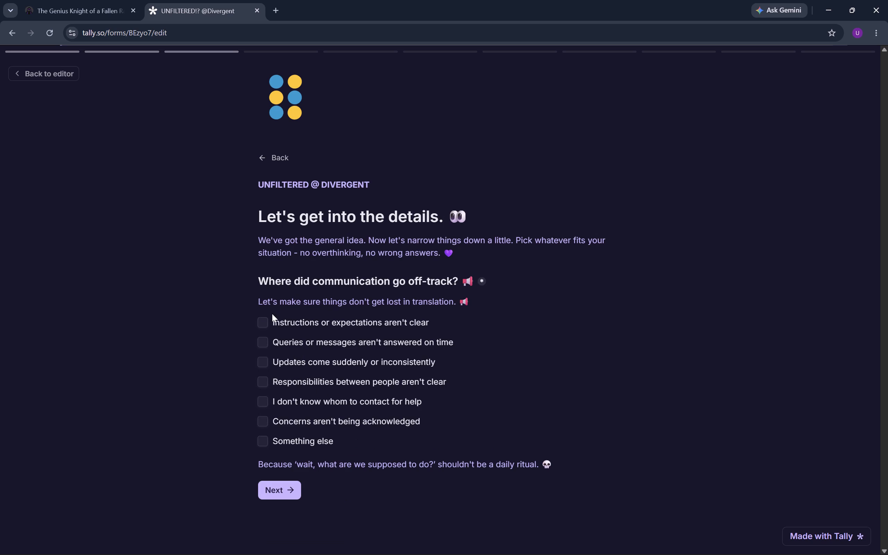
left_click(268, 320)
left_click(268, 345)
left_click(270, 362)
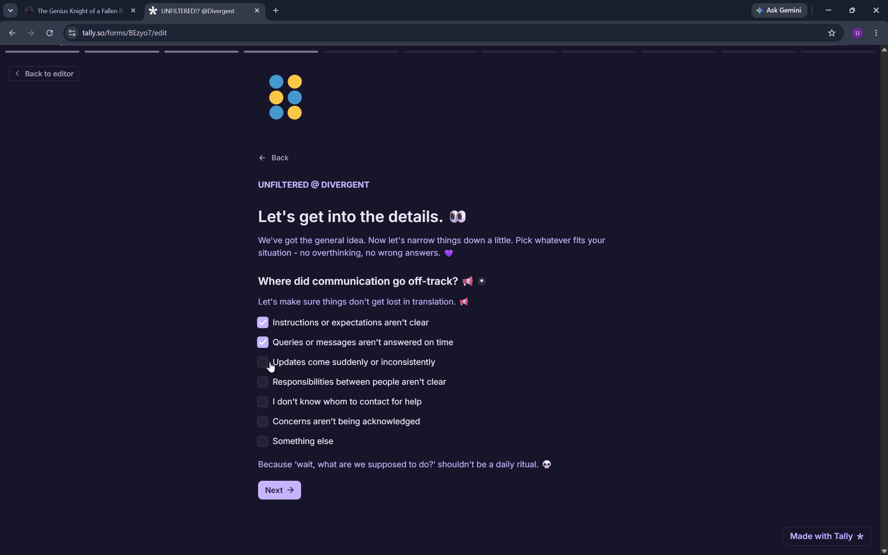
left_click_drag(268, 371, 268, 382)
left_click(268, 382)
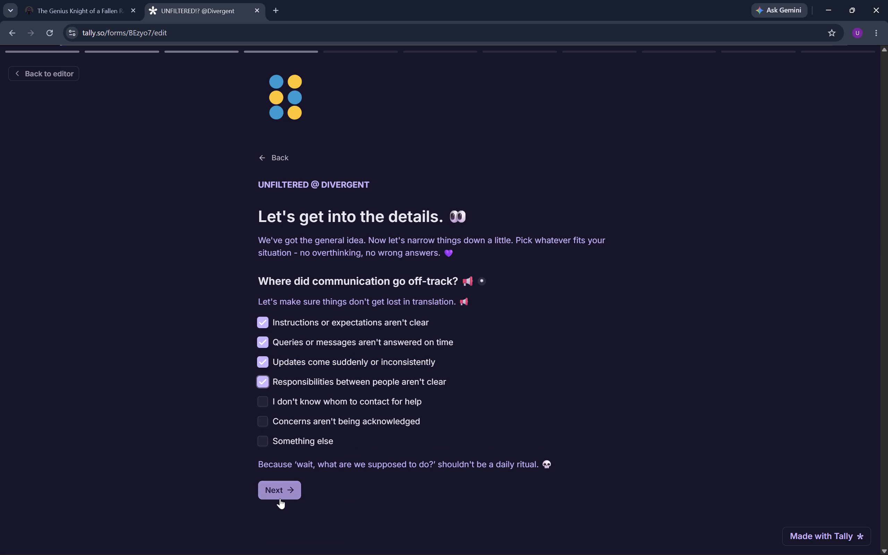
left_click(280, 498)
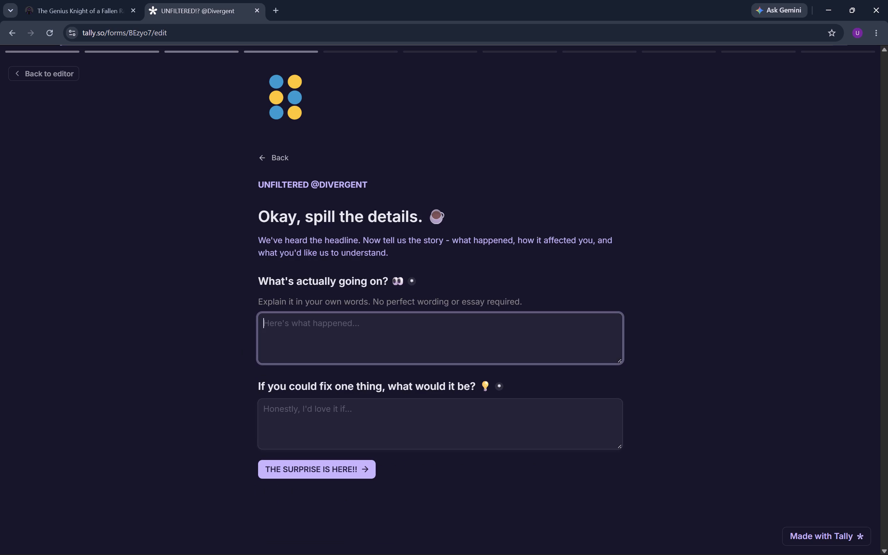
Fill the preview's two details questions with "YUGFU" and "TDG", and continue to the "Okay, future designers." page.
left_click(341, 335)
type("YUGFU")
left_click(329, 424)
type("TDG")
key("Return")
left_click(292, 473)
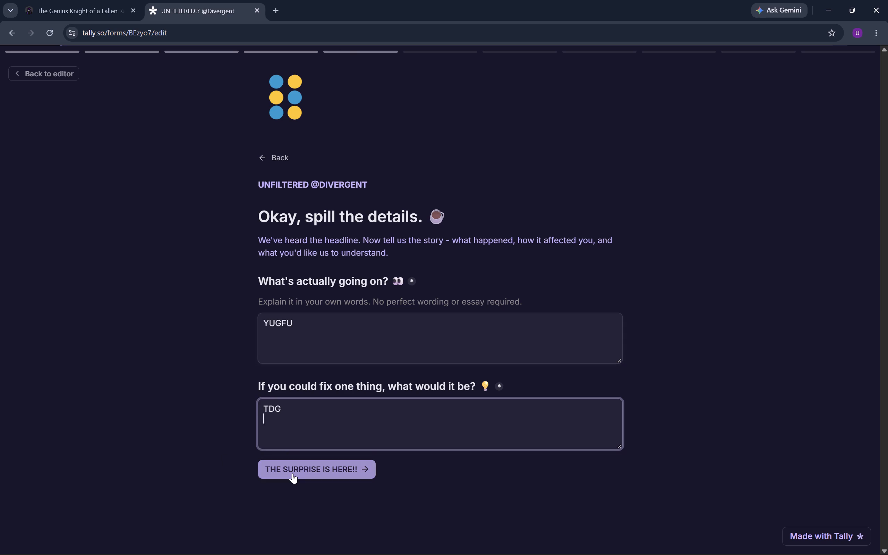
left_click(353, 387)
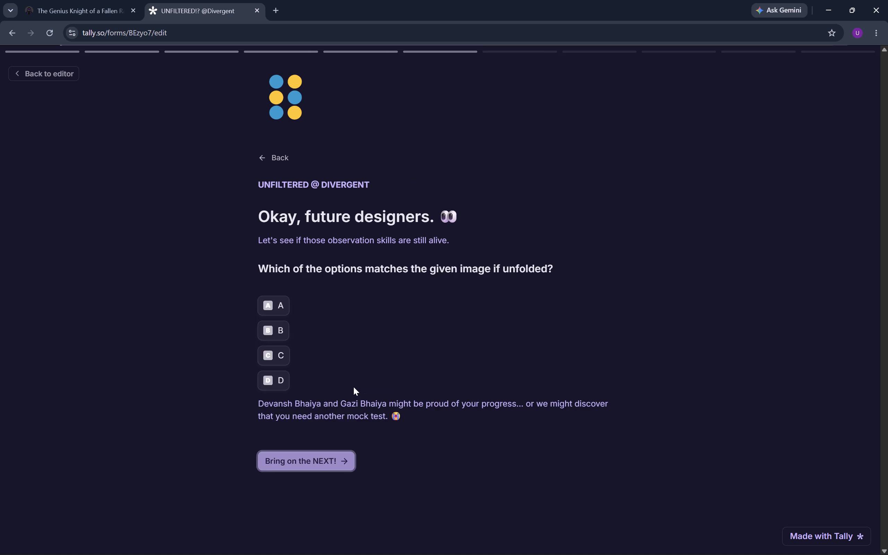
Continue the preview past the cube-unfolding question without picking an option, on to the petal-area question page.
scroll(396, 379, "down", 5)
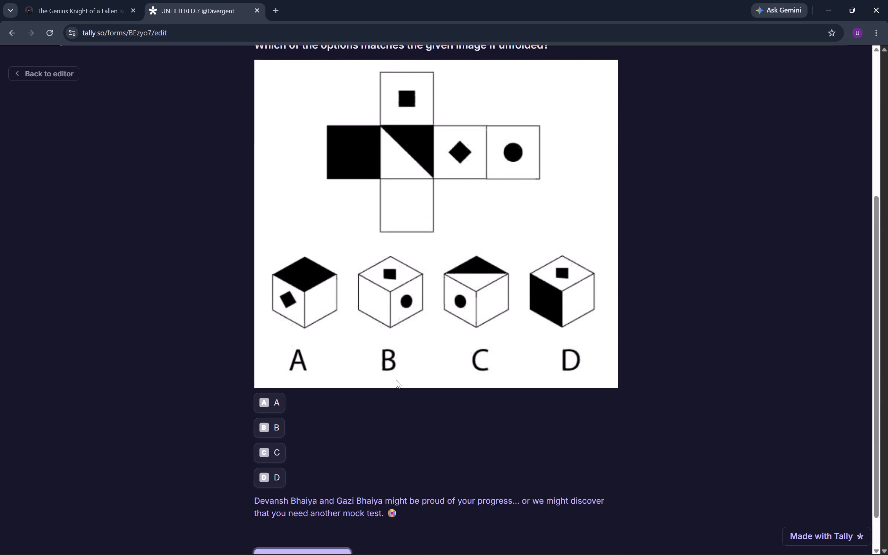
scroll(396, 379, "down", 1)
left_click(338, 527)
left_click(330, 518)
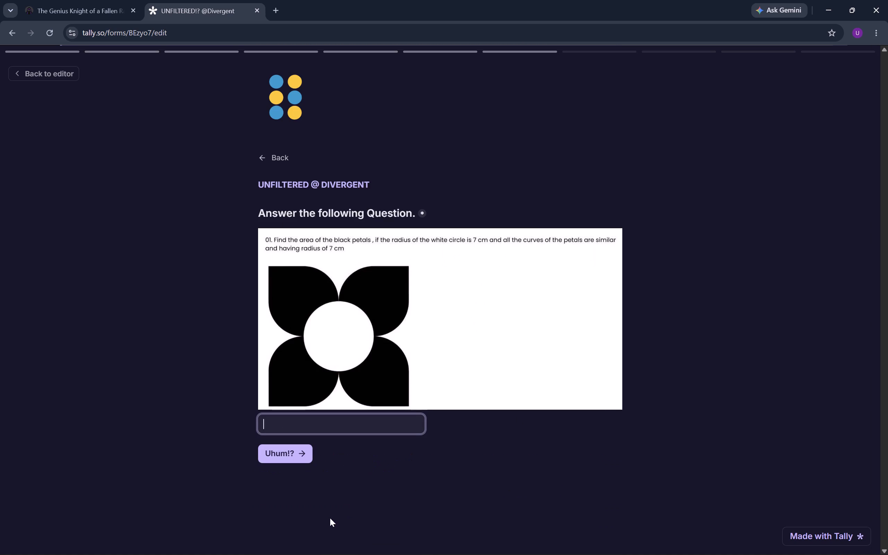
Answer the preview's petal-area question with 7, continue to the Indian brand question, and return to the form editor.
key("7")
left_click(301, 456)
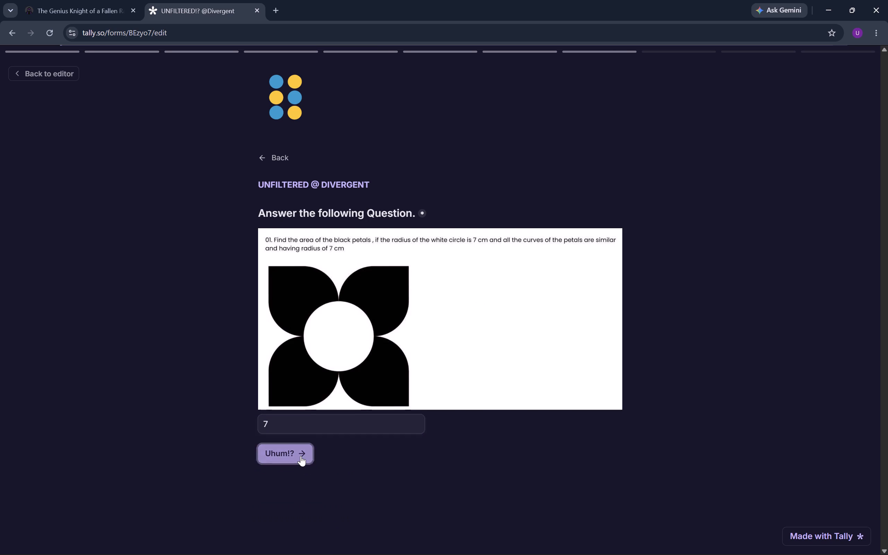
scroll(304, 366, "down", 1)
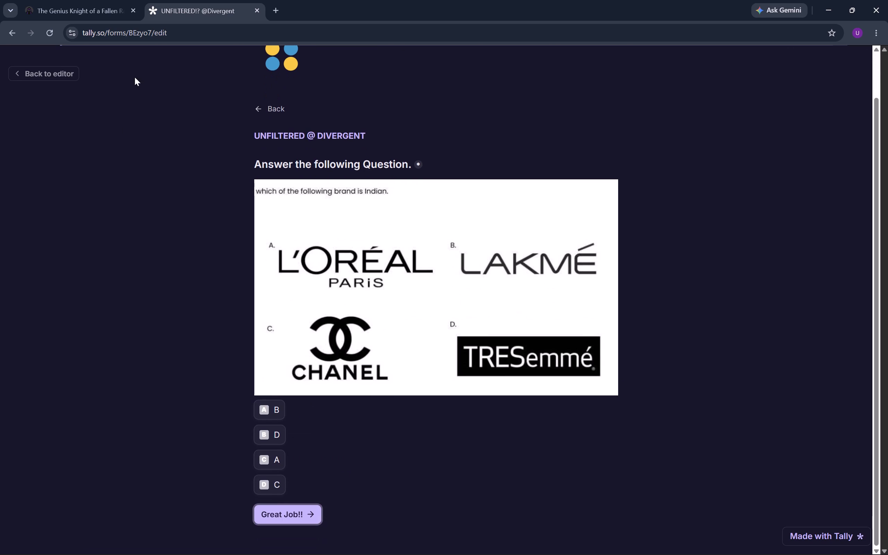
left_click(61, 76)
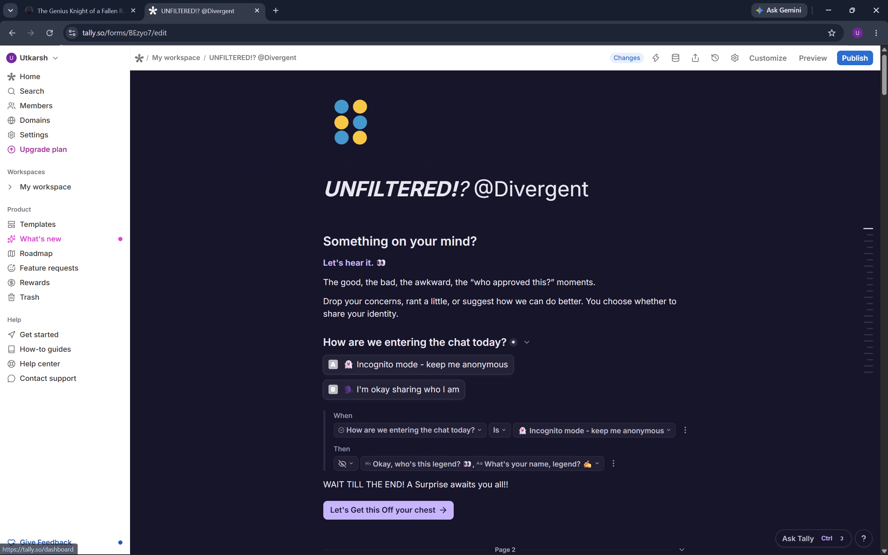
Insert an empty line below the Gazi Bhaiya quote "Feedback received. UCEED question incoming." on the Thank you page.
scroll(404, 321, "down", 10)
scroll(404, 321, "down", 20)
scroll(404, 321, "down", 12)
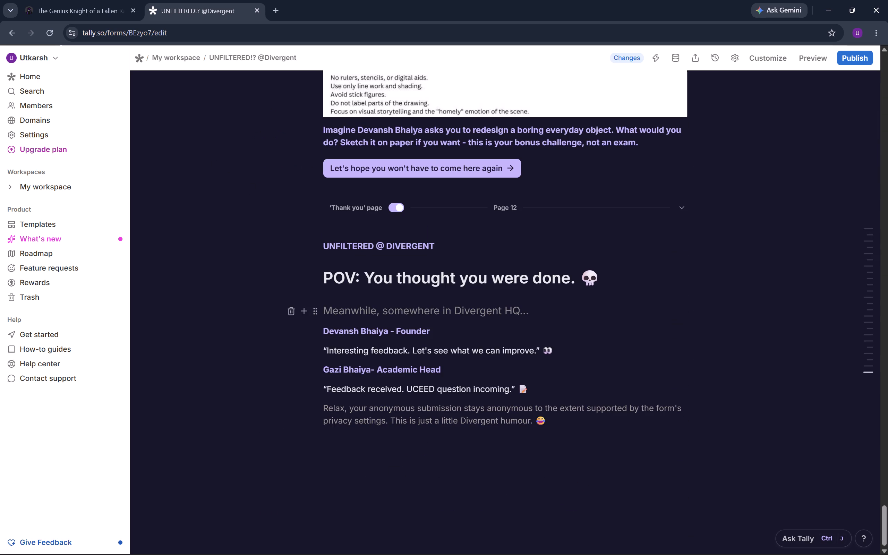
scroll(404, 321, "down", 2)
left_click(573, 425)
left_click(557, 382)
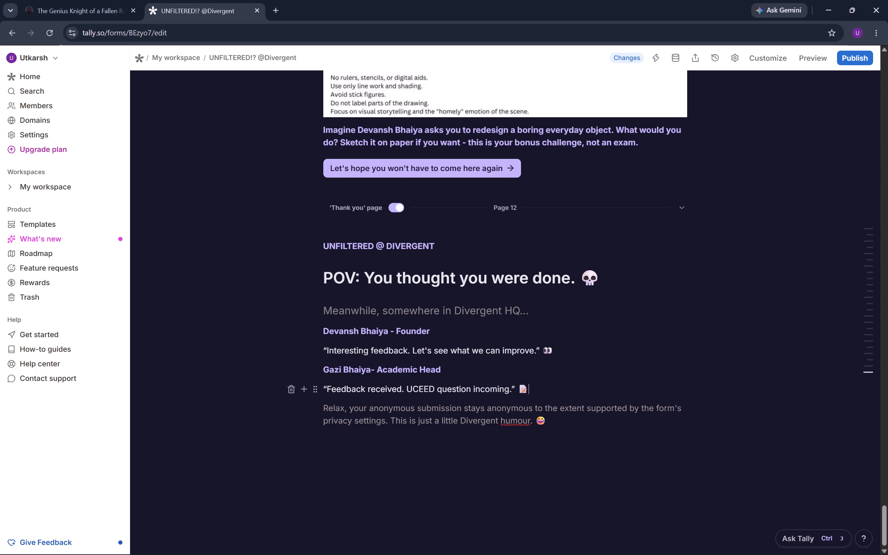
key("Return")
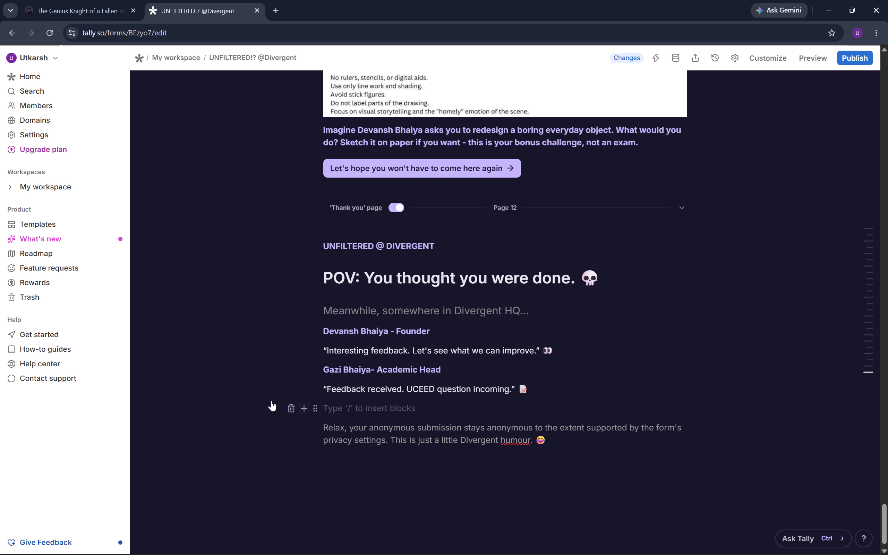
Add a space before the hyphen in the "Gazi Bhaiya - Academic Head" heading.
left_click(371, 373)
key("space")
Write "Om Bhaiya - Mentor" on the empty line below the Gazi Bhaiya quote.
left_click(365, 409)
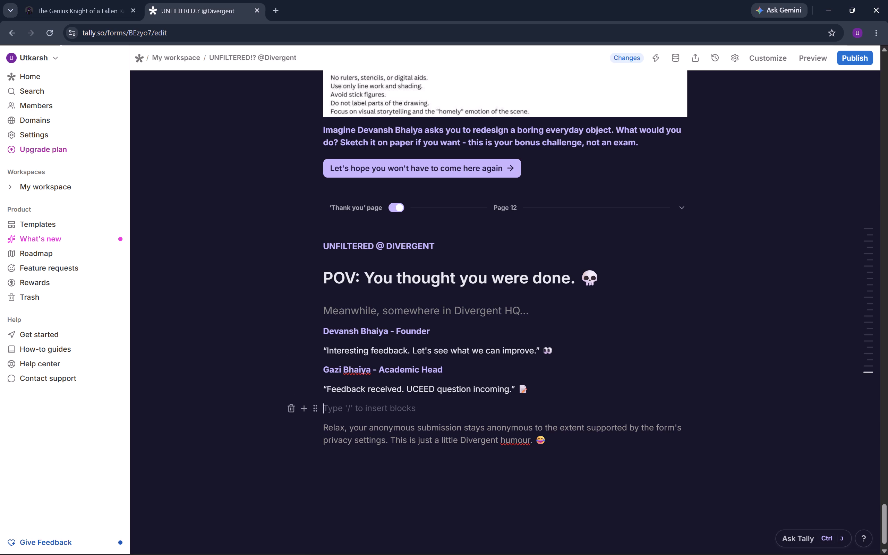
type("OM BH")
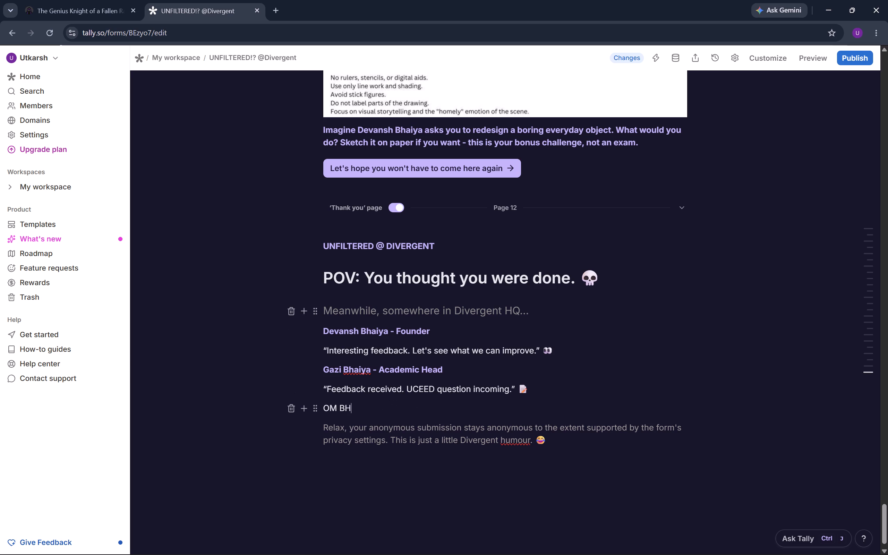
key("BackSpace")
key("BackSpace")
key("BackSpace")
key("BackSpace")
type("m")
key("space")
type("hau")
key("BackSpace")
type("entor")
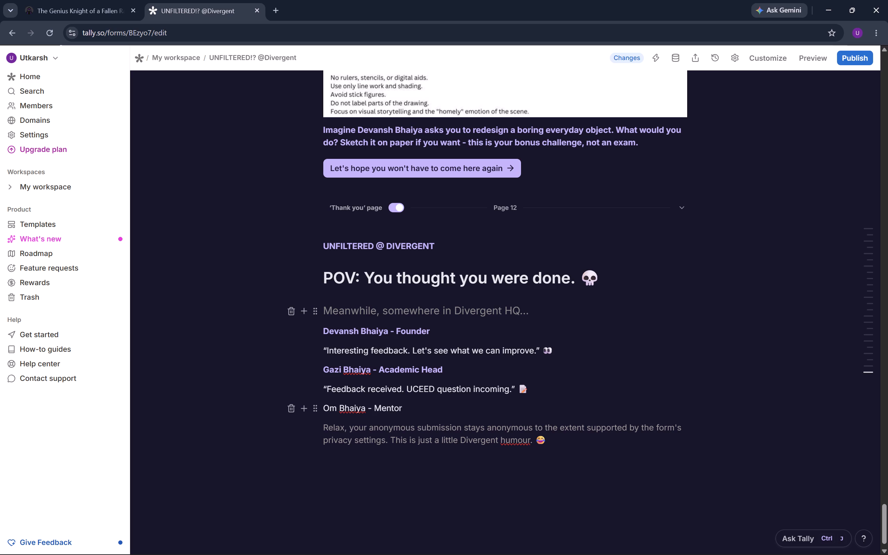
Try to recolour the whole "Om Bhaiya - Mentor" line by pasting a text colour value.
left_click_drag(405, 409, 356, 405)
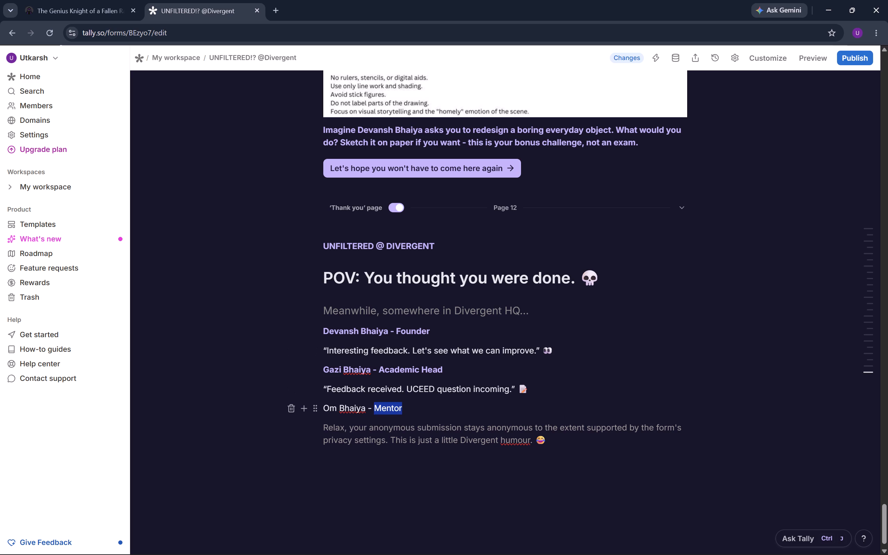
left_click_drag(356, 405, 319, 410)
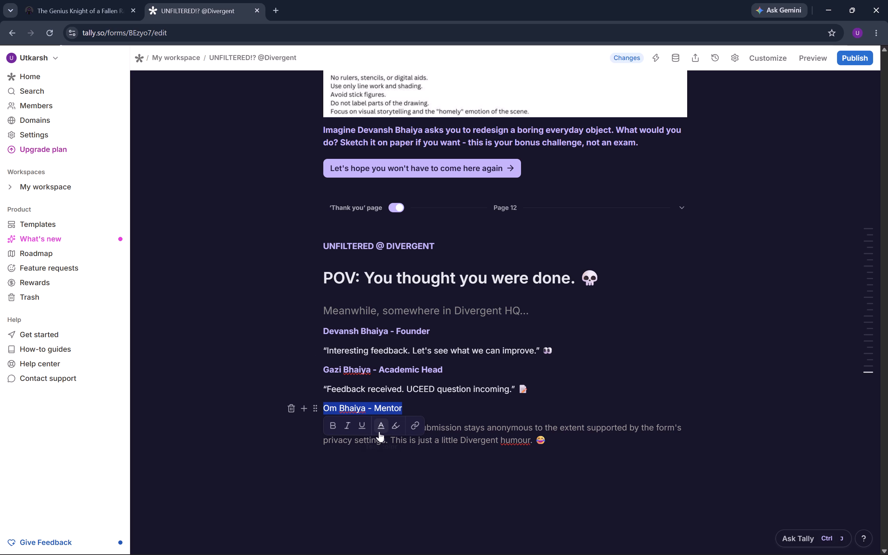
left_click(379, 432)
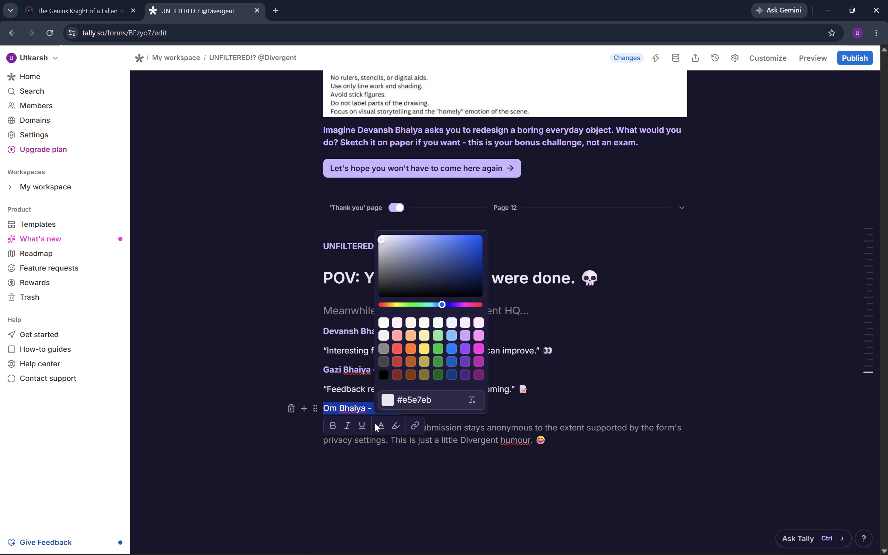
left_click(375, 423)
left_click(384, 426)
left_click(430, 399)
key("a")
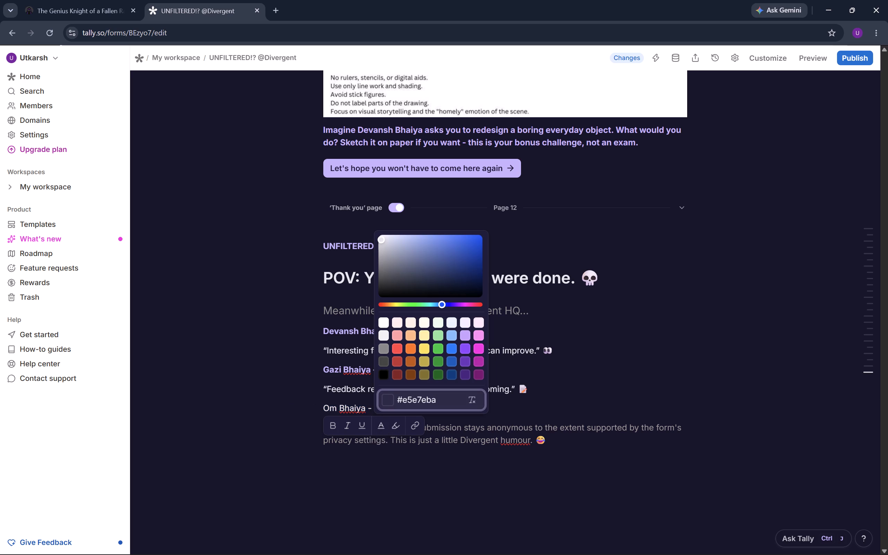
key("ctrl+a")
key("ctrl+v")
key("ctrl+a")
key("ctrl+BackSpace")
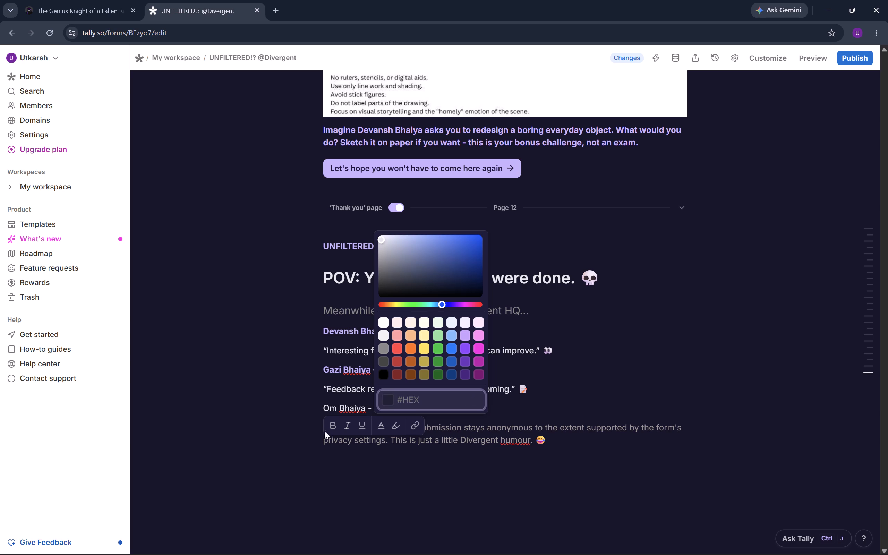
Make the selected "Om Bhaiya - Mentor" line bold.
left_click(330, 425)
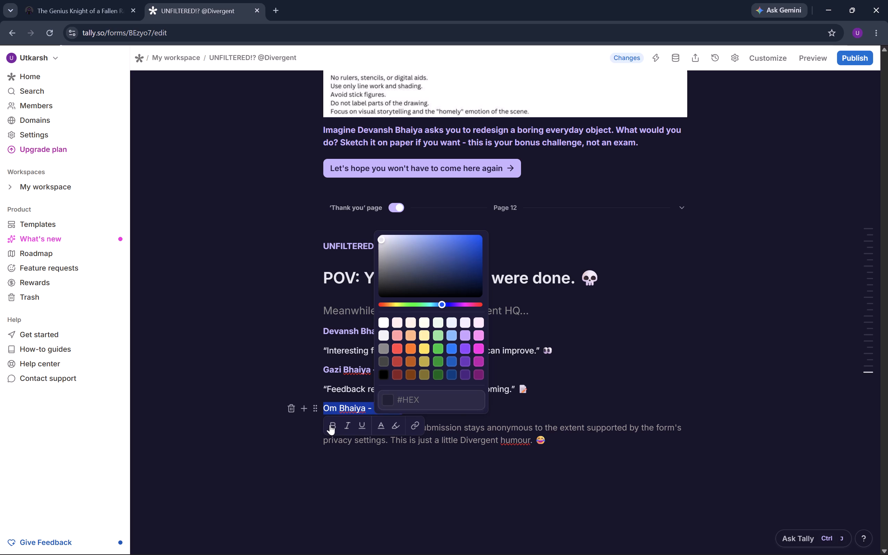
left_click(330, 425)
Copy the form's accent colour #C4B5FD from the customization settings and apply it as the text colour of the "Om Bhaiya - Mentor" line.
left_click(775, 57)
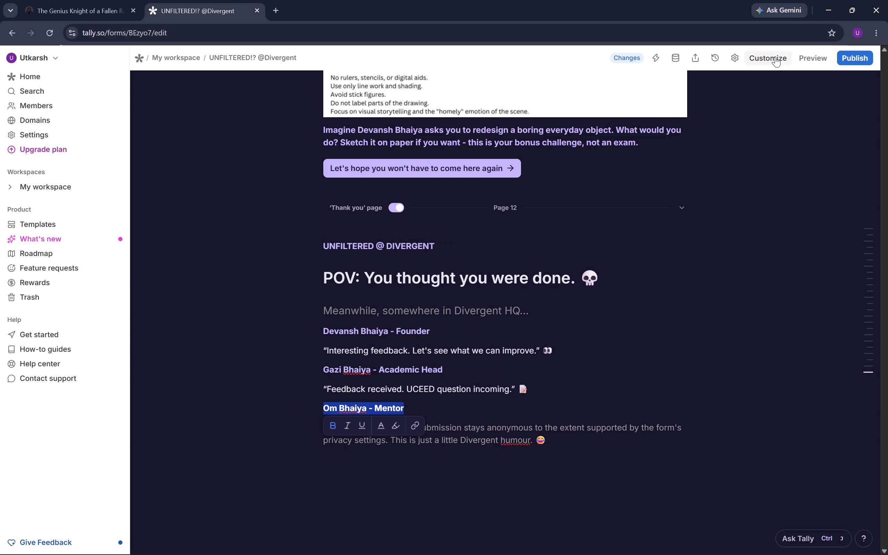
left_click(716, 252)
key("ctrl+a")
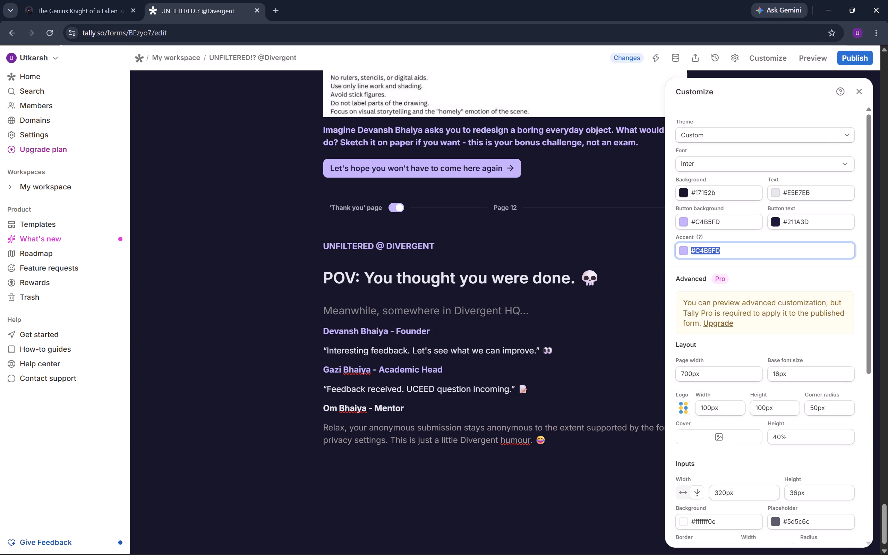
key("ctrl+c")
left_click(379, 408)
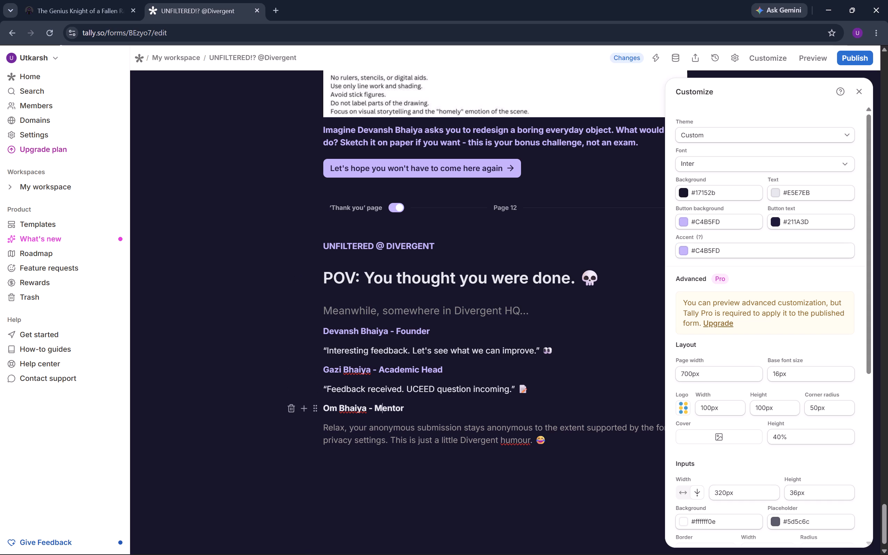
key("ctrl+a")
left_click(380, 422)
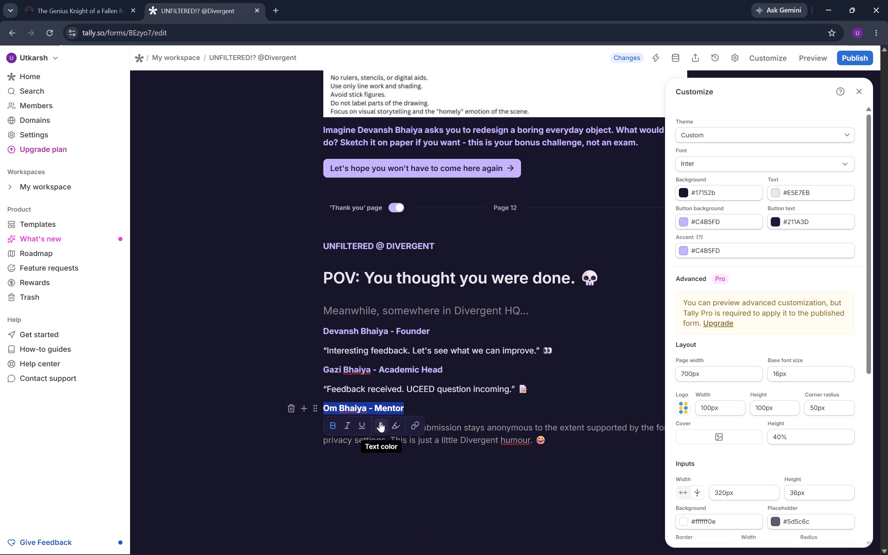
left_click(421, 398)
key("ctrl+a")
key("ctrl+v")
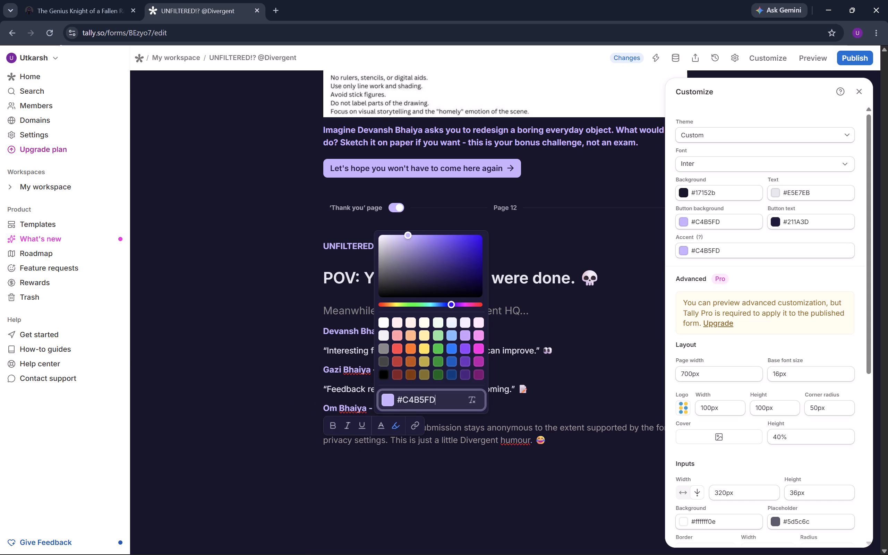
key("Return")
left_click(536, 403)
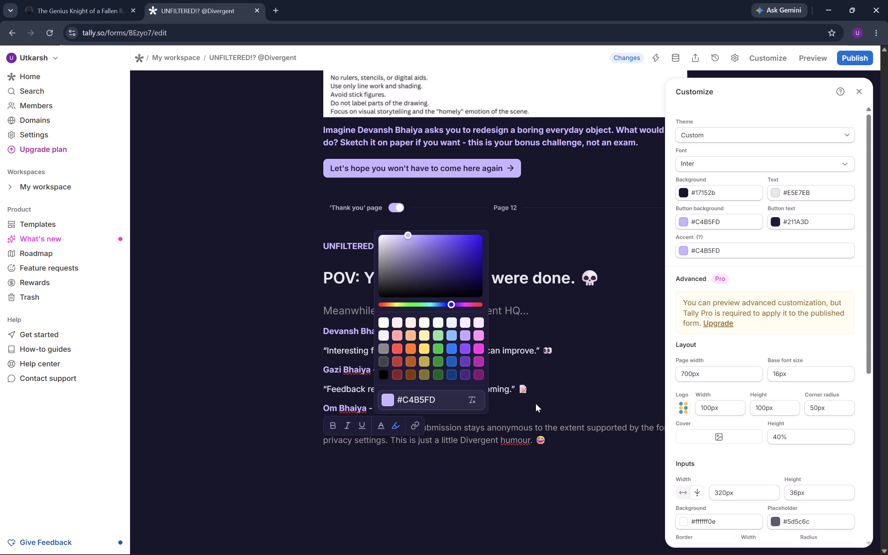
left_click(536, 403)
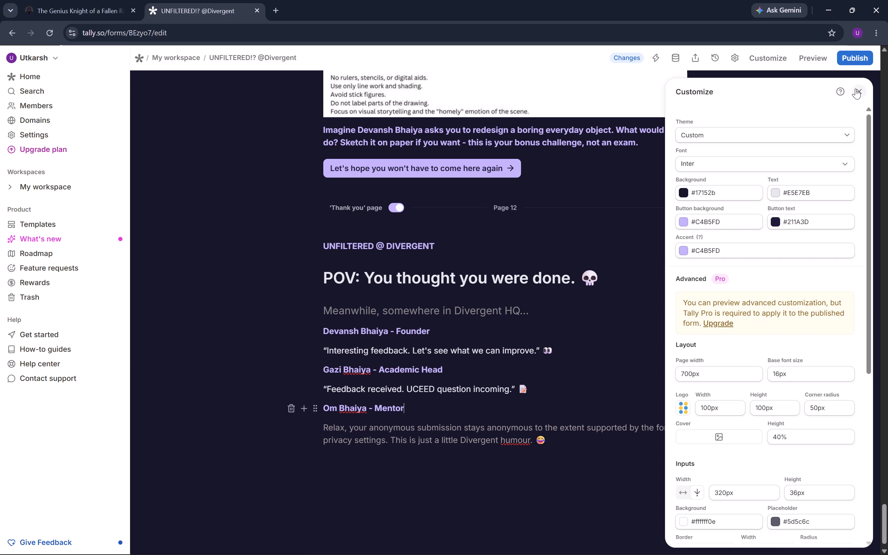
left_click(855, 88)
Write the quote "Let's verify the answers!!" in quotation marks on a new line below "Om Bhaiya - Mentor", and add an empty line after it.
key("Return")
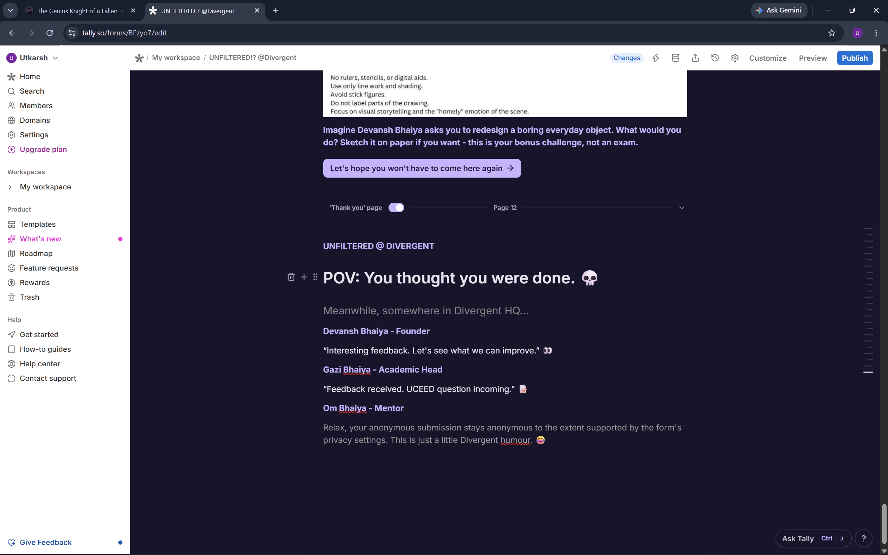
left_click(419, 405)
key("Return")
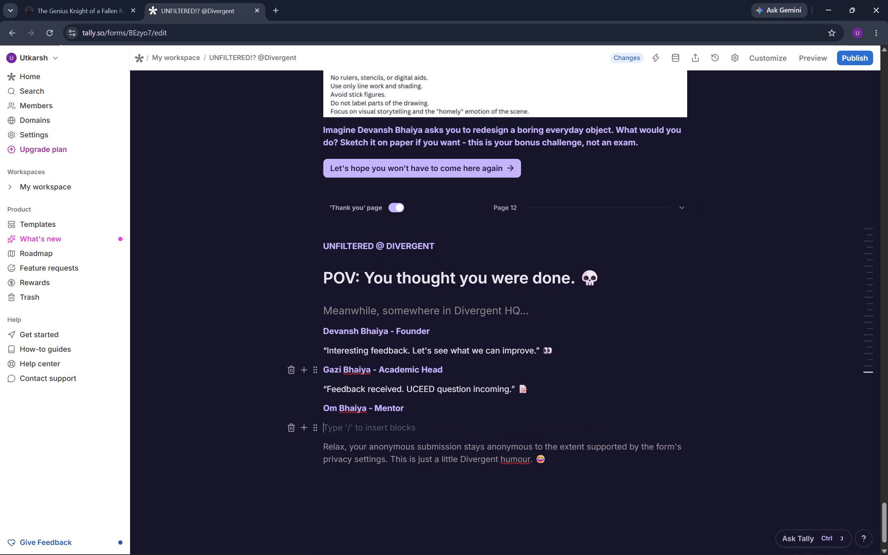
key("shift+quotedbl")
key("l")
type("et")
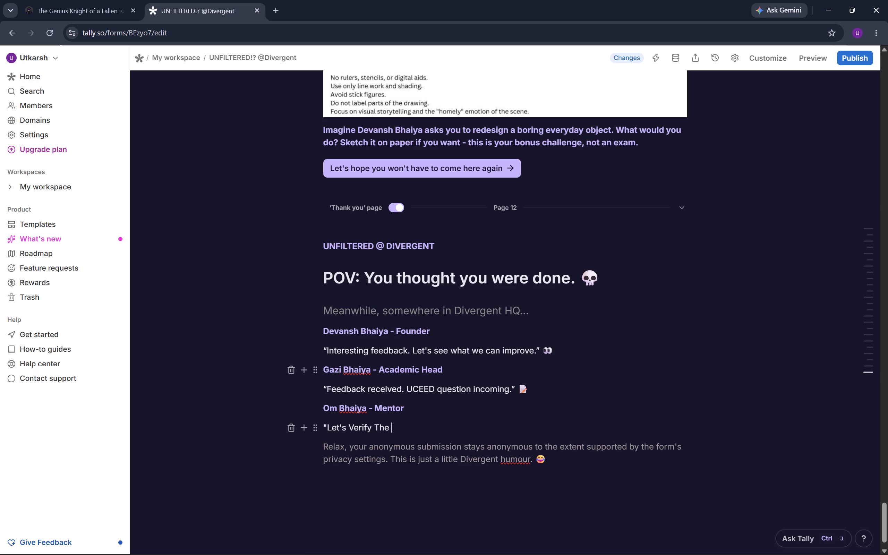
key("BackSpace")
key("BackSpace")
key("BackSpace")
key("BackSpace")
key("BackSpace")
key("BackSpace")
key("BackSpace")
key("BackSpace")
key("BackSpace")
key("BackSpace")
key("BackSpace")
key("BackSpace")
key("y")
key("BackSpace")
key("BackSpace")
type("y the answers")
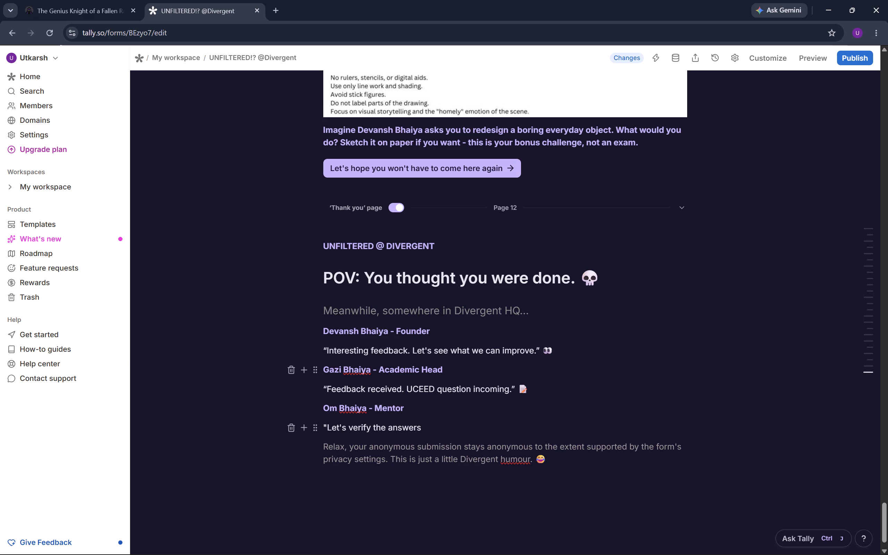
type("!!\"")
key("Return")
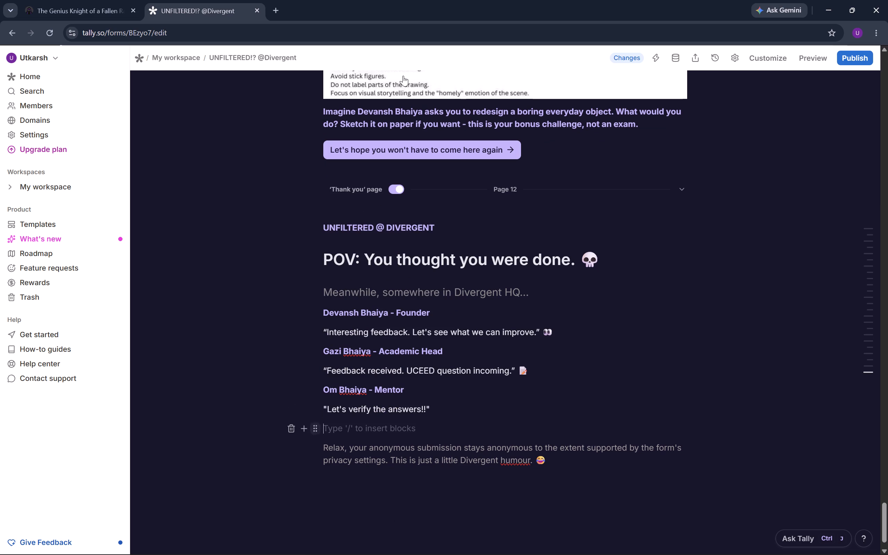
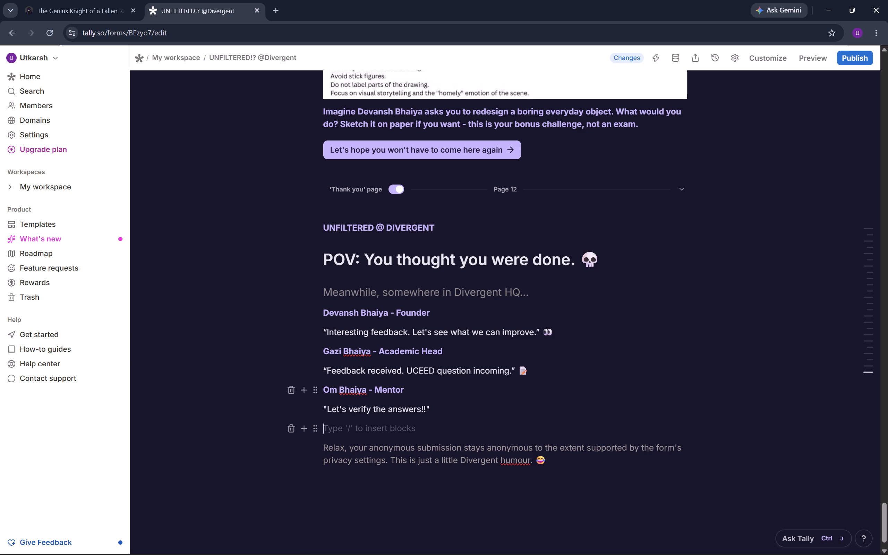
Switch from the form editor to the Downloads folder in File Explorer.
scroll(419, 365, "up", 6)
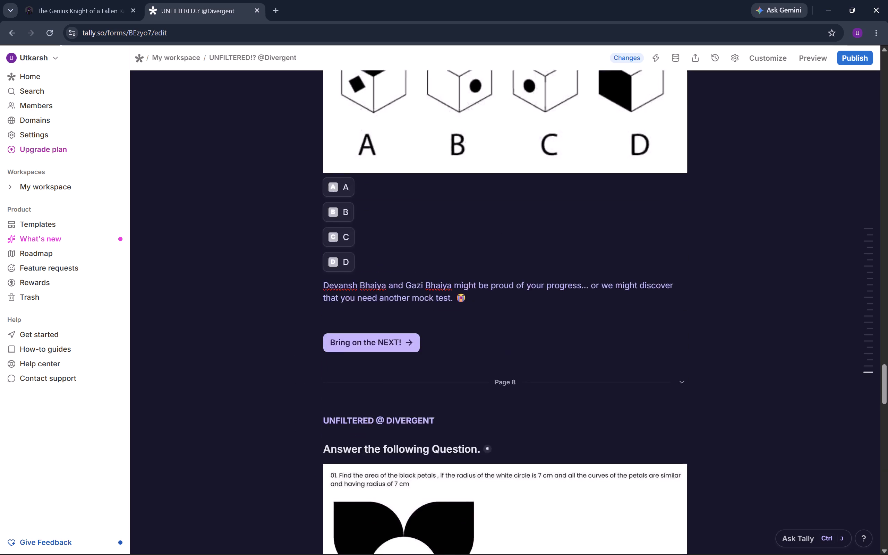
scroll(419, 365, "up", 6)
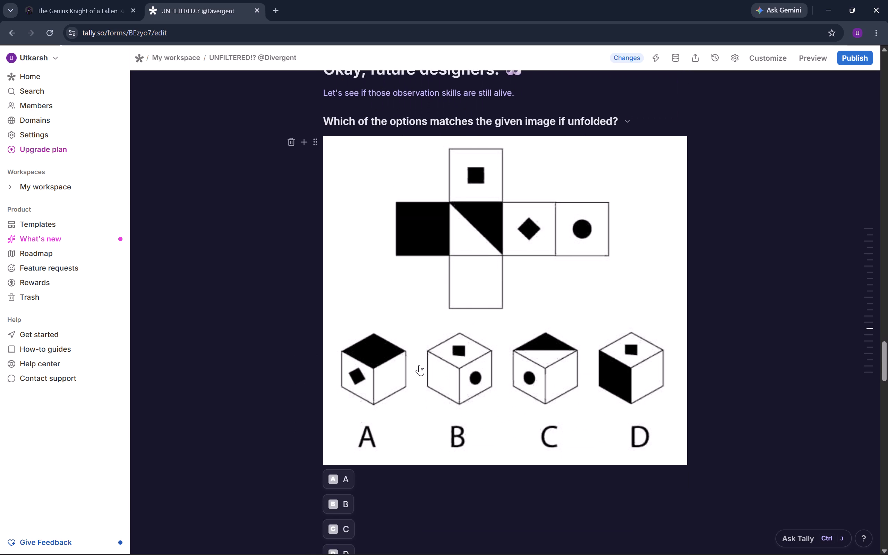
key("alt+Tab")
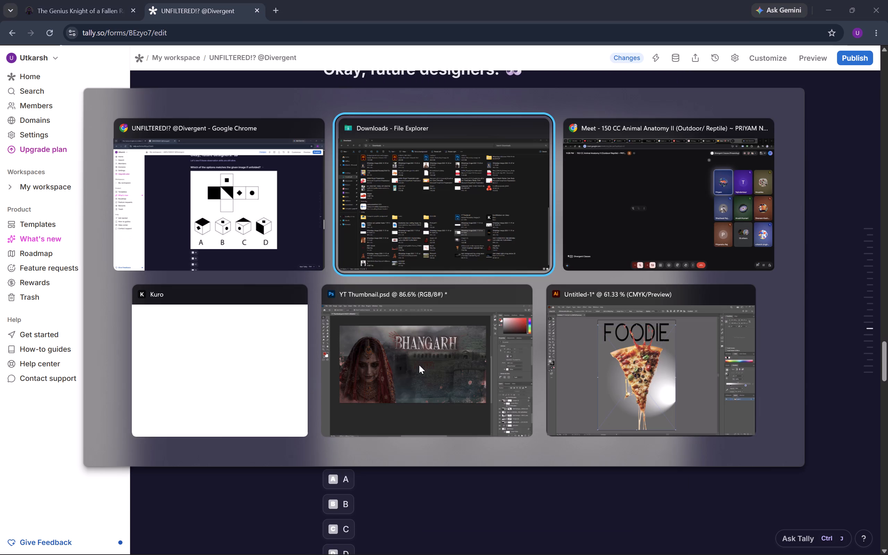
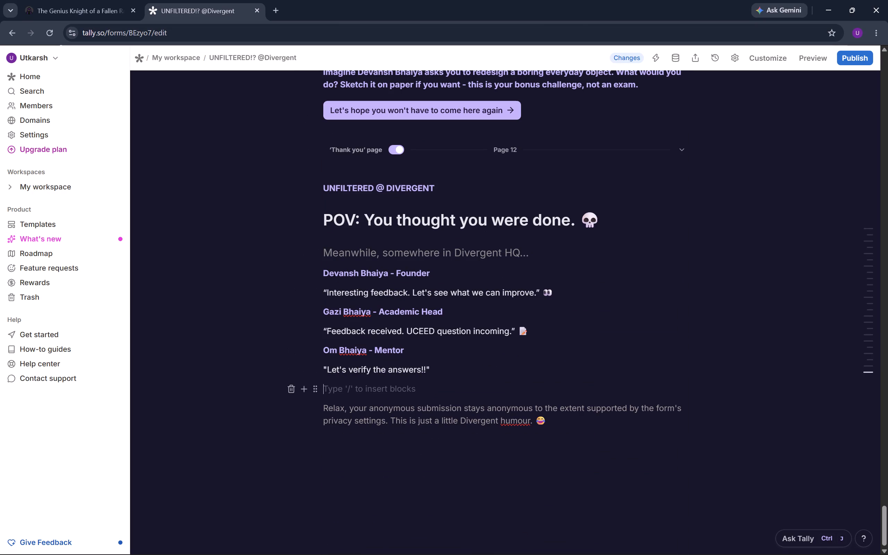
Add the answer line "Q.1 - B" below the "Let's verify the answers!!" quote on the Thank you page.
key("1")
key("BackSpace")
key("q")
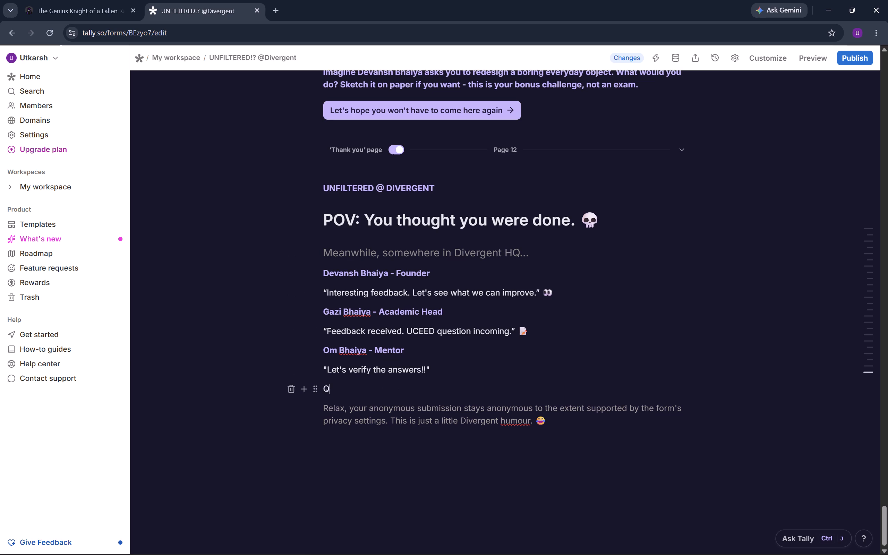
type(". 1")
key("space")
key("BackSpace")
key("BackSpace")
key("1")
key("BackSpace")
key("BackSpace")
key("1")
key("space")
type("-N")
key("BackSpace")
key("space")
type("B")
key("Return")
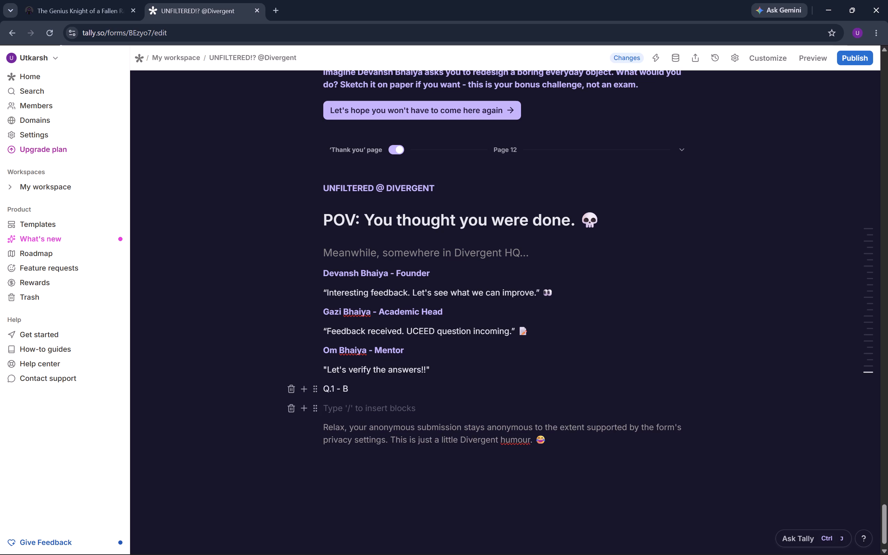
Check the question pages and add the answer line "Q.2 - 546" below the Q.1 answer on the Thank you page.
scroll(386, 391, "up", 7)
key("q")
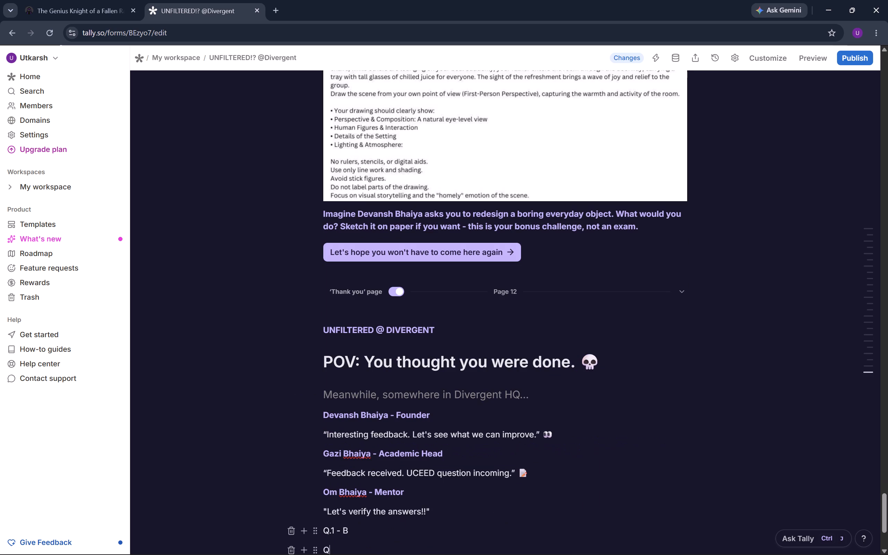
type(".2")
key("space")
type("-")
key("space")
scroll(386, 391, "up", 13)
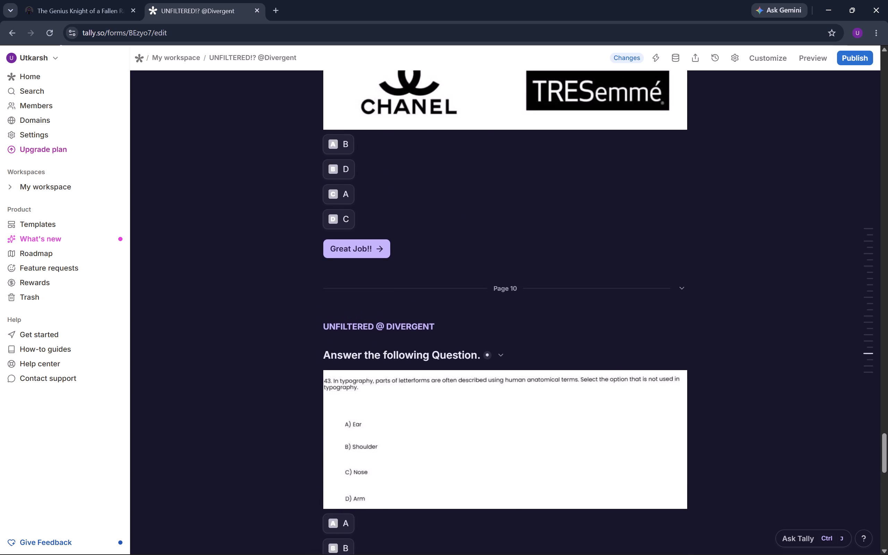
scroll(386, 391, "up", 9)
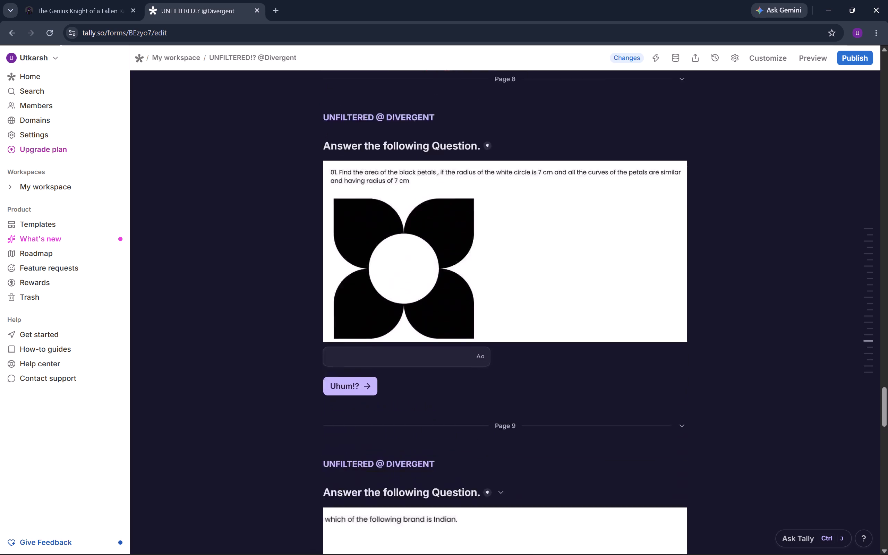
scroll(386, 391, "up", 5)
scroll(386, 391, "down", 1)
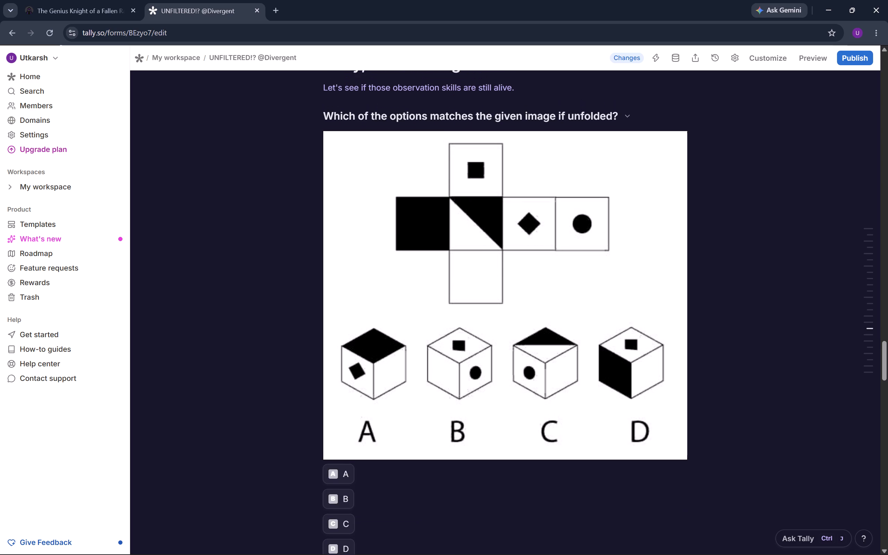
scroll(386, 391, "down", 5)
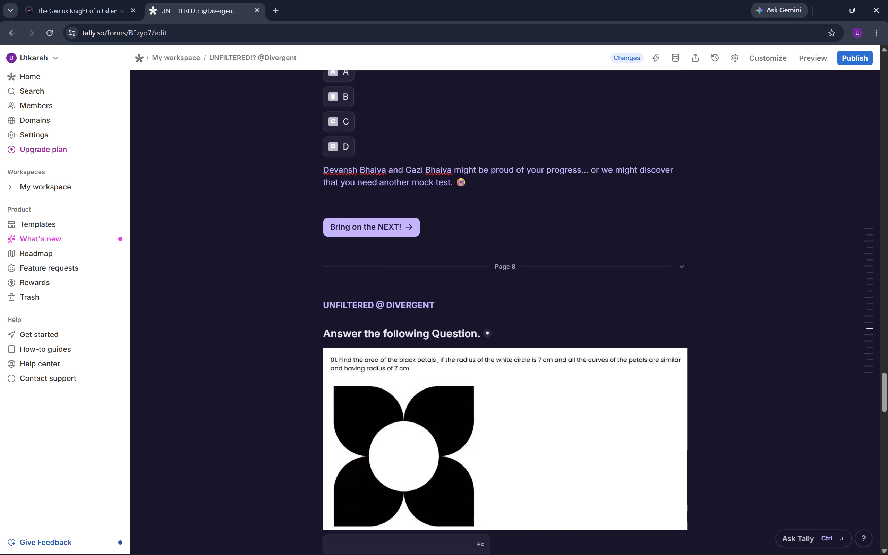
scroll(386, 391, "down", 4)
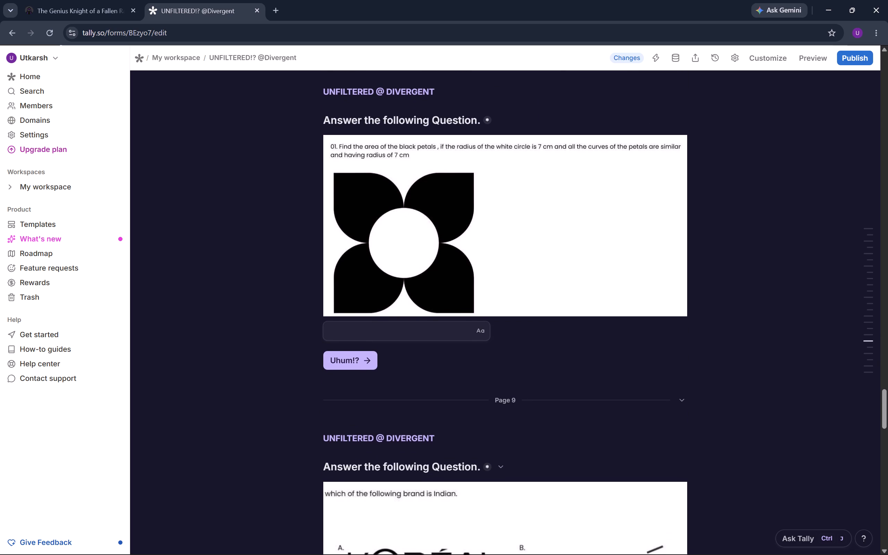
scroll(386, 391, "down", 1)
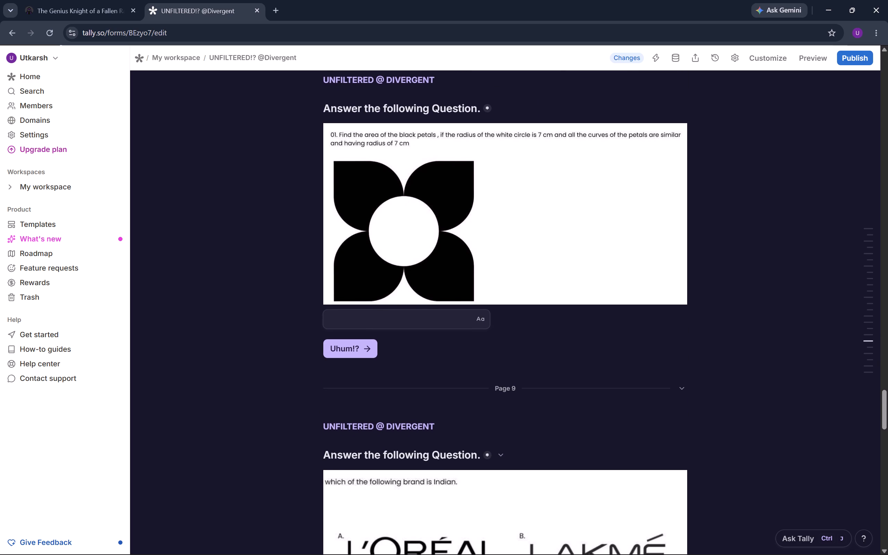
scroll(386, 391, "down", 14)
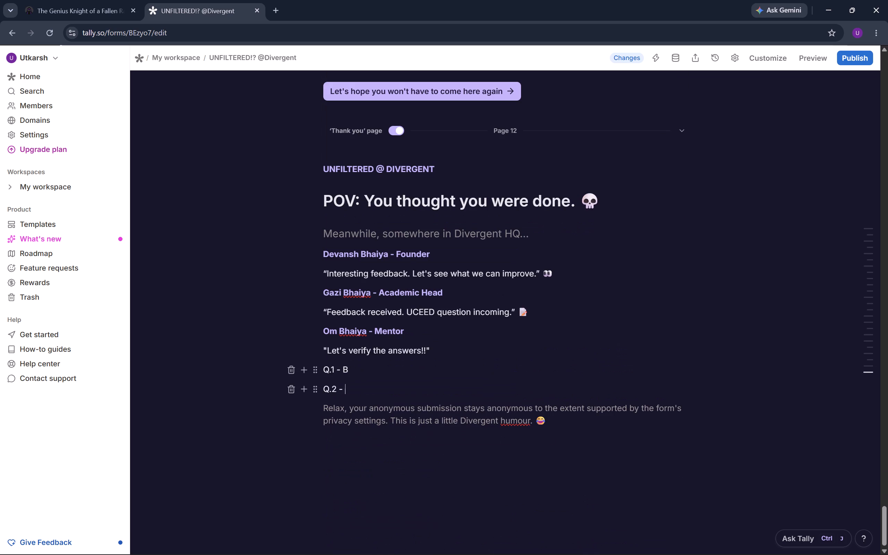
type("546")
key("Return")
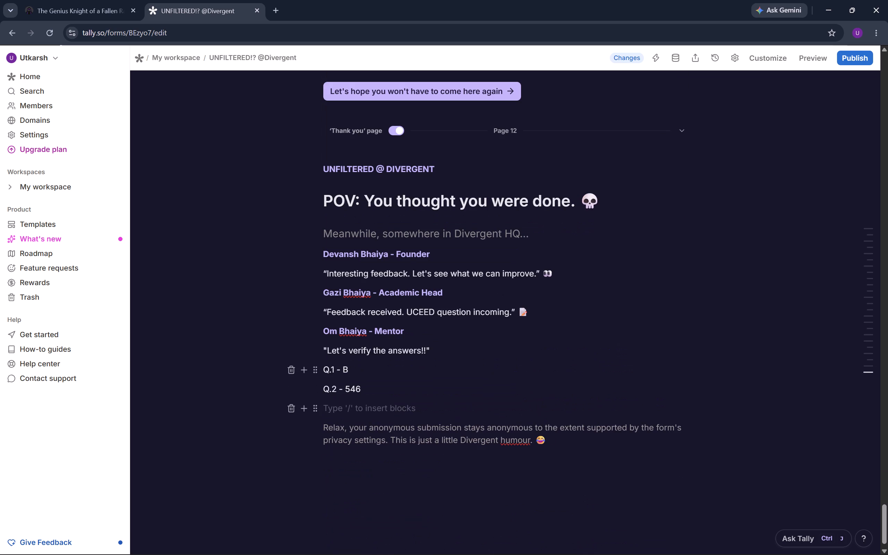
Check the Indian brand question's options and add the answer line "Q3 - A(i.e. B Lmao)" below the Q.2 answer.
type("Q3 -")
key("space")
scroll(386, 391, "up", 9)
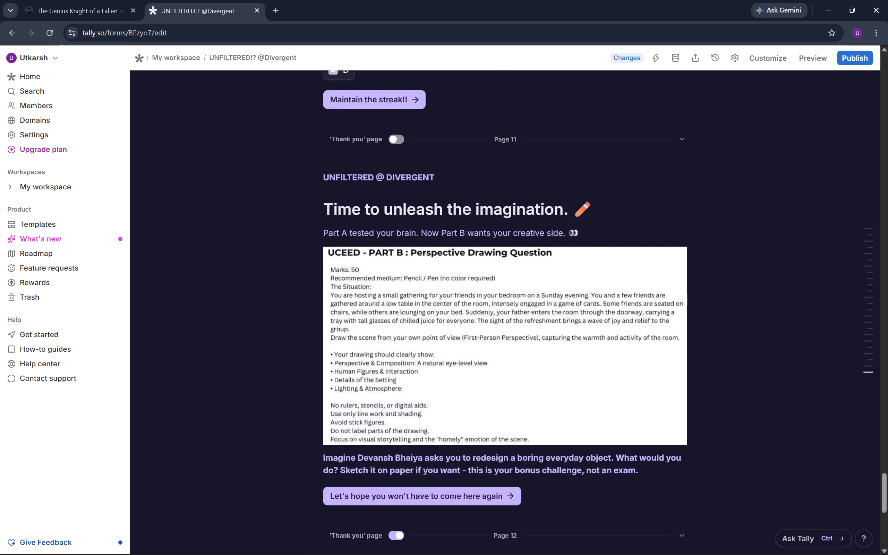
scroll(386, 391, "up", 5)
scroll(386, 391, "down", 1)
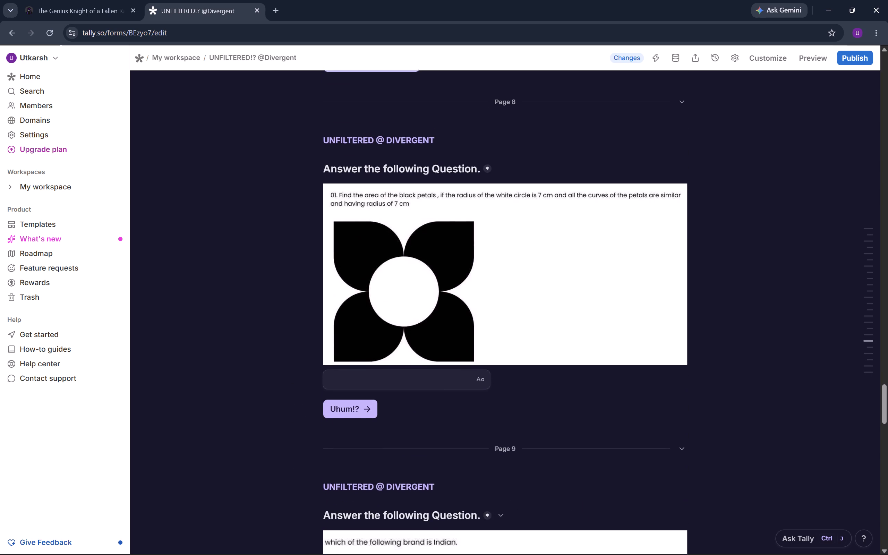
scroll(386, 391, "down", 1)
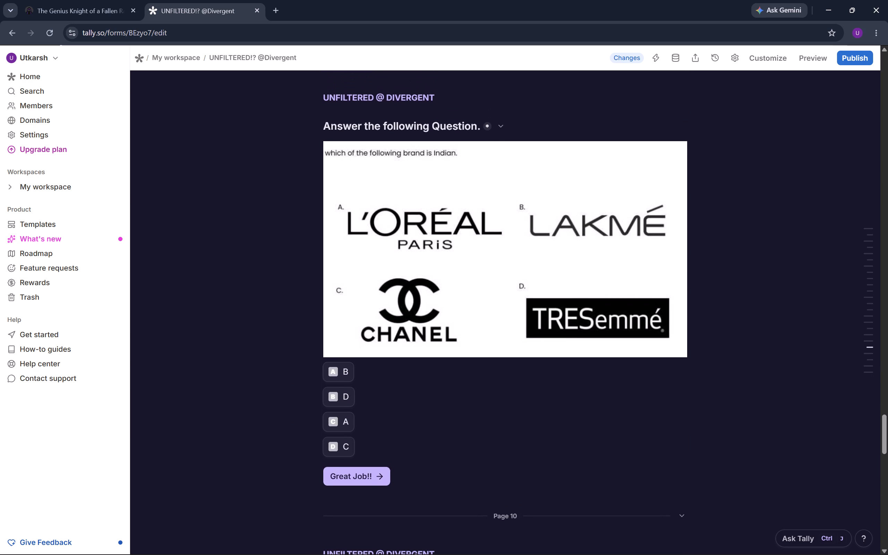
scroll(386, 391, "down", 9)
scroll(386, 391, "up", 2)
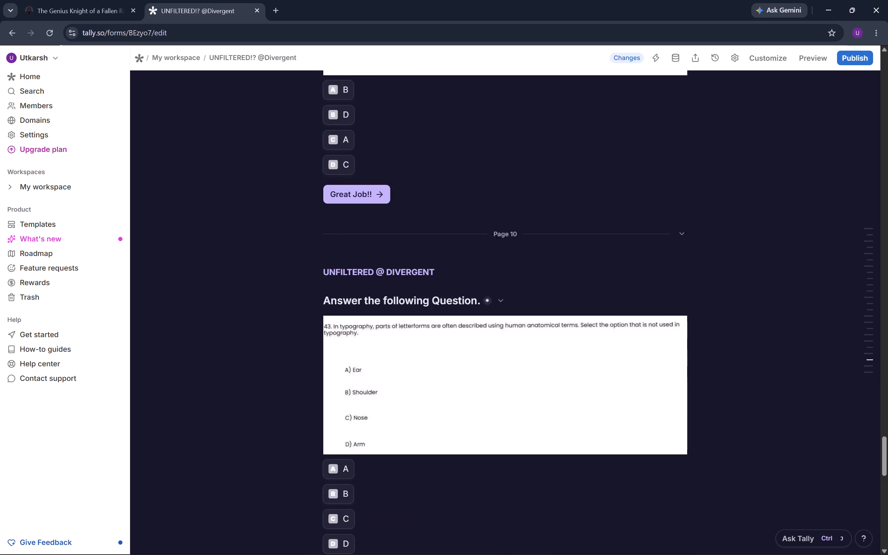
scroll(386, 391, "up", 2)
scroll(386, 391, "down", 13)
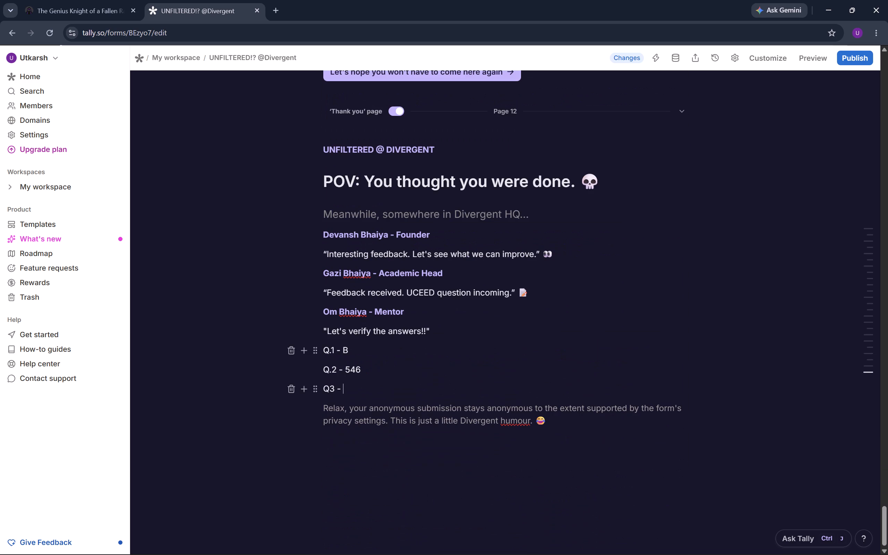
scroll(386, 391, "down", 1)
key("a")
key("shift+parenleft")
type("i.e")
key("space")
key("BackSpace")
type(".")
key("space")
key("b")
key("space")
key("l")
key("shift+parenright")
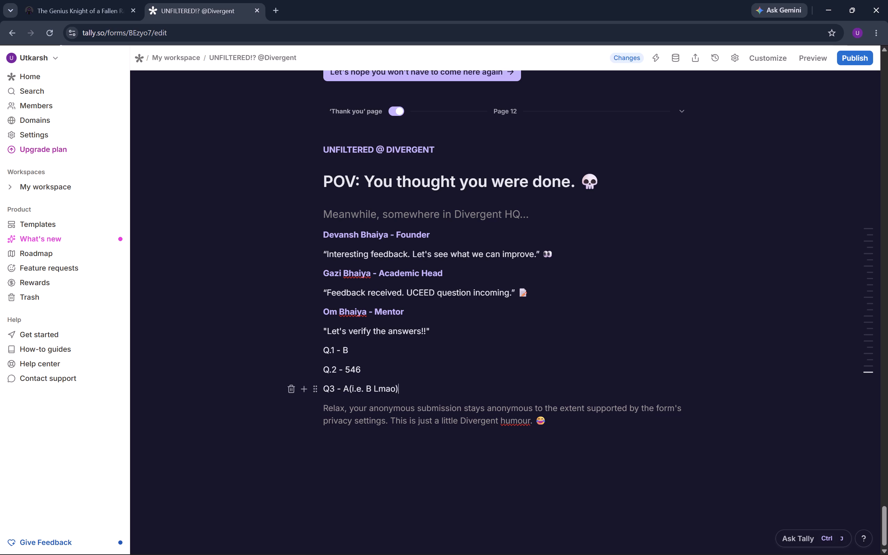
key("Return")
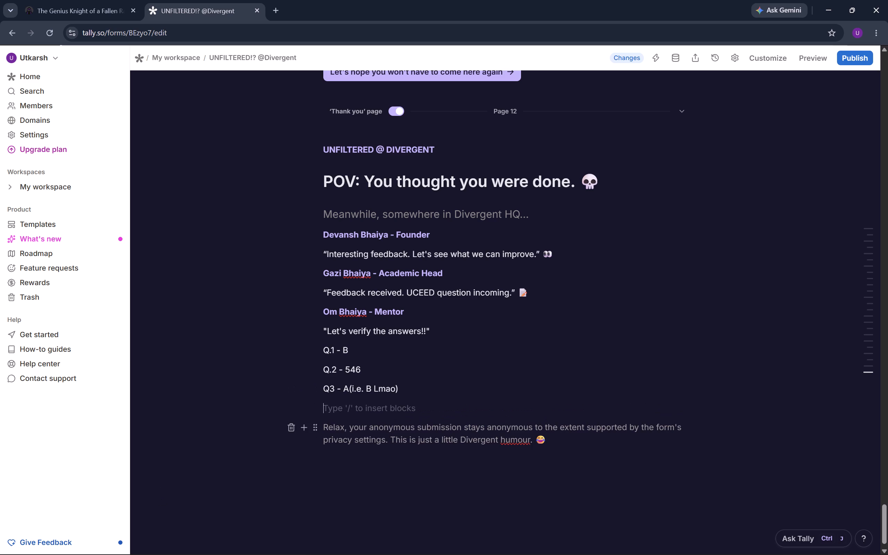
Start the fourth answer line with "Q." and correct the label of the line above it to "Q.3".
key("q")
key("period")
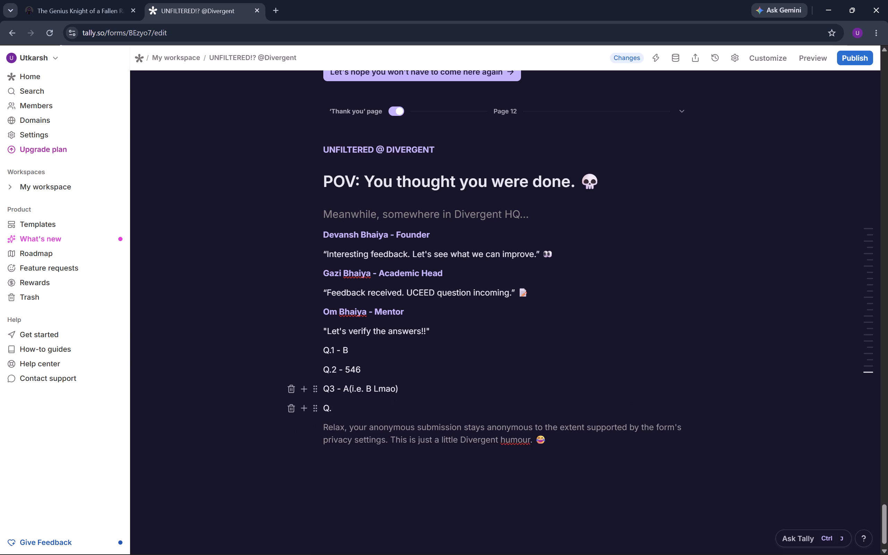
left_click(328, 387)
key("period")
Check the typography question's options and complete the fourth answer line on the Thank you page as "Q.4 - D".
left_click(340, 403)
key("4")
scroll(340, 403, "up", 2)
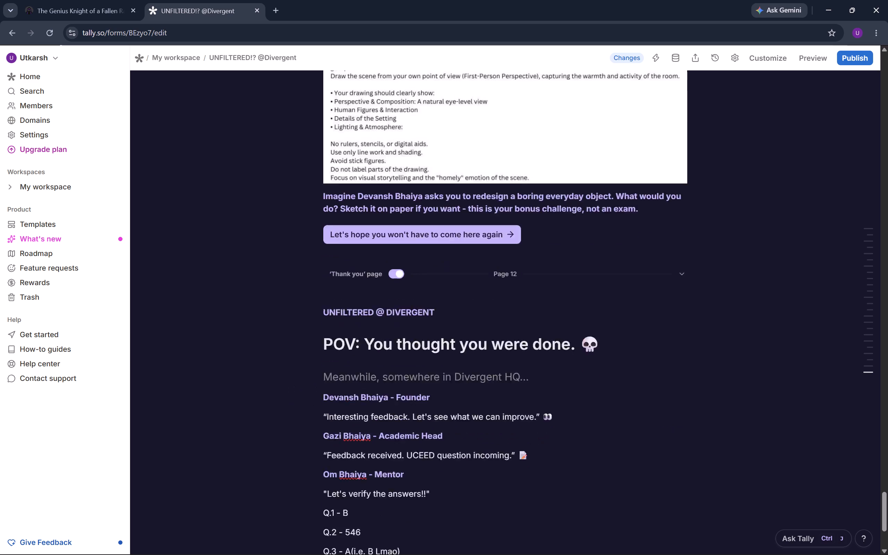
scroll(340, 403, "up", 5)
key("space")
type("-")
scroll(340, 403, "up", 4)
key("space")
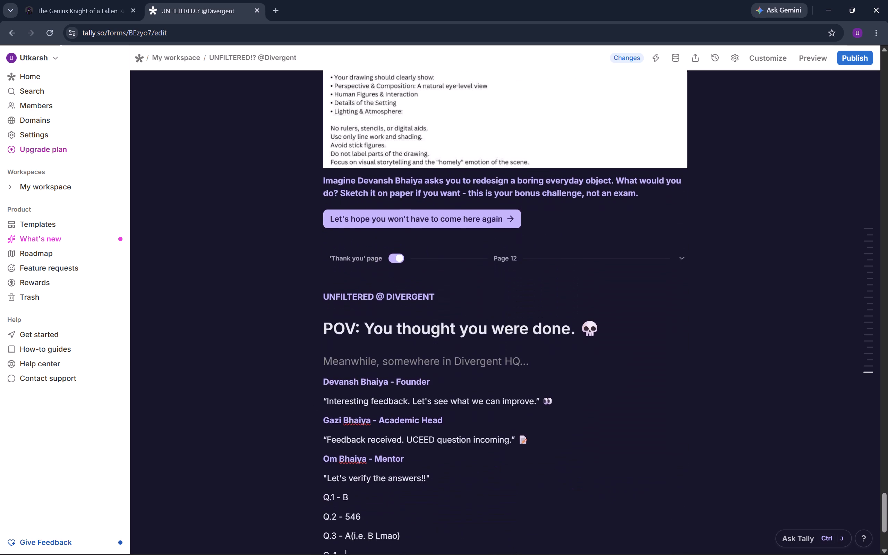
scroll(340, 403, "up", 15)
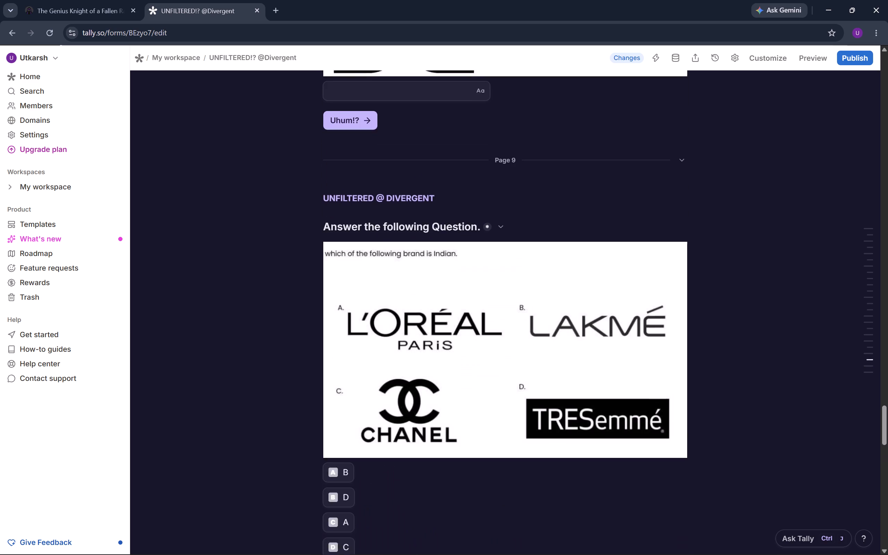
scroll(340, 403, "down", 5)
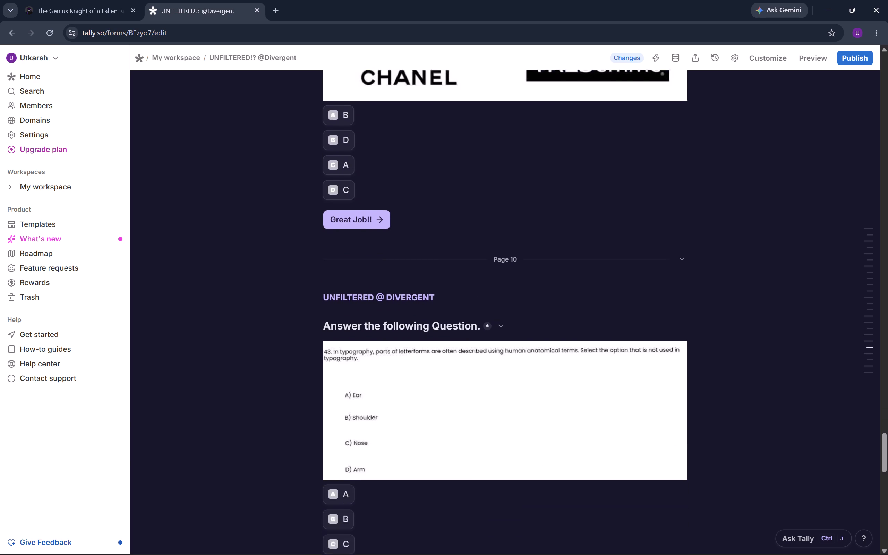
scroll(340, 403, "down", 3)
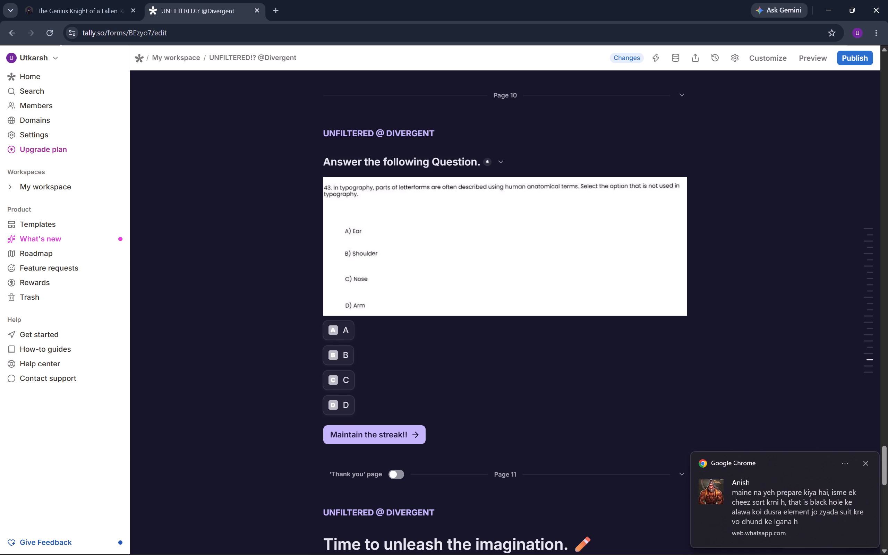
scroll(340, 403, "down", 7)
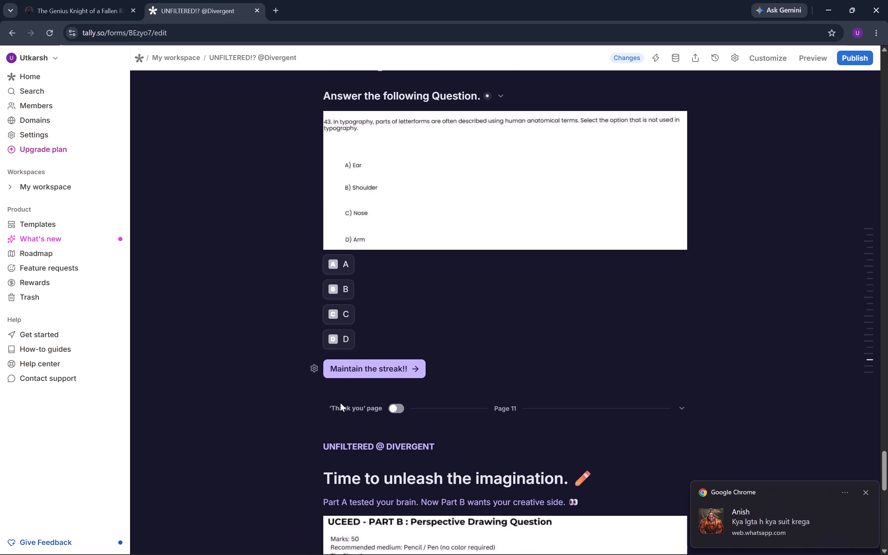
scroll(340, 403, "down", 3)
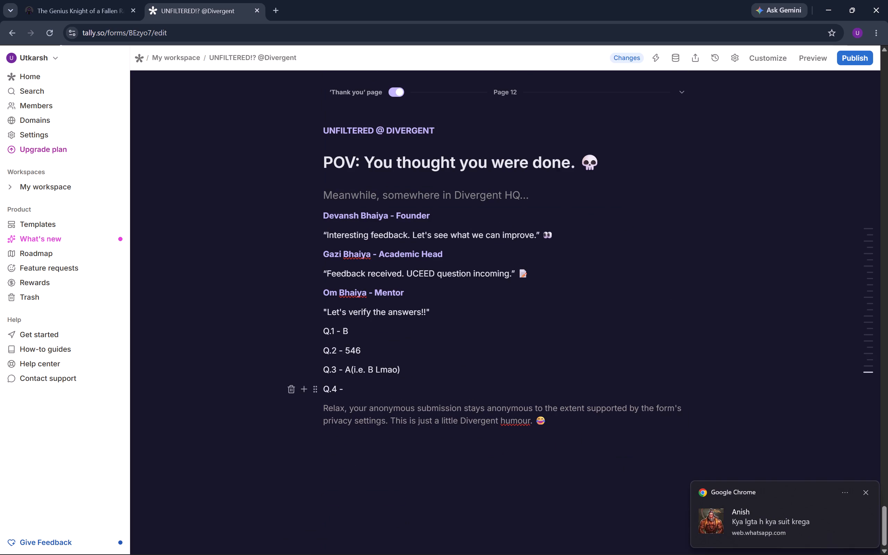
key("d")
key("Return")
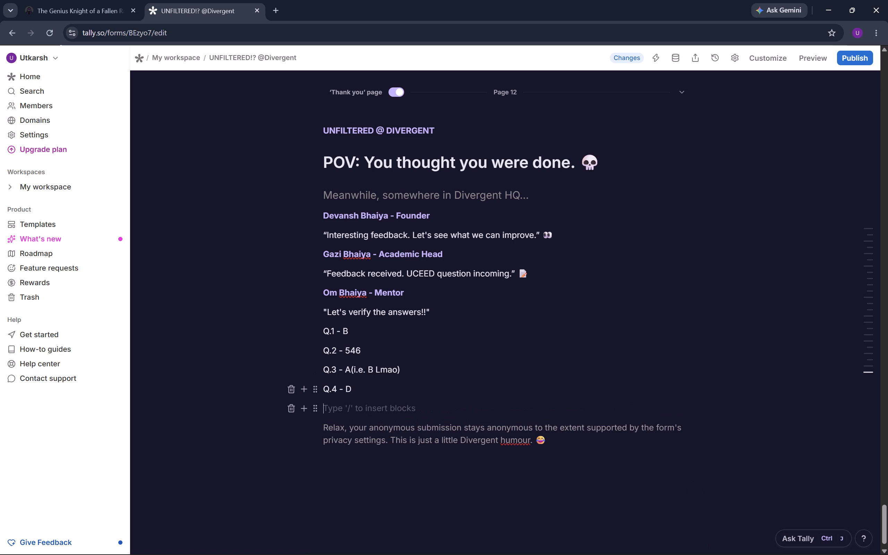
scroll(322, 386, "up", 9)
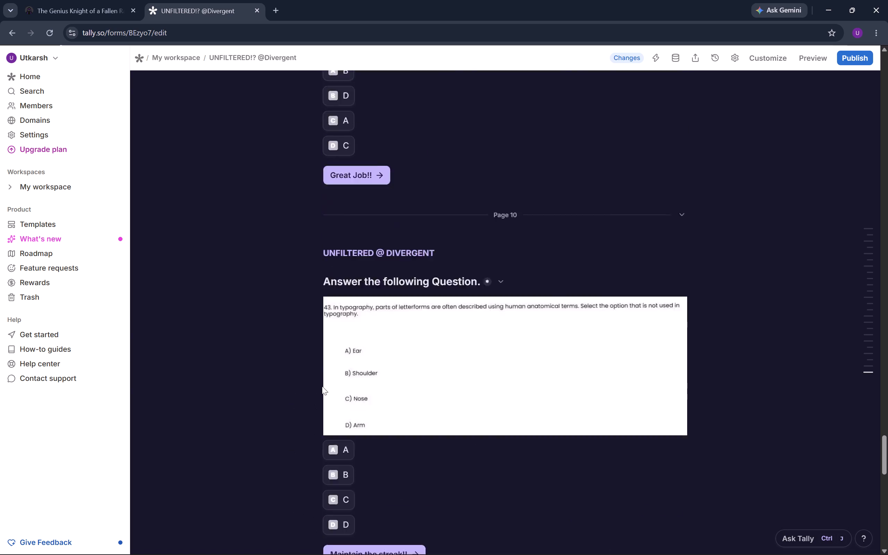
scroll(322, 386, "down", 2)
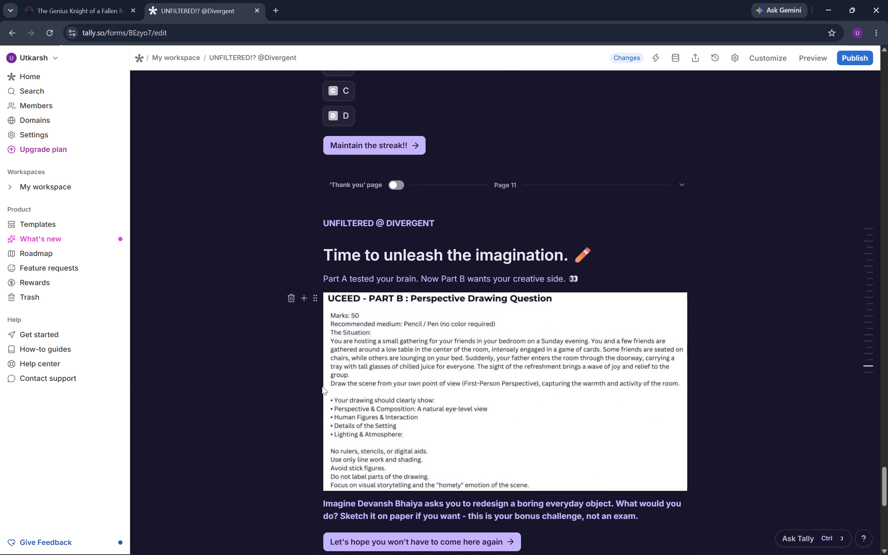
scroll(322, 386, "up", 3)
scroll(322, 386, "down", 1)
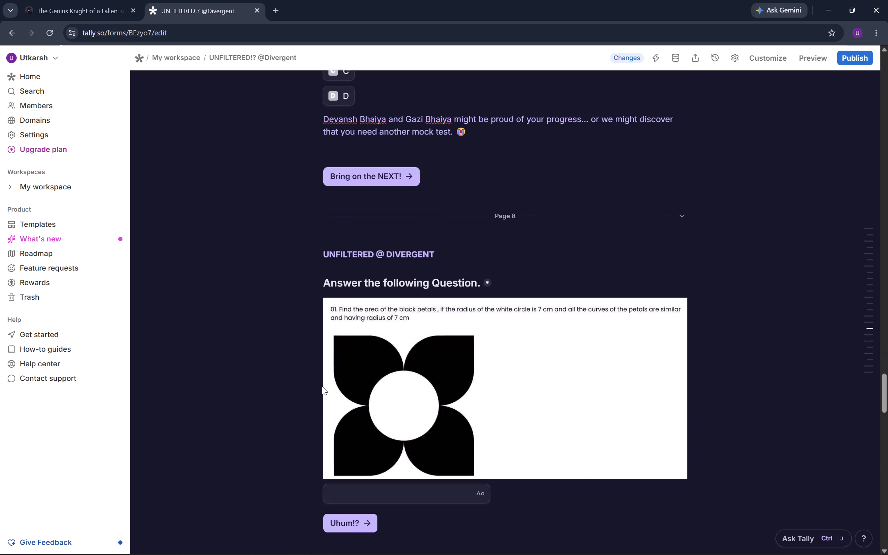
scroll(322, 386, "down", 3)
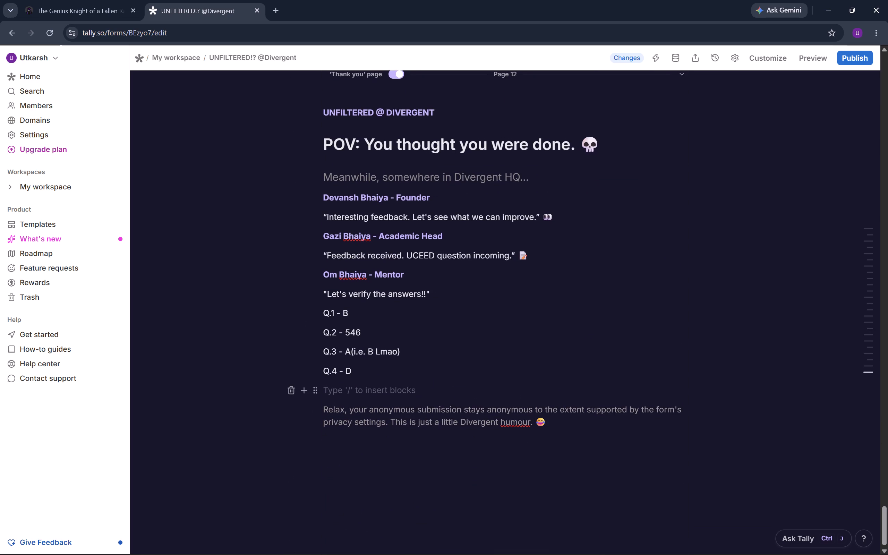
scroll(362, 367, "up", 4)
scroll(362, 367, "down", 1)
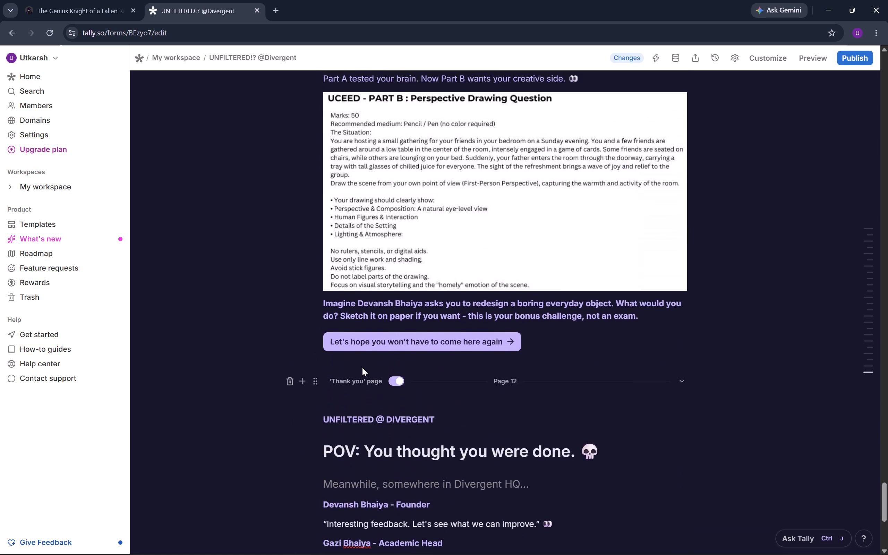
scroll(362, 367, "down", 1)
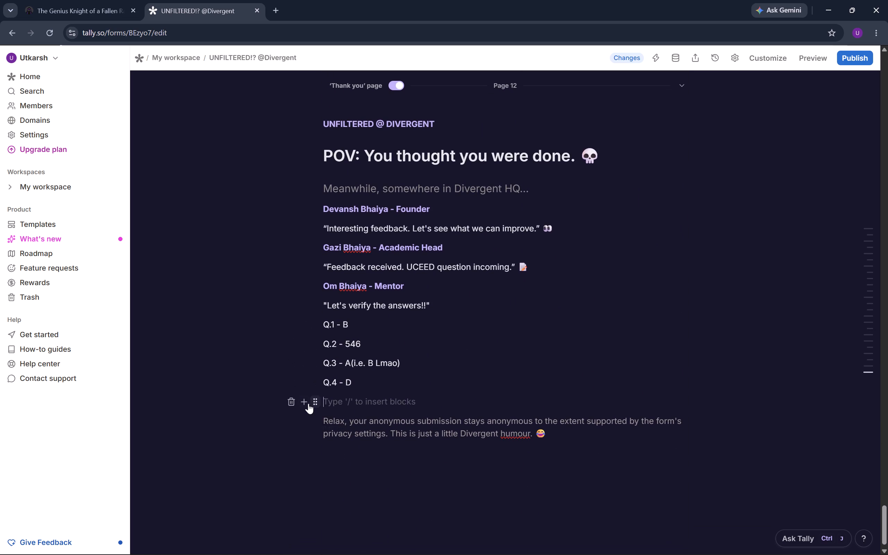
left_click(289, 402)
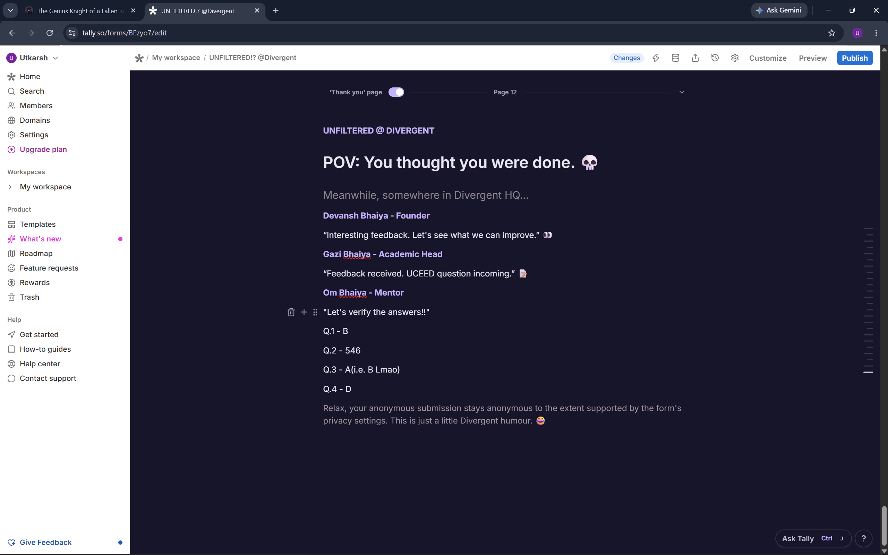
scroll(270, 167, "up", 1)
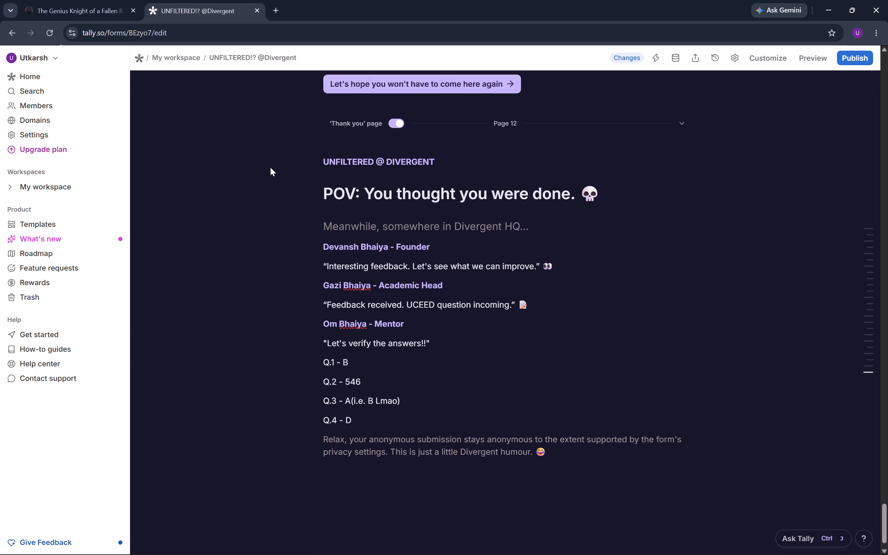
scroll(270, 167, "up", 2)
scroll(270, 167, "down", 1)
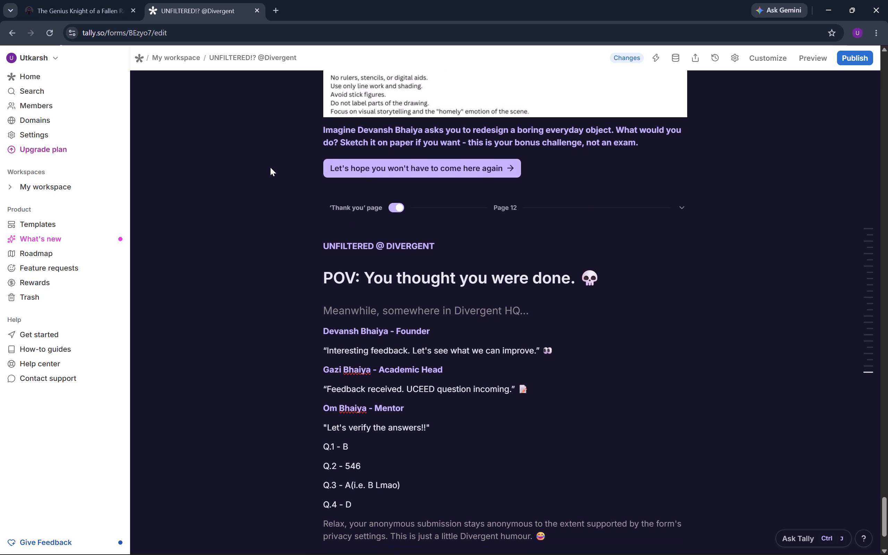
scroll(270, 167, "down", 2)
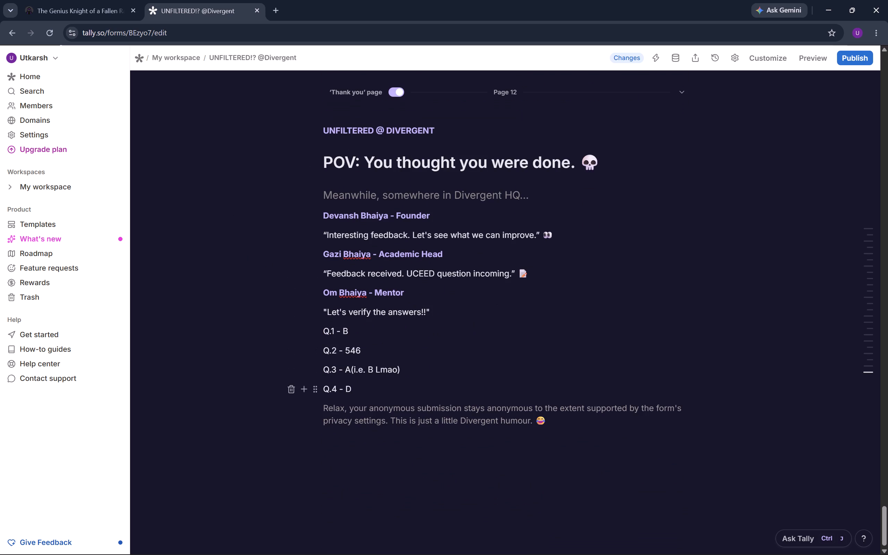
Replace the drawing question's submit button label with the opening words "I promise".
scroll(375, 392, "up", 6)
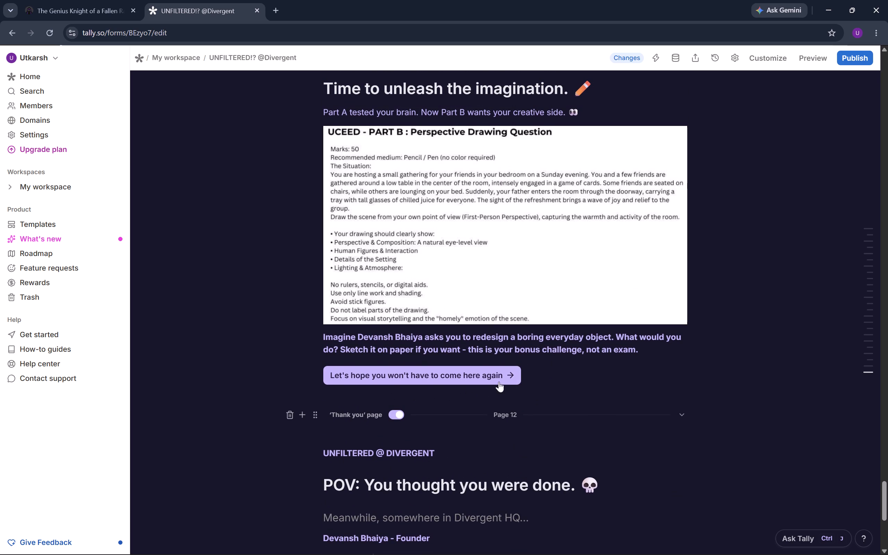
double_click(511, 372)
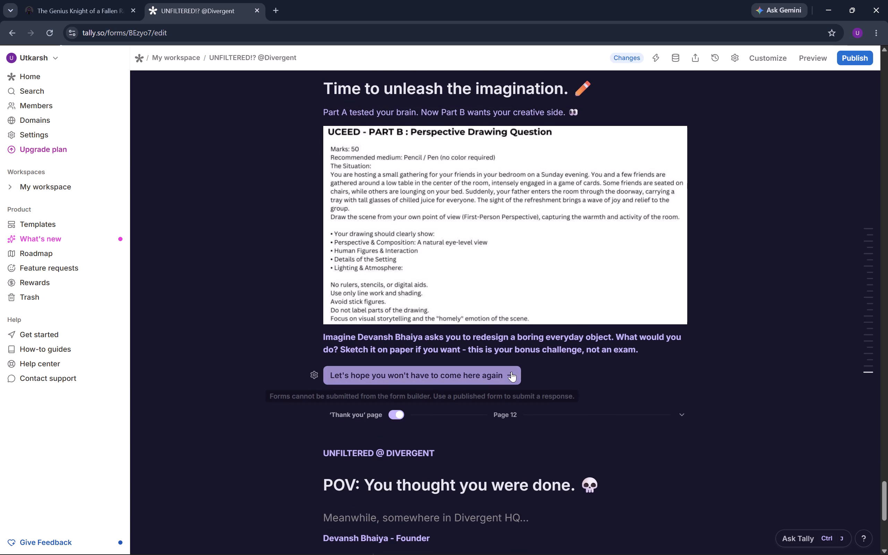
left_click(466, 368)
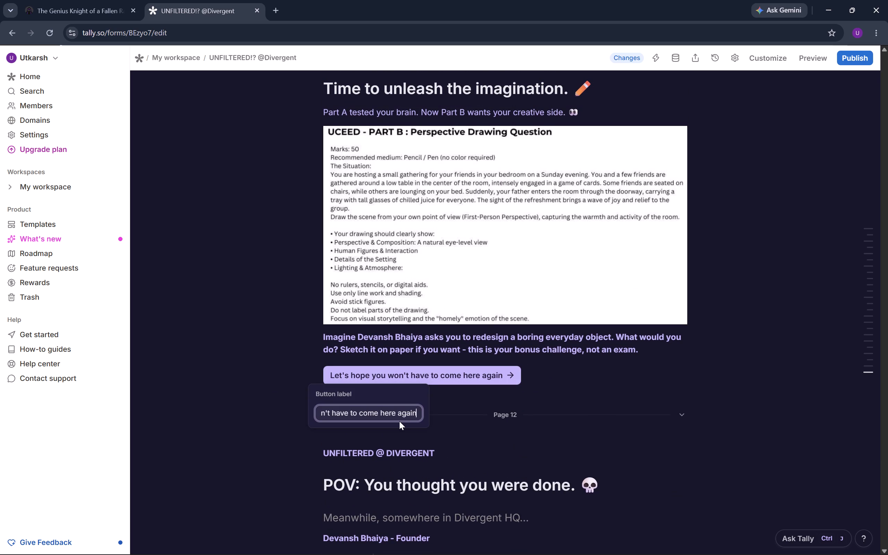
key("ctrl+a")
key("i")
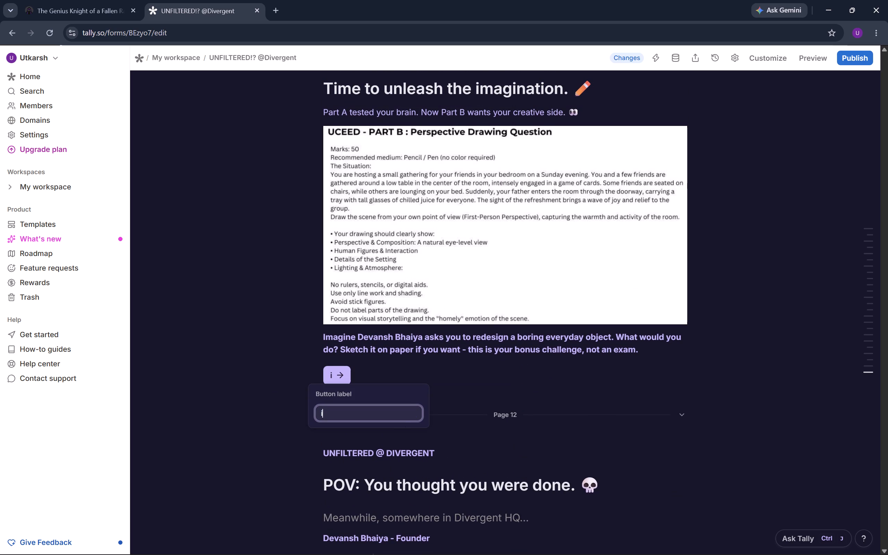
key("apostrophe")
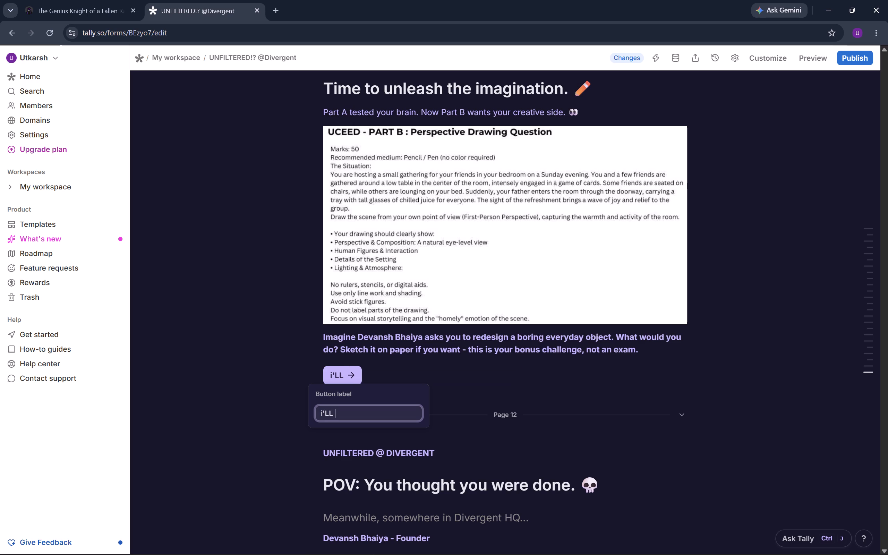
key("BackSpace")
key("BackSpace")
key("BackSpace")
key("BackSpace")
key("BackSpace")
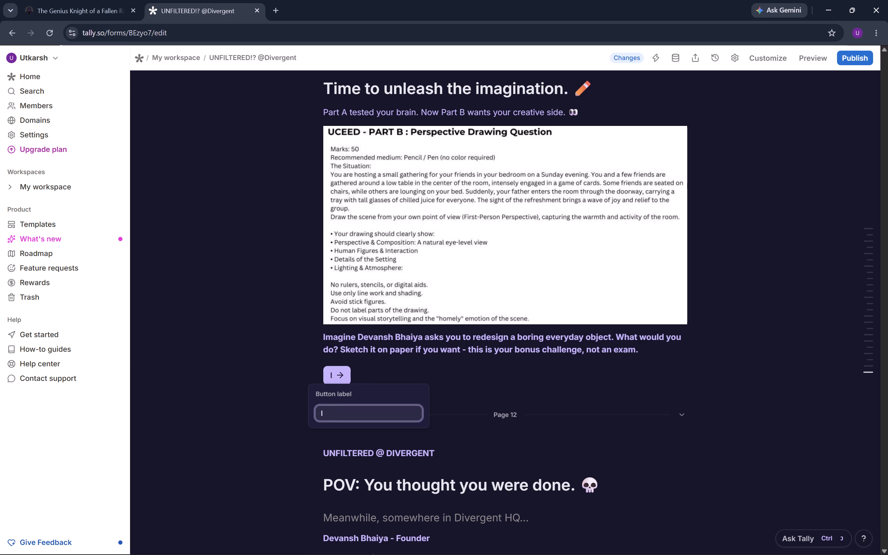
type("'k")
key("BackSpace")
type("ll")
key("space")
key("BackSpace")
key("BackSpace")
key("BackSpace")
key("BackSpace")
key("space")
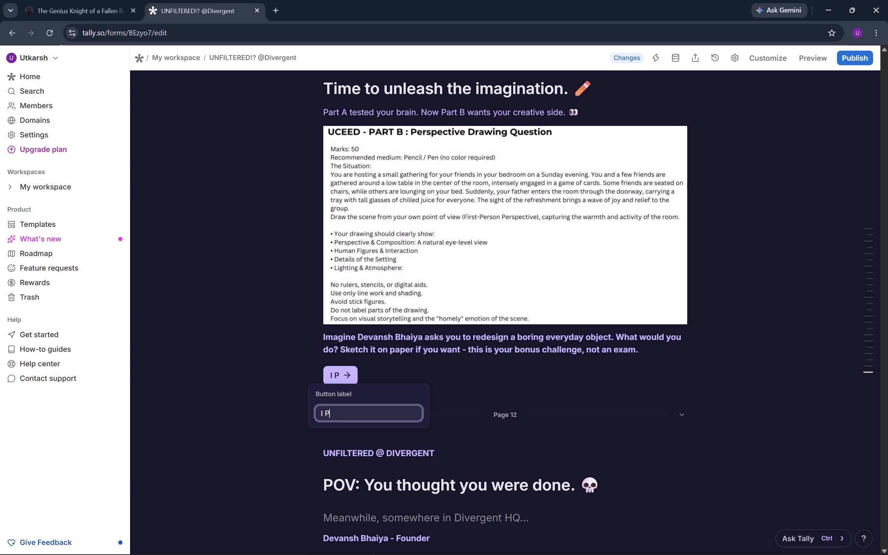
key("BackSpace")
type("promise")
key("space")
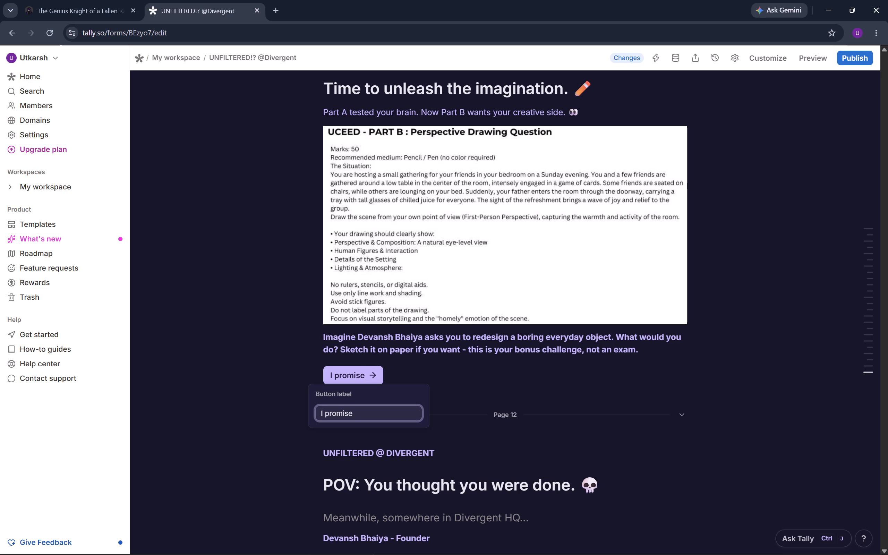
Continue the drawing question's button label with "I'll attempt this".
key("i")
type("'ll sg")
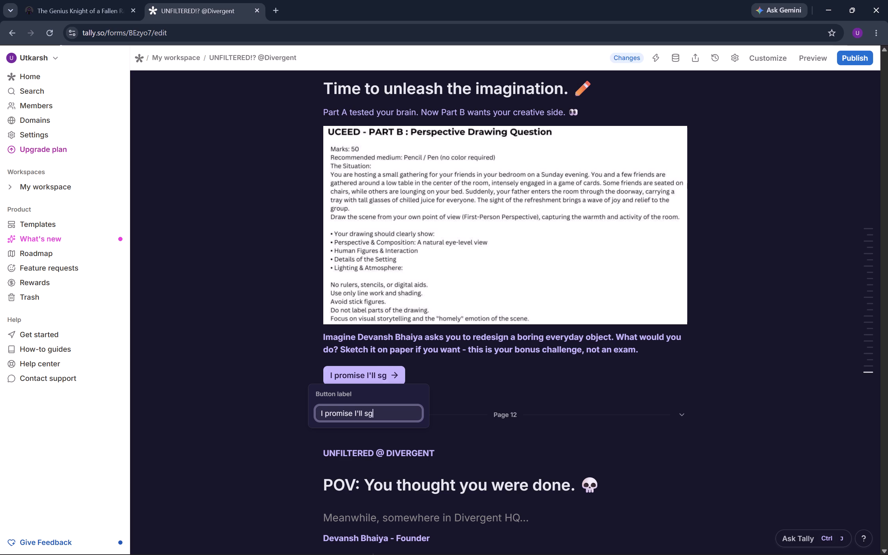
key("BackSpace")
type("hae=")
key("BackSpace")
key("BackSpace")
key("BackSpace")
key("BackSpace")
key("BackSpace")
type("attempt this")
key("space")
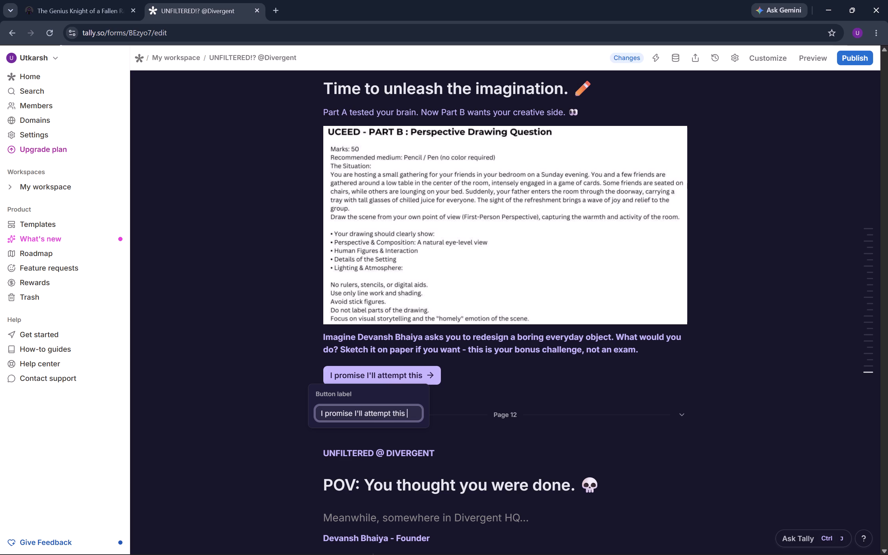
Complete the drawing question's button label with "Question and share the sketch on the review group!".
key("q")
type("uestion and share the sketv")
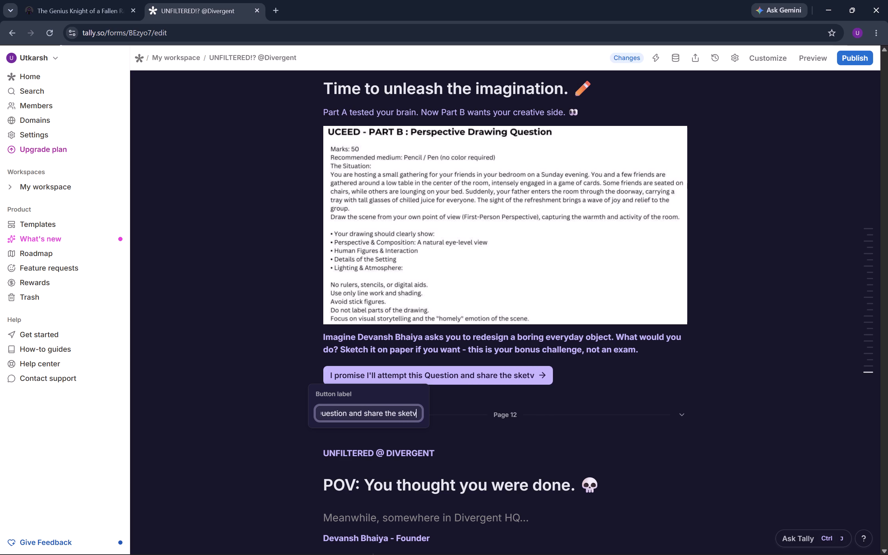
key("BackSpace")
type("ch on the rev")
key("BackSpace")
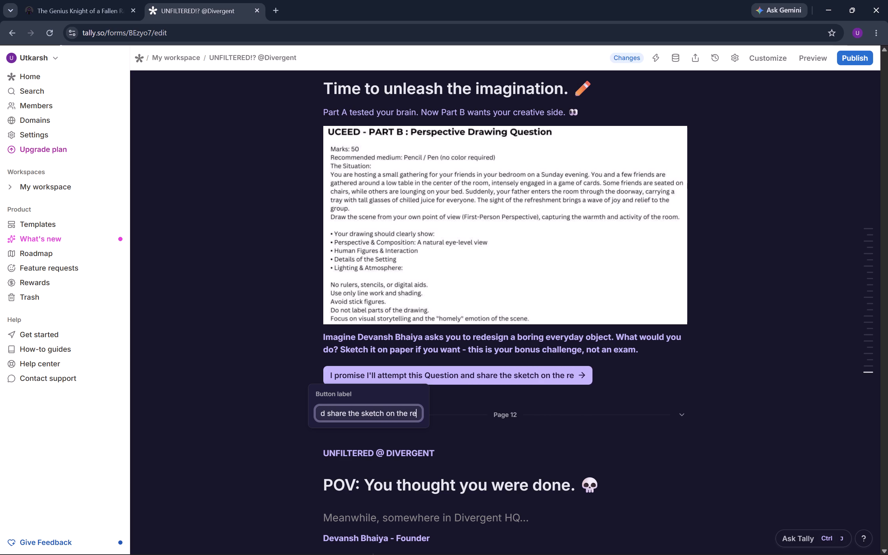
type("view group")
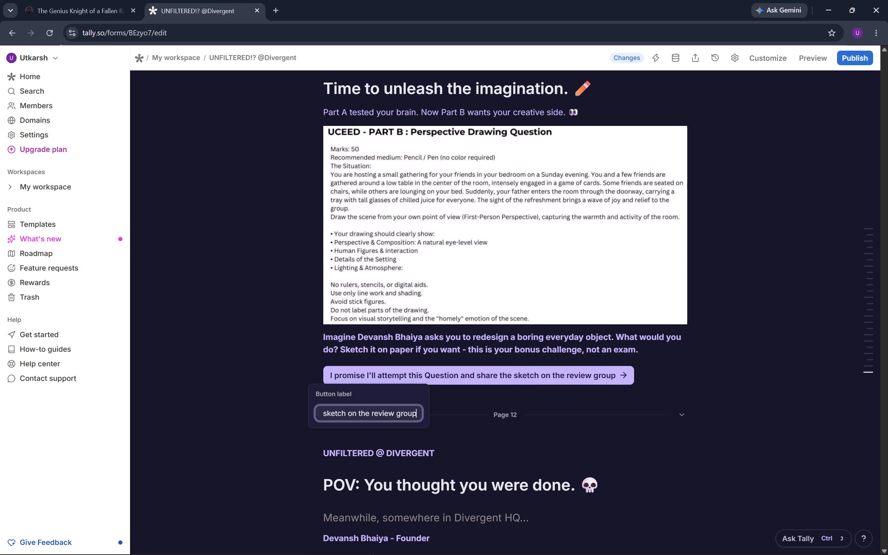
key("shift+exclam")
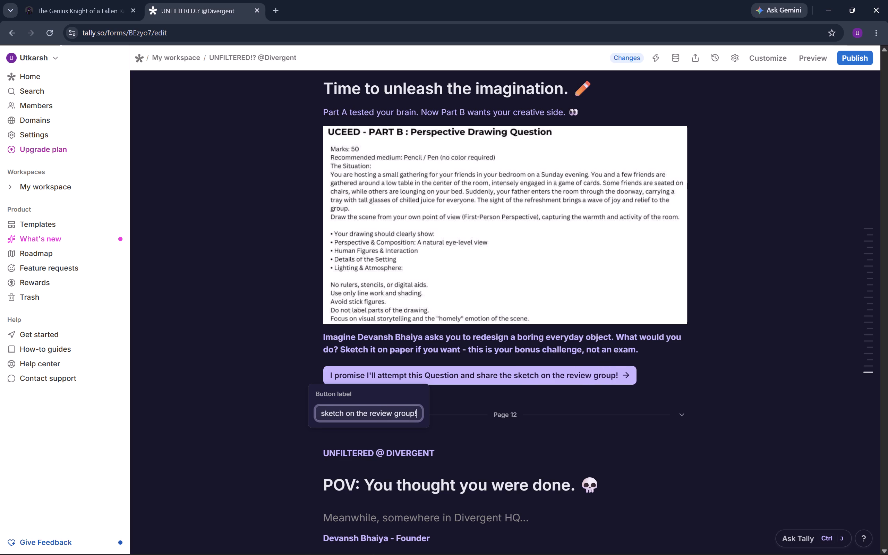
left_click(789, 411)
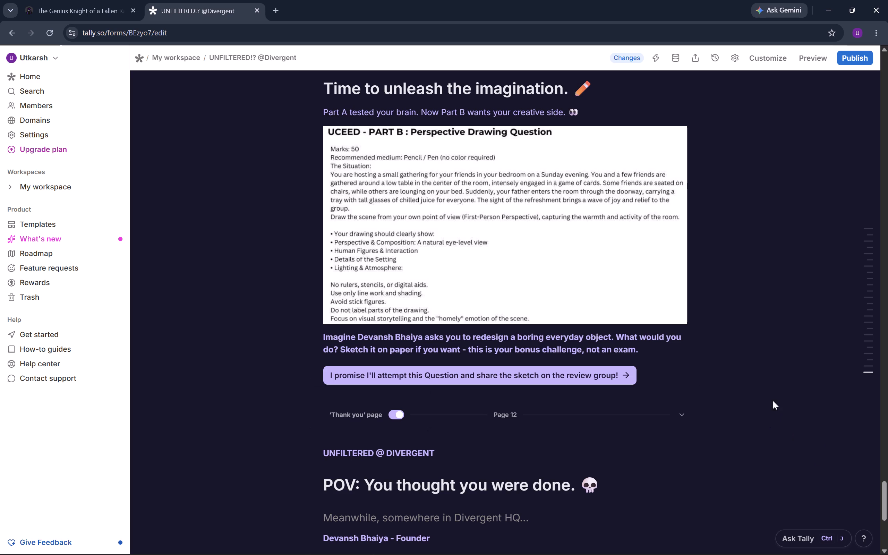
Shorten the word "Question" to "Que" in the drawing question's button label.
left_click(434, 372)
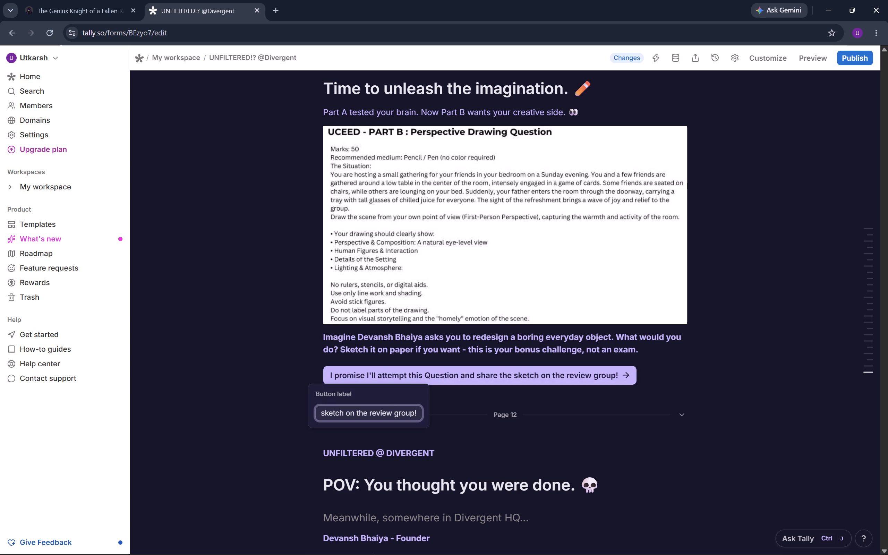
scroll(393, 417, "right", 3)
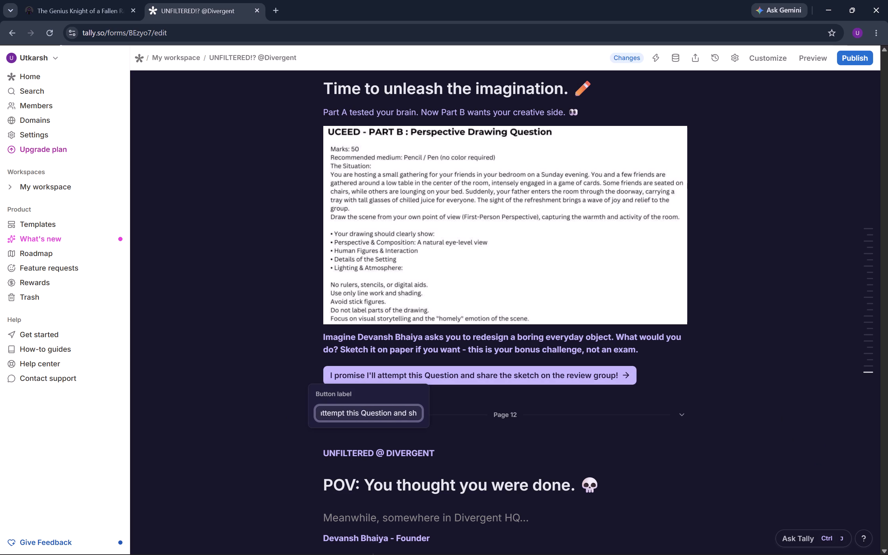
left_click(391, 411)
key("BackSpace")
key("BackSpace")
key("BackSpace")
key("BackSpace")
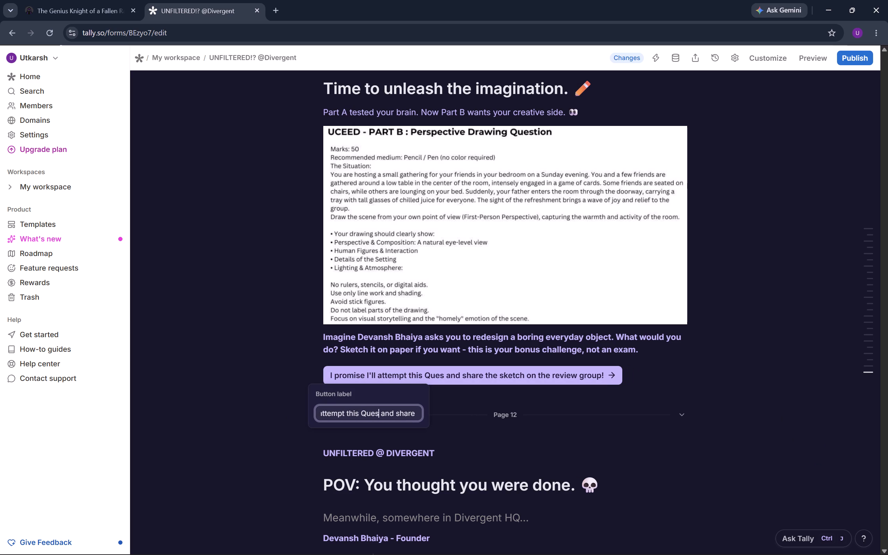
key("BackSpace")
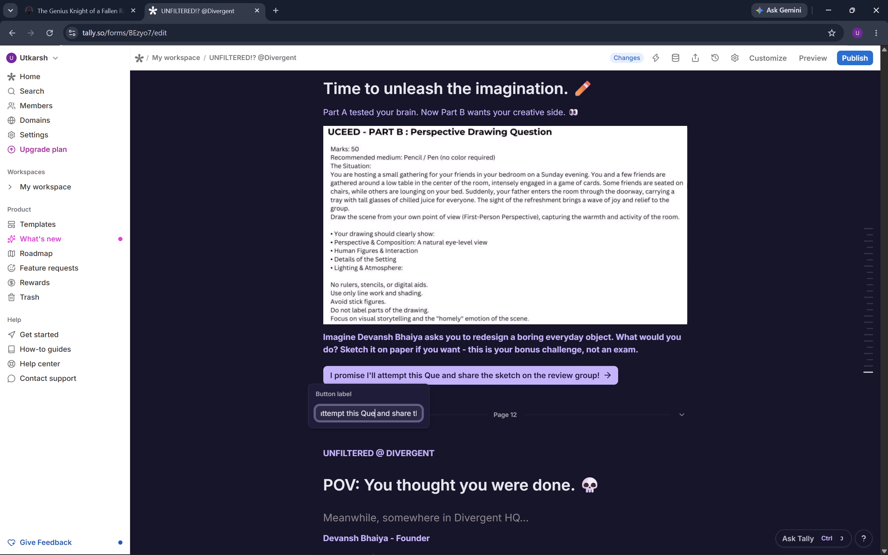
left_click(529, 389)
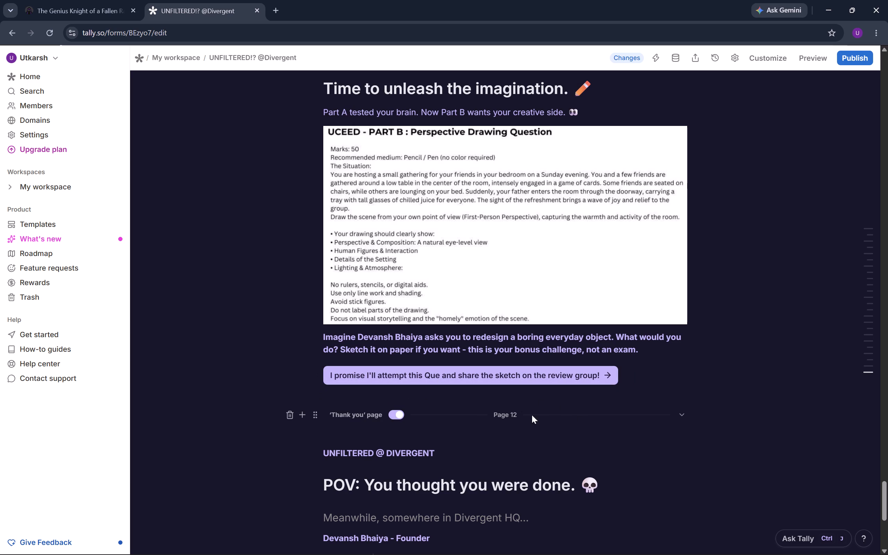
Publish the form with its current changes.
scroll(640, 332, "up", 18)
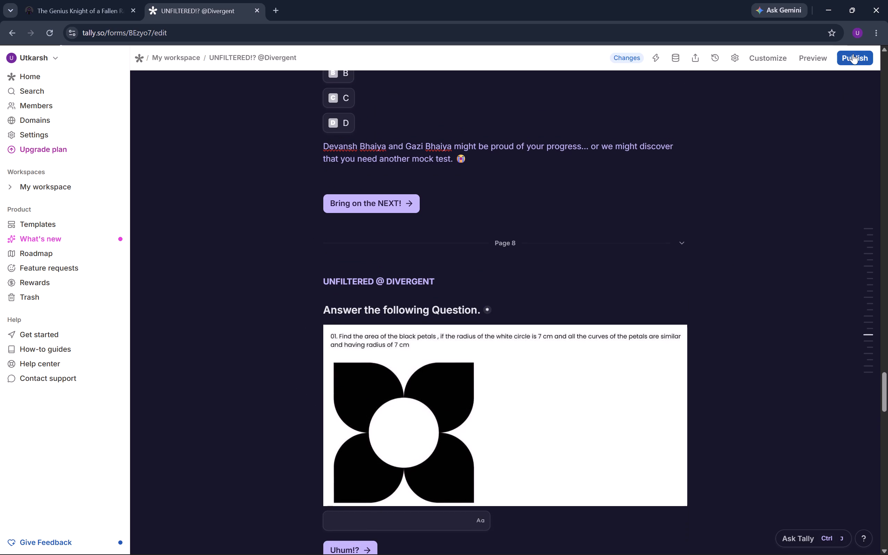
left_click(854, 54)
Review the question pages, the reworded drawing question button and the Thank you page's answer key.
scroll(780, 238, "up", 6)
scroll(780, 238, "down", 10)
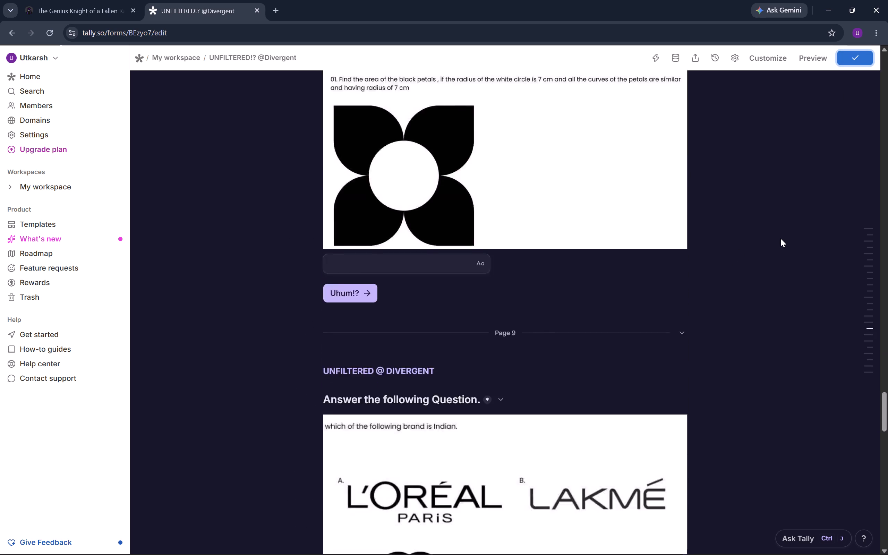
scroll(780, 238, "down", 13)
scroll(780, 238, "up", 8)
scroll(780, 238, "down", 3)
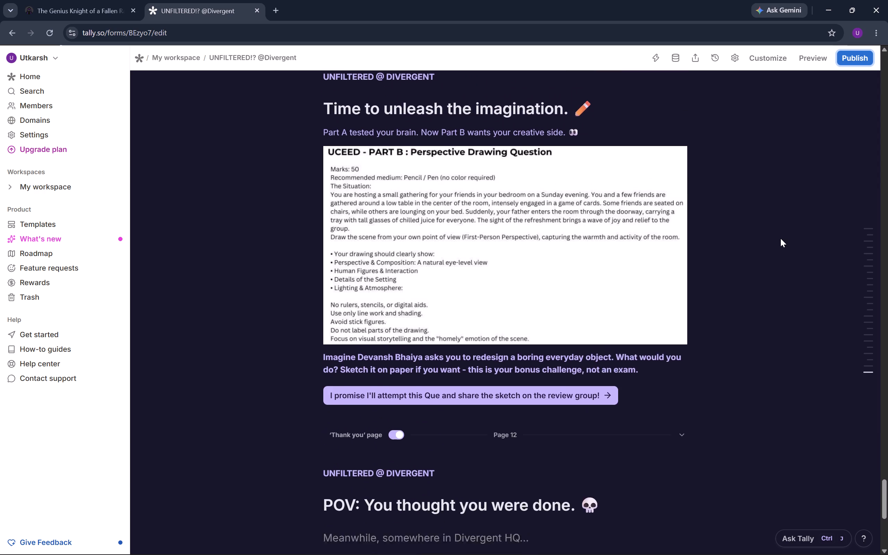
scroll(780, 238, "down", 4)
scroll(780, 238, "up", 2)
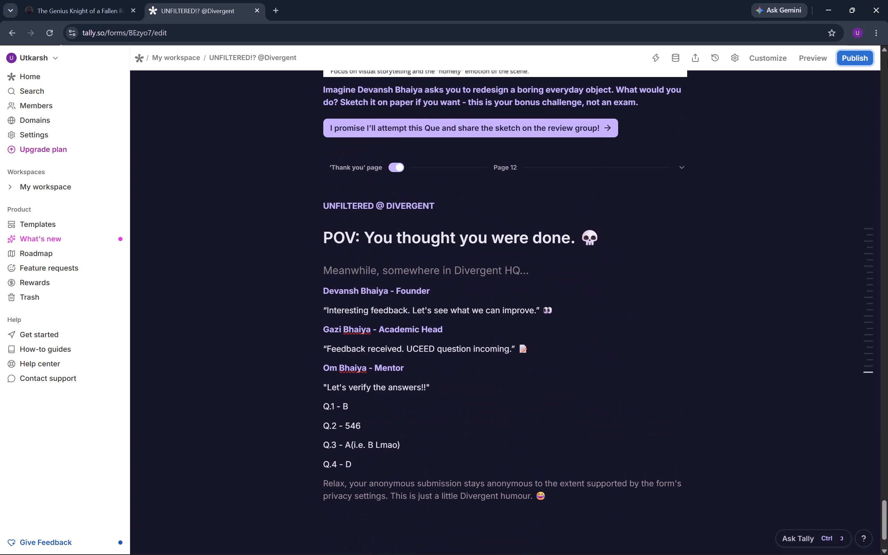
Start a test run in the form's preview, choosing incognito mode and entering "150 cc" as the Divergent batch.
left_click(808, 58)
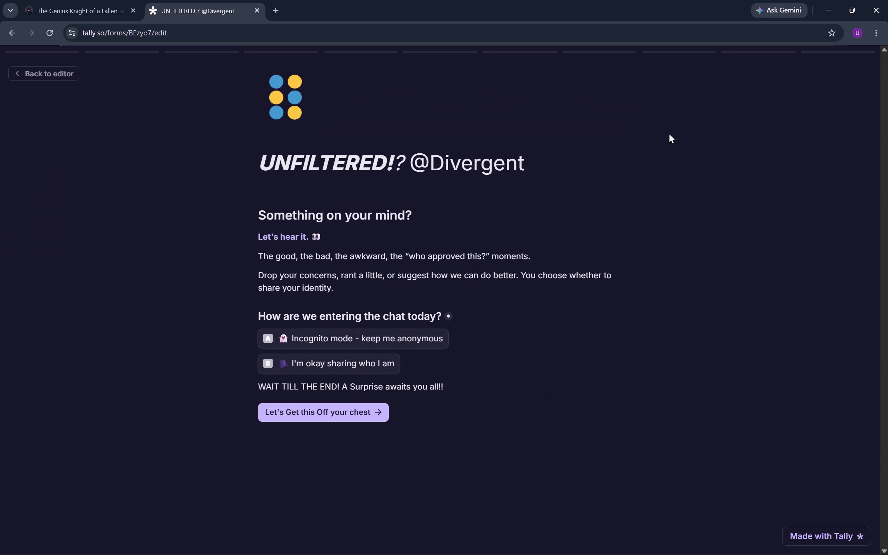
left_click(393, 338)
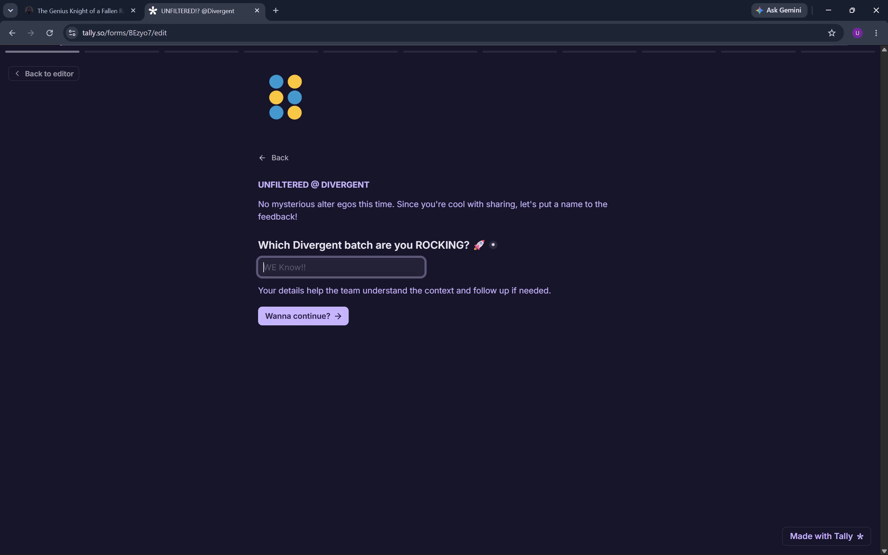
key("1")
type("50 cc")
key("Return")
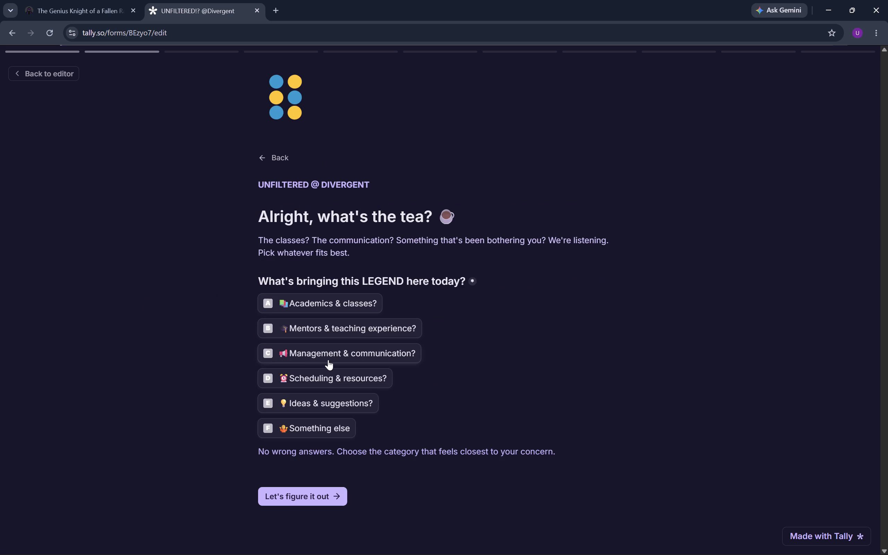
Choose "Management & communication?" as the test concern and submit "Updates come suddenly or inconsistently" as its detail.
left_click(328, 360)
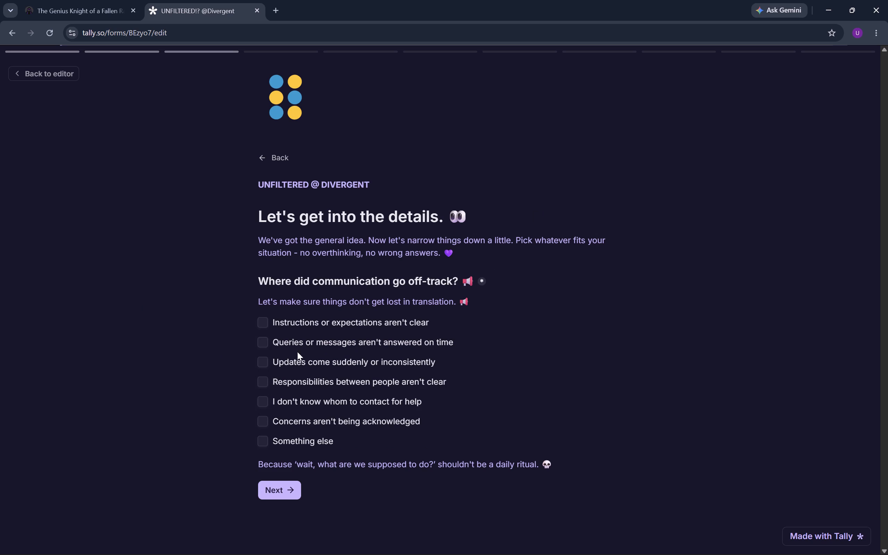
left_click(267, 365)
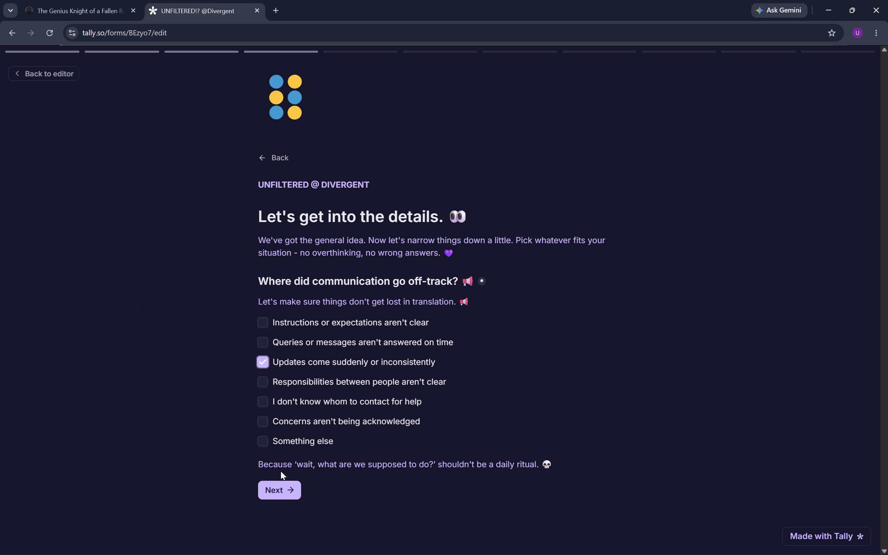
left_click(282, 475)
left_click(280, 489)
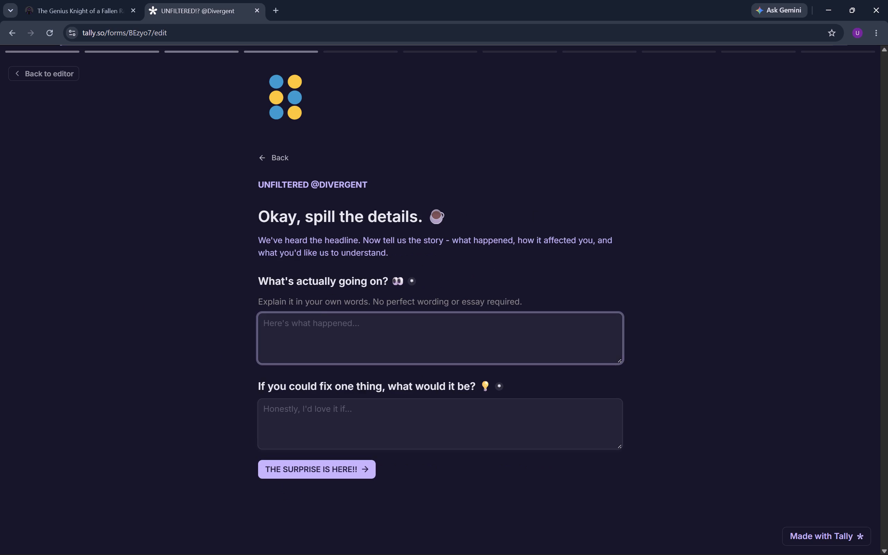
Enter "ab" as what's going on and "hb" as the one thing to fix, and continue to the bonus round questions.
type("ab")
left_click(336, 396)
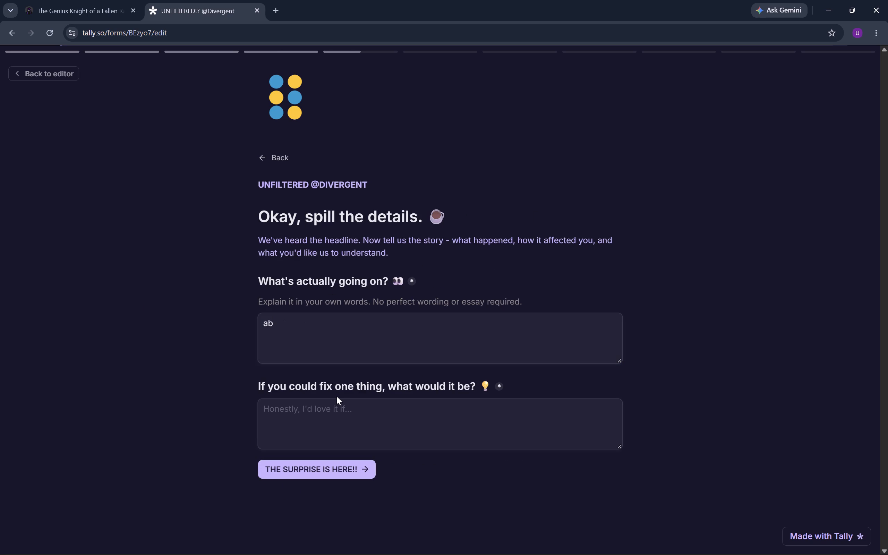
key("n")
type("jbs")
left_click(335, 414)
type("hb")
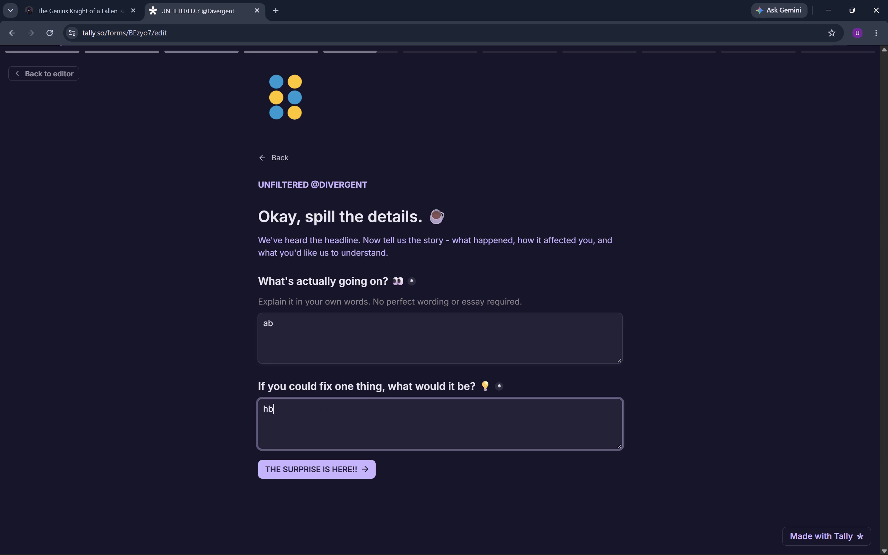
key("Return")
left_click(344, 468)
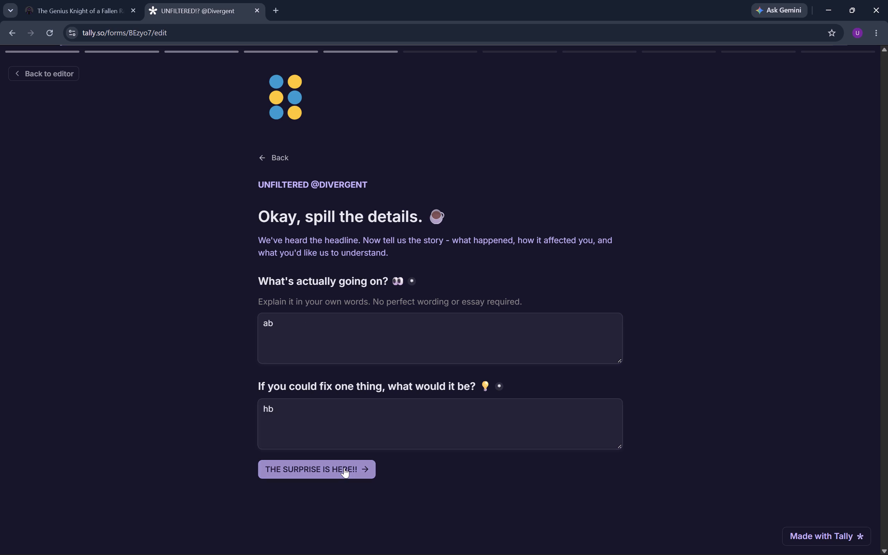
double_click(332, 396)
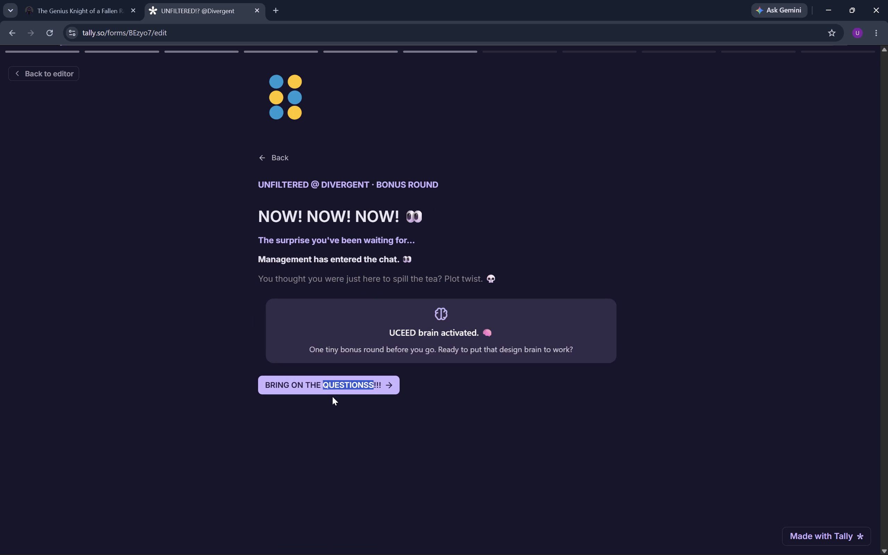
left_click(351, 383)
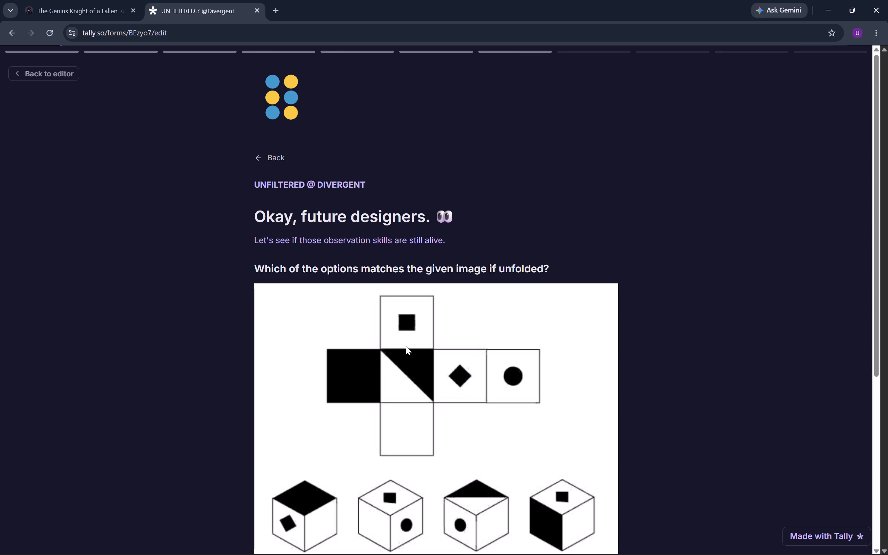
Answer the cube question, 576 for the petal area, B for the Indian brand and D for typography, and submit the drawing promise.
scroll(406, 346, "down", 6)
left_click(266, 383)
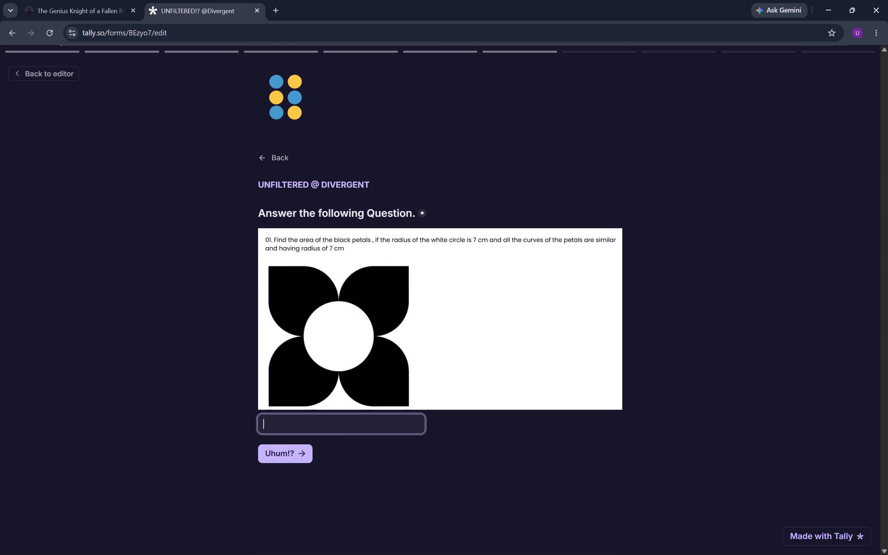
type("576")
key("Return")
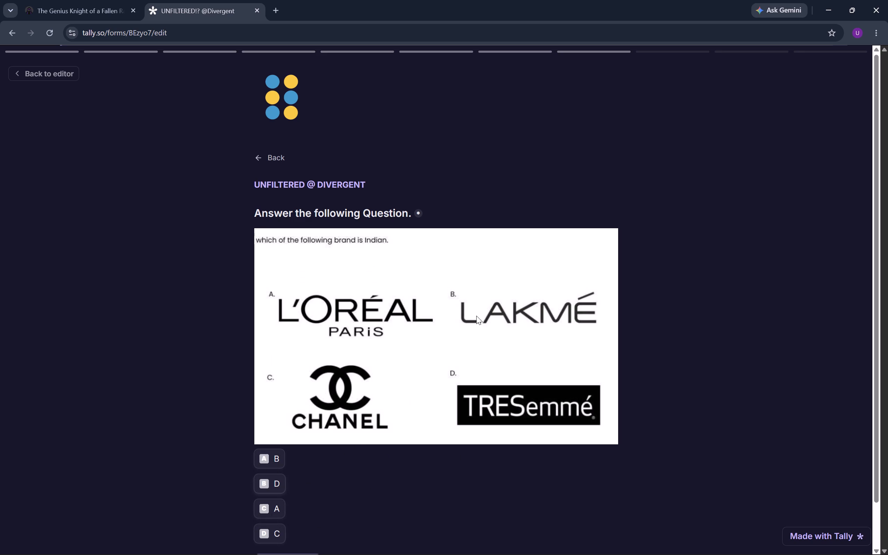
left_click(263, 467)
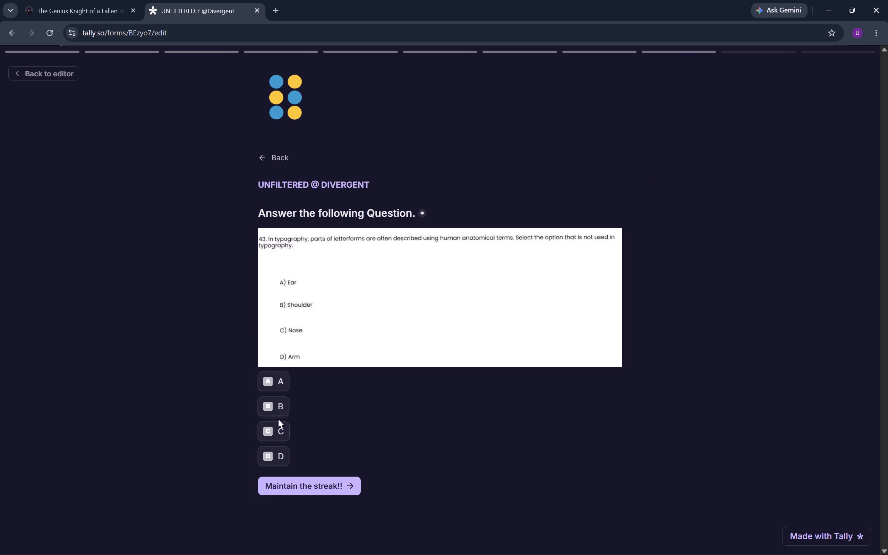
left_click(279, 450)
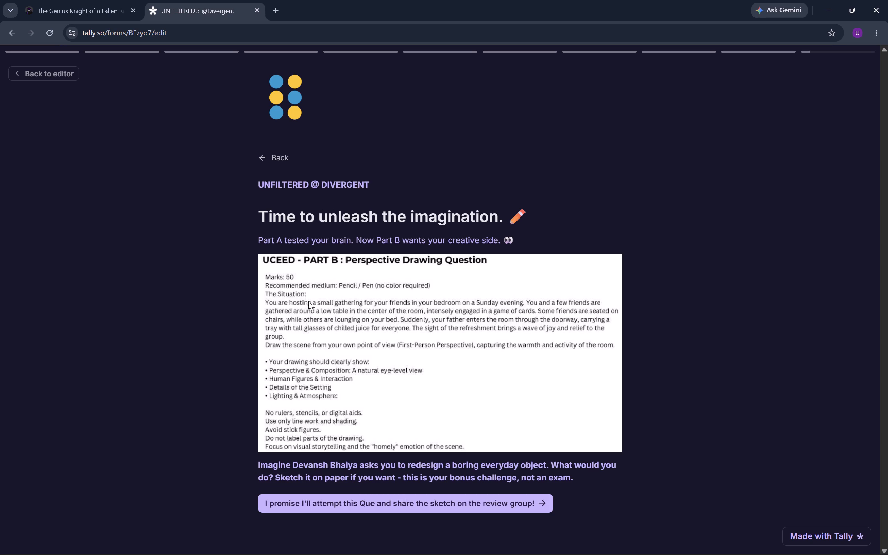
left_click(359, 498)
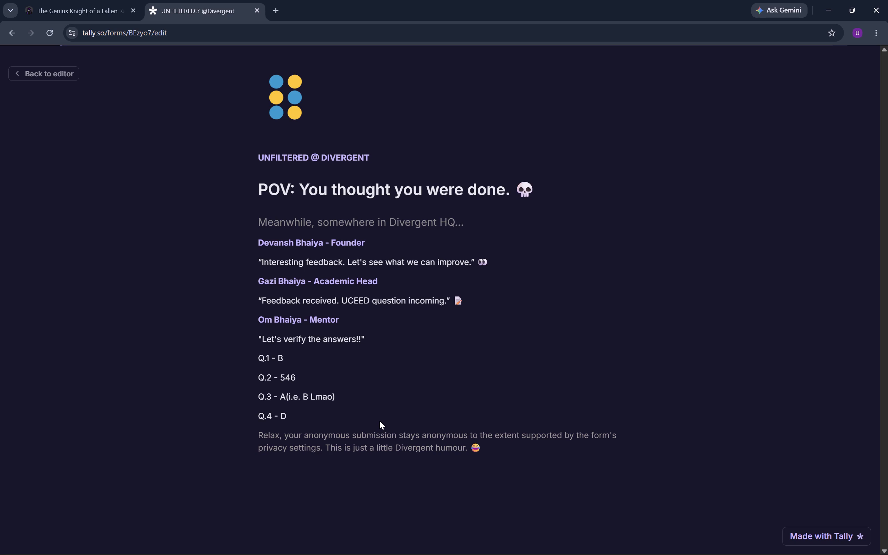
Return to the editor and change the Thank you page's Q.3 answer to "A(i.e. B Lakme Lmao)".
left_click_drag(65, 82, 65, 77)
left_click(65, 77)
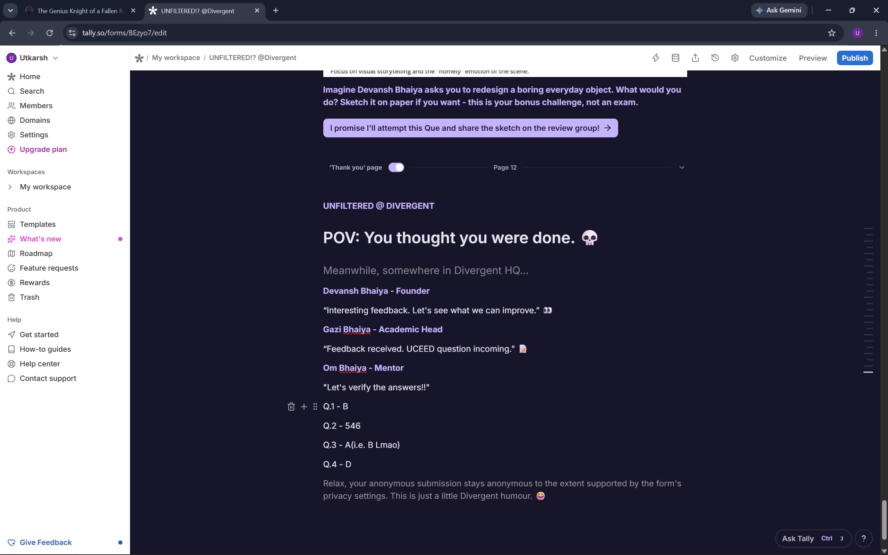
left_click(374, 443)
key("space")
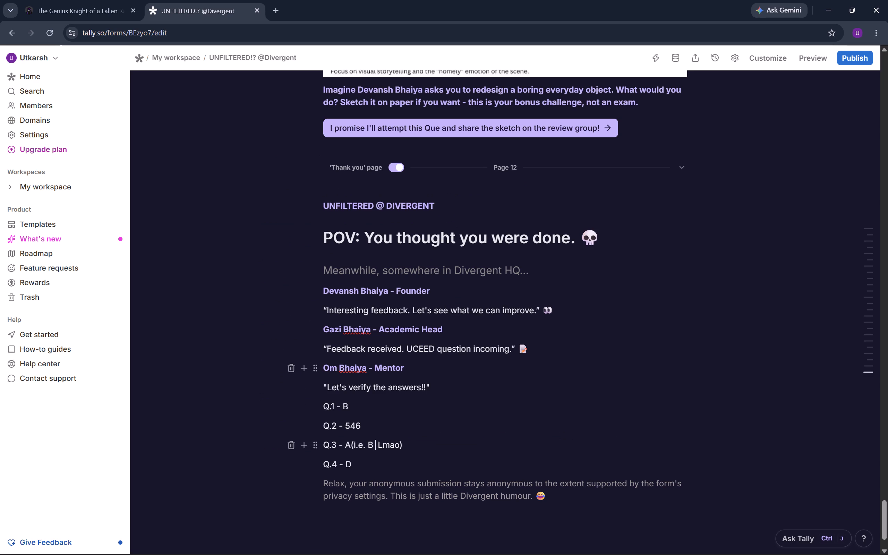
type("akme")
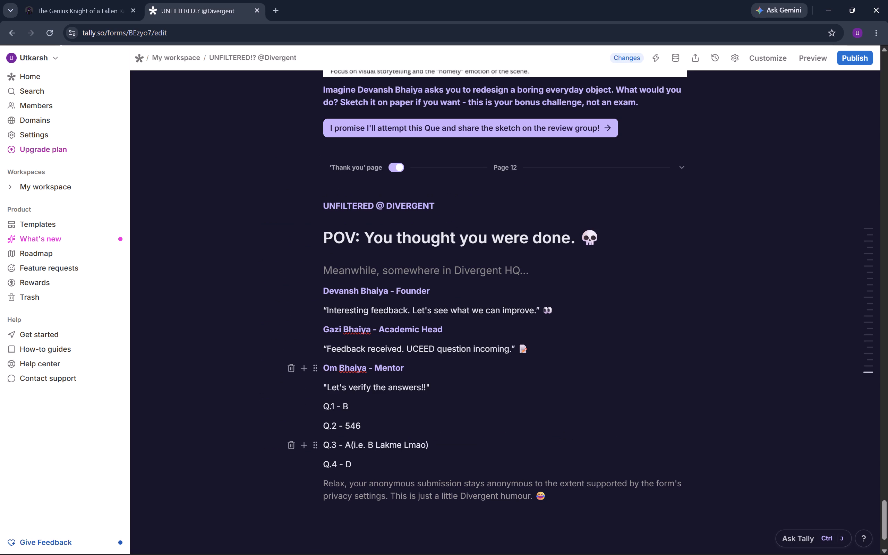
left_click(524, 398)
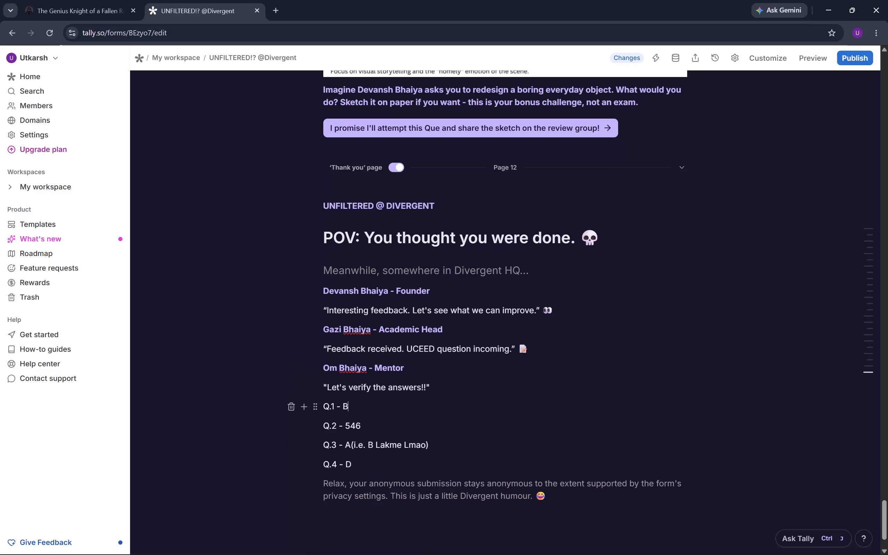
Publish the form with the reworded Q.3 answer and check the end of the form.
left_click(866, 50)
left_click(859, 54)
scroll(688, 343, "up", 3)
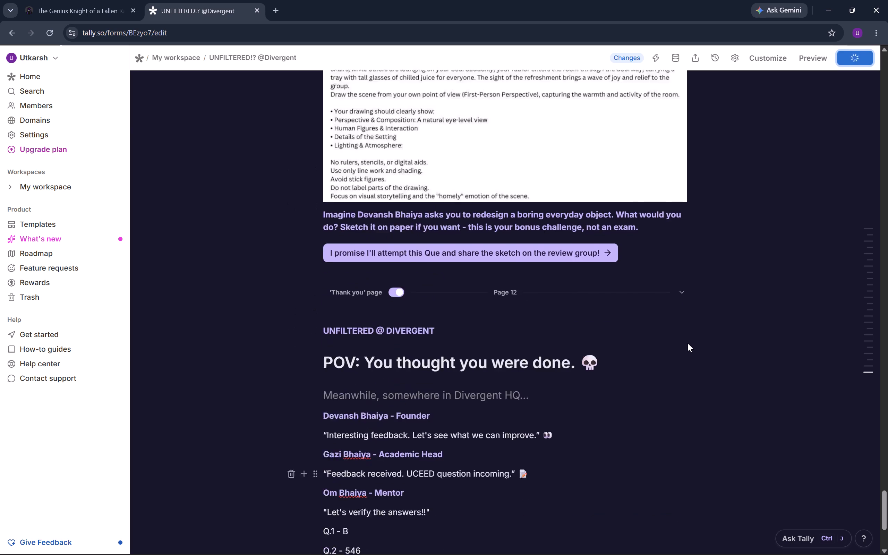
scroll(688, 343, "up", 1)
scroll(688, 343, "down", 4)
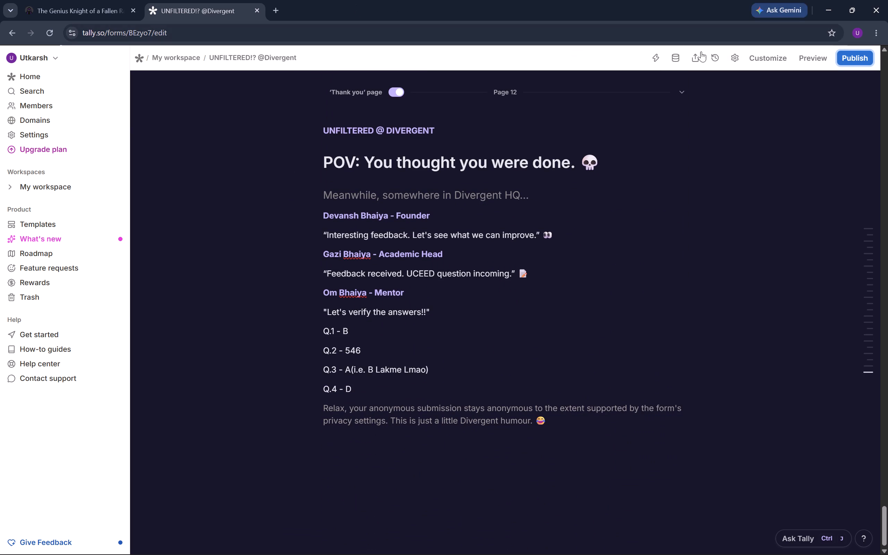
Open the form's submissions and review the batch, topic, academics, mentoring and communication responses.
left_click(673, 60)
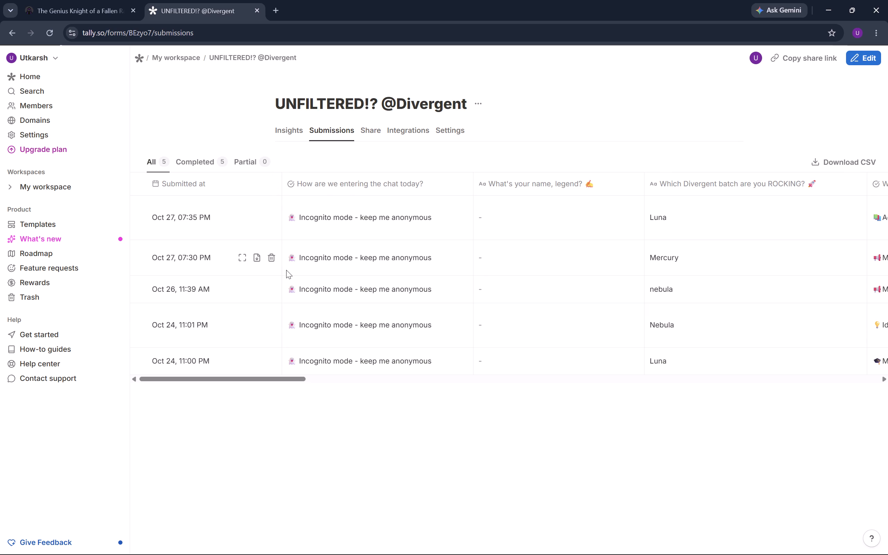
scroll(286, 270, "left", 10)
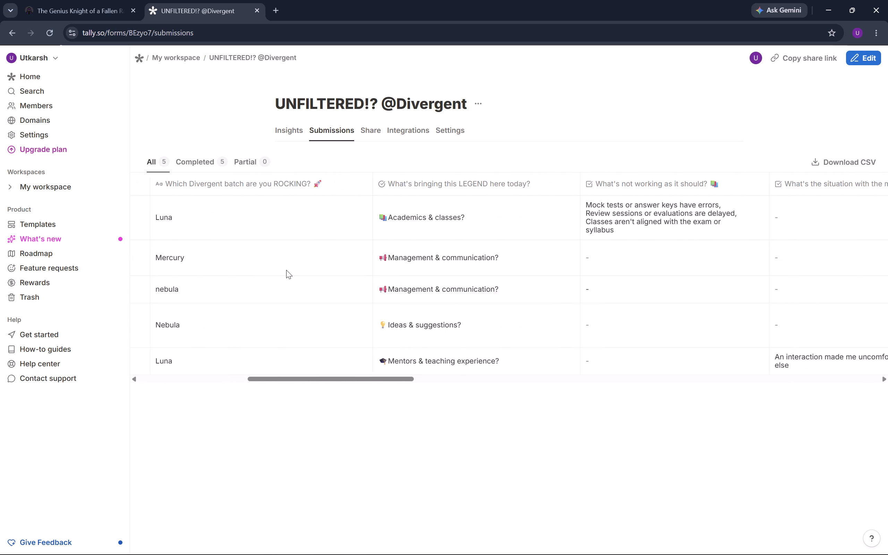
scroll(286, 270, "left", 4)
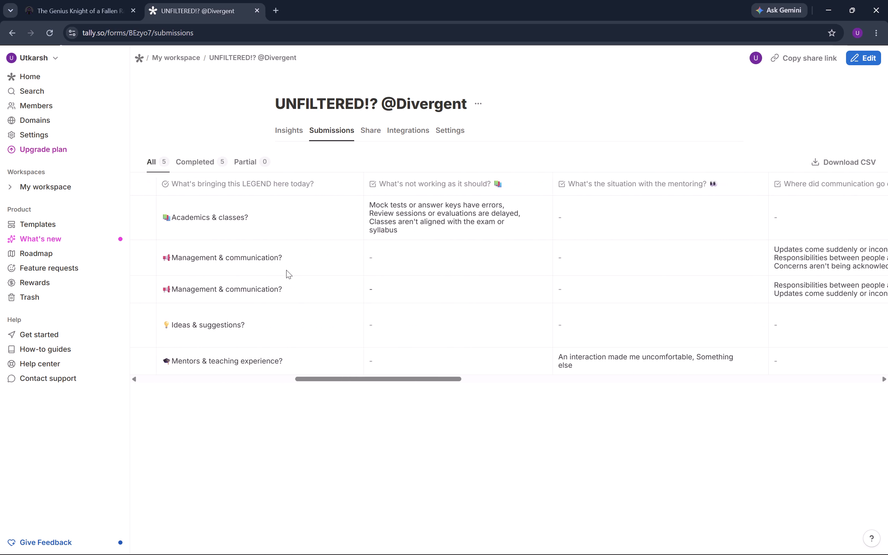
scroll(286, 270, "left", 2)
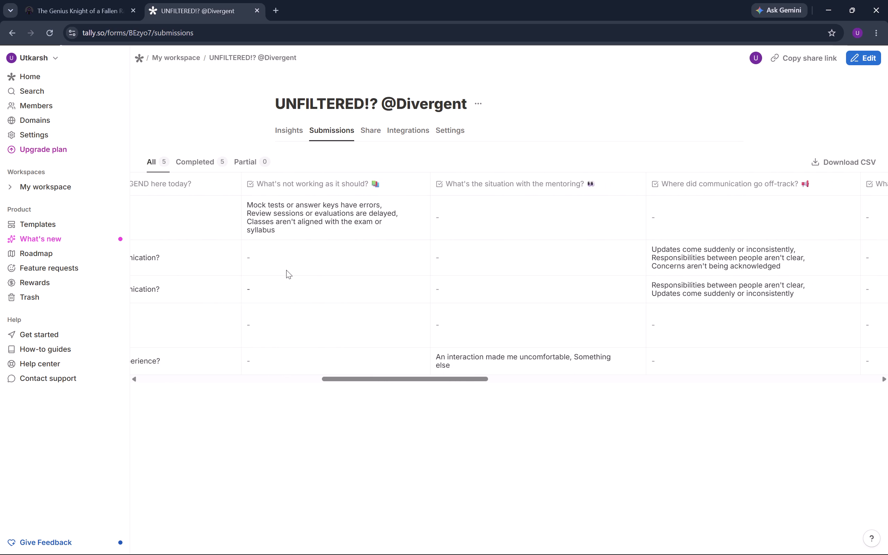
scroll(286, 270, "left", 2)
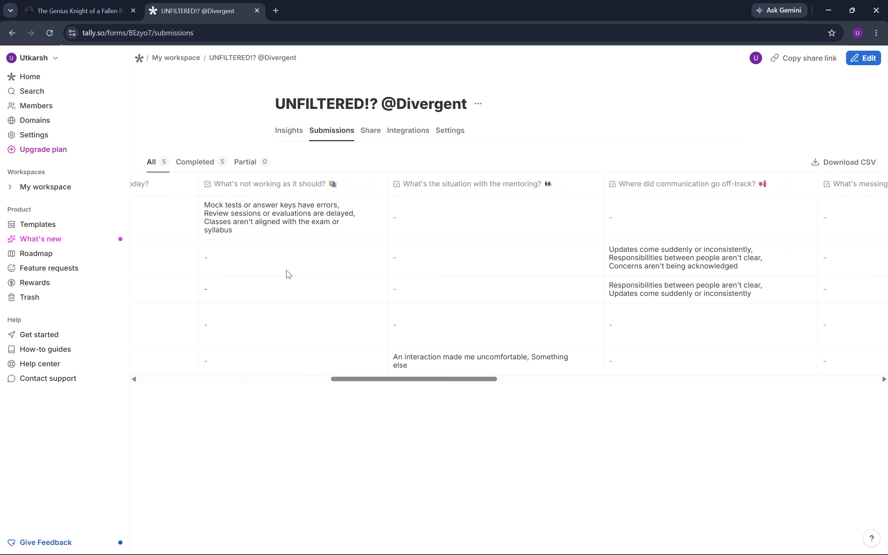
scroll(286, 270, "left", 5)
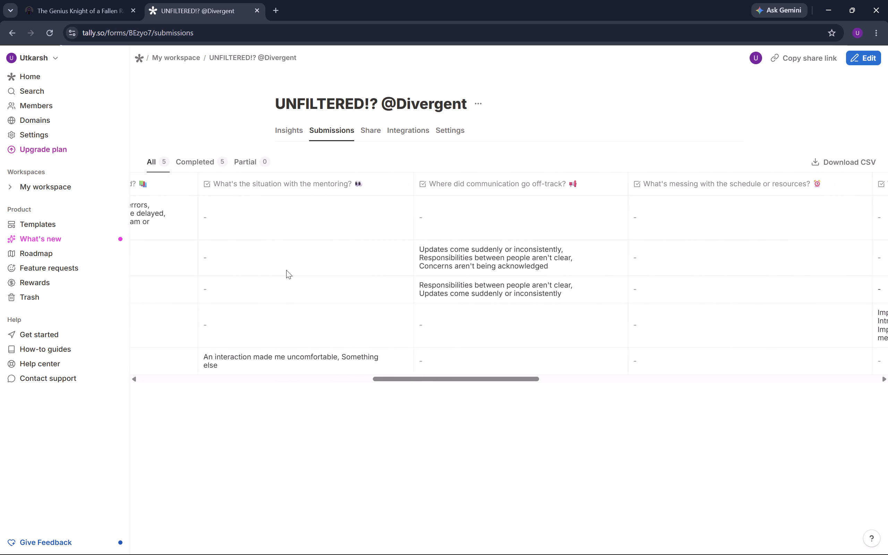
scroll(286, 270, "left", 4)
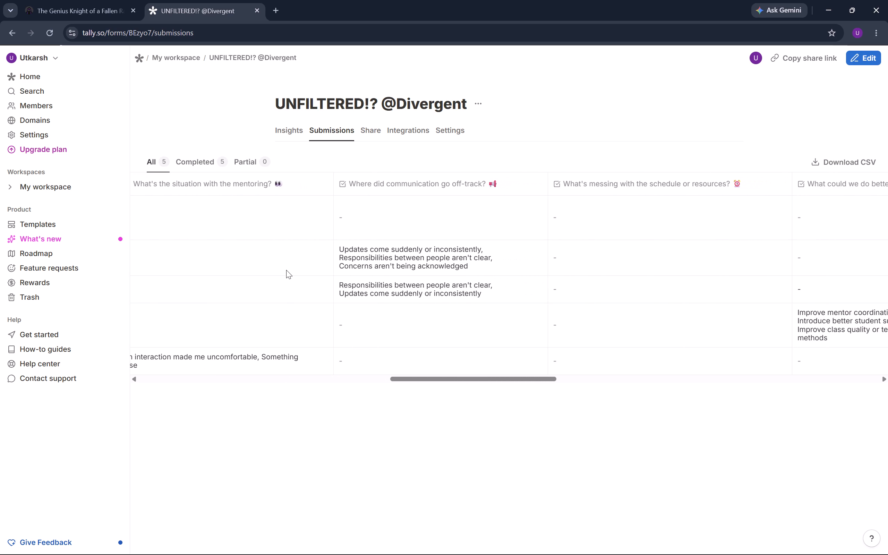
scroll(286, 270, "left", 4)
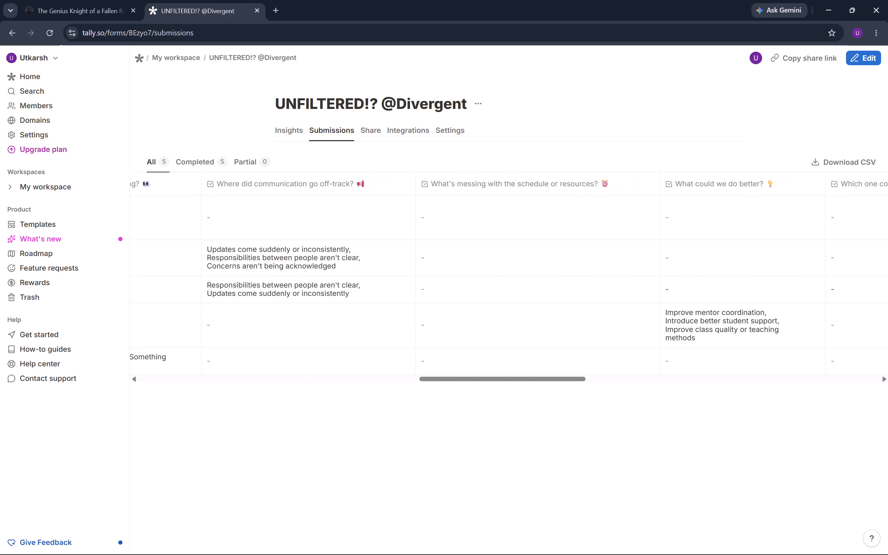
scroll(286, 270, "left", 3)
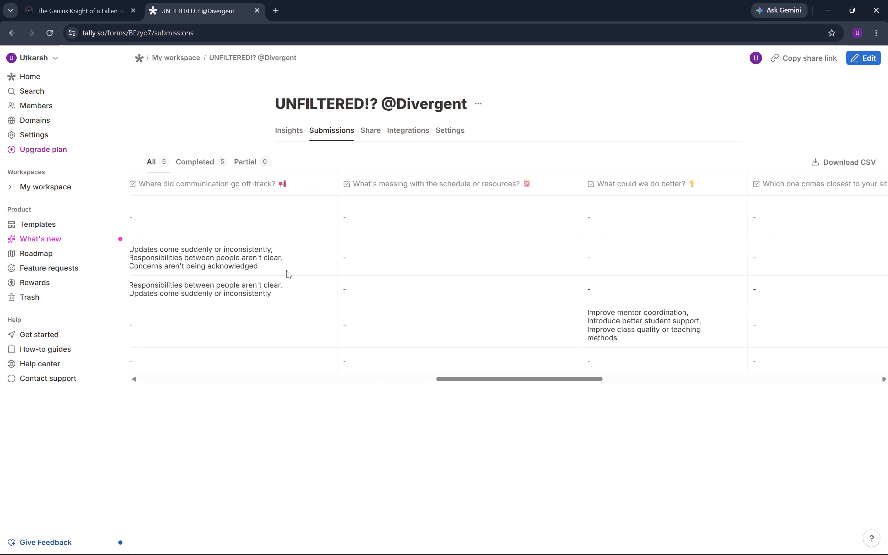
scroll(286, 270, "left", 2)
scroll(286, 270, "right", 4)
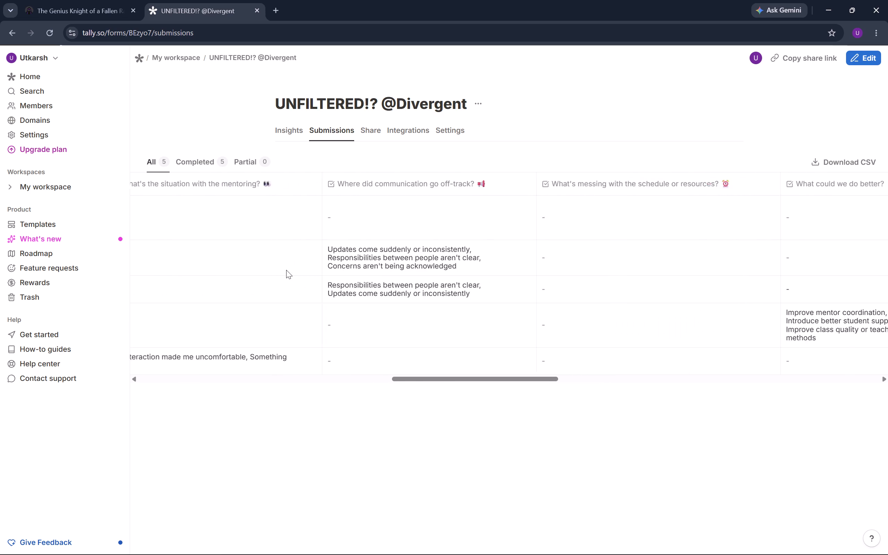
scroll(286, 270, "right", 3)
left_click(229, 248)
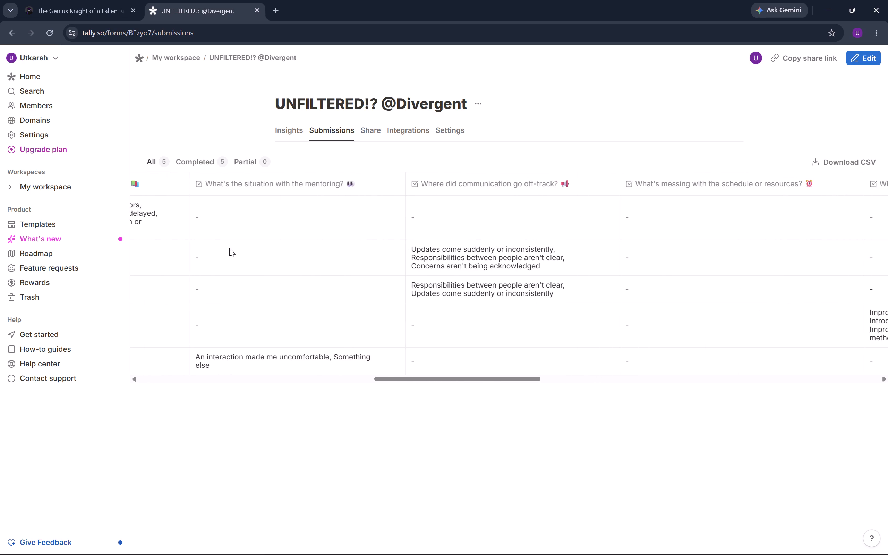
left_click(307, 266)
scroll(307, 266, "right", 2)
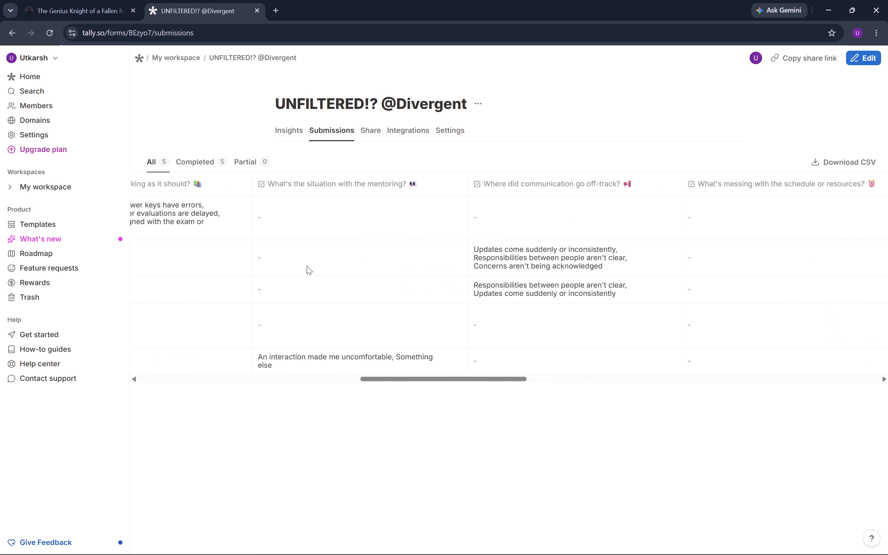
scroll(307, 266, "right", 3)
Read each submission across the schedule, suggestions, "What's actually going on?" and "If you could fix one thing" answers through to the bonus questions.
scroll(307, 266, "left", 1)
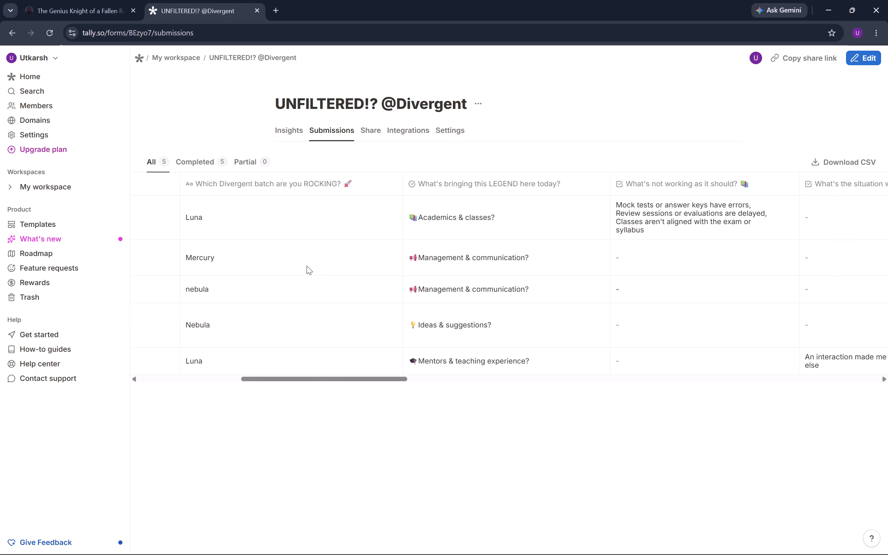
scroll(307, 266, "left", 11)
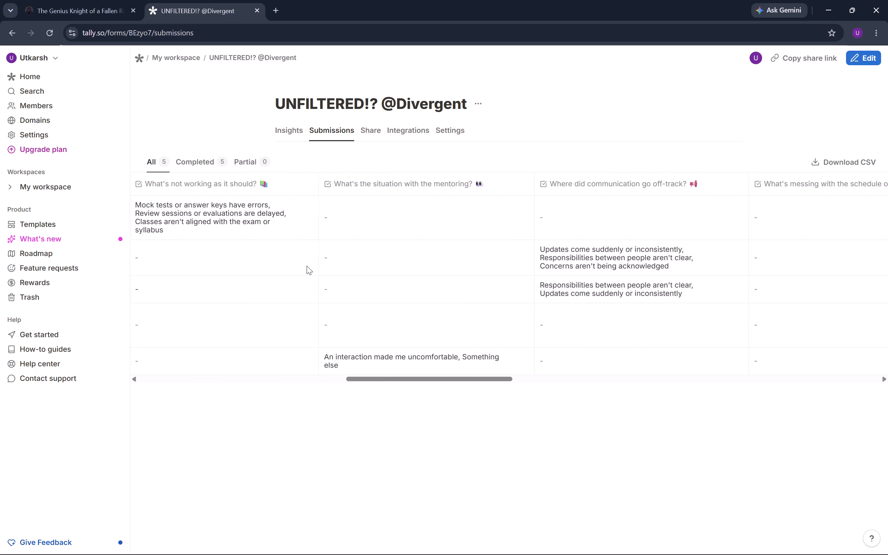
scroll(307, 266, "left", 5)
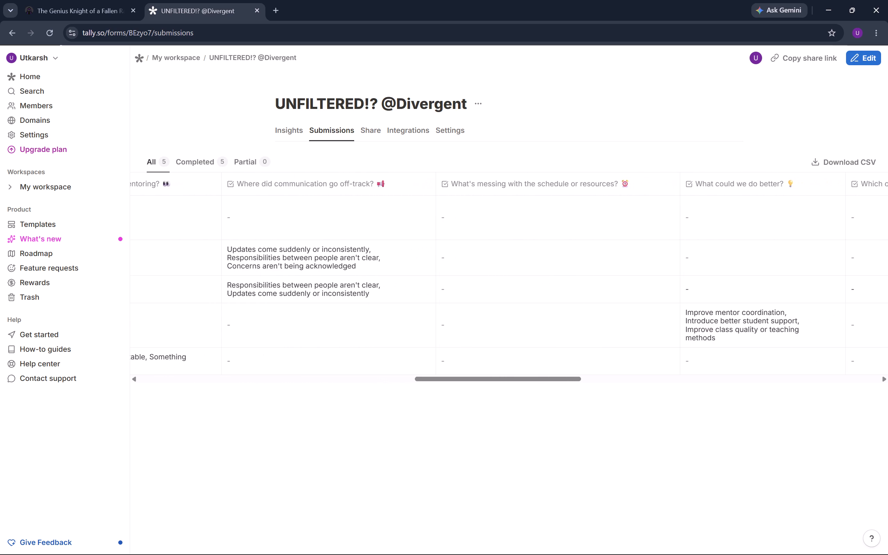
scroll(307, 266, "left", 4)
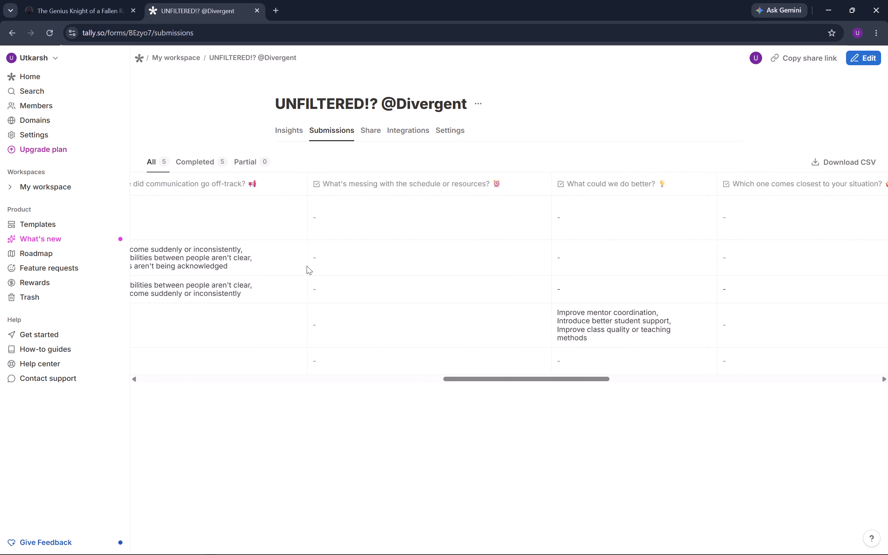
scroll(307, 266, "left", 3)
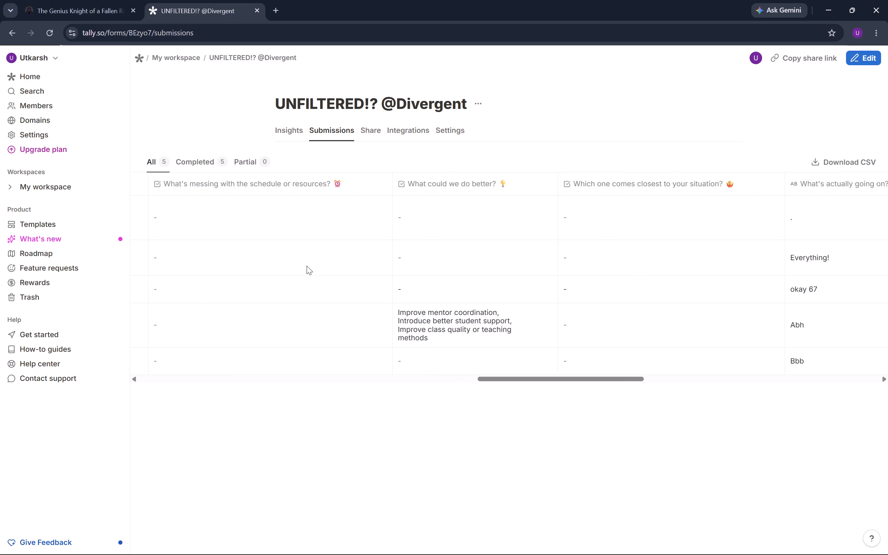
scroll(307, 266, "left", 4)
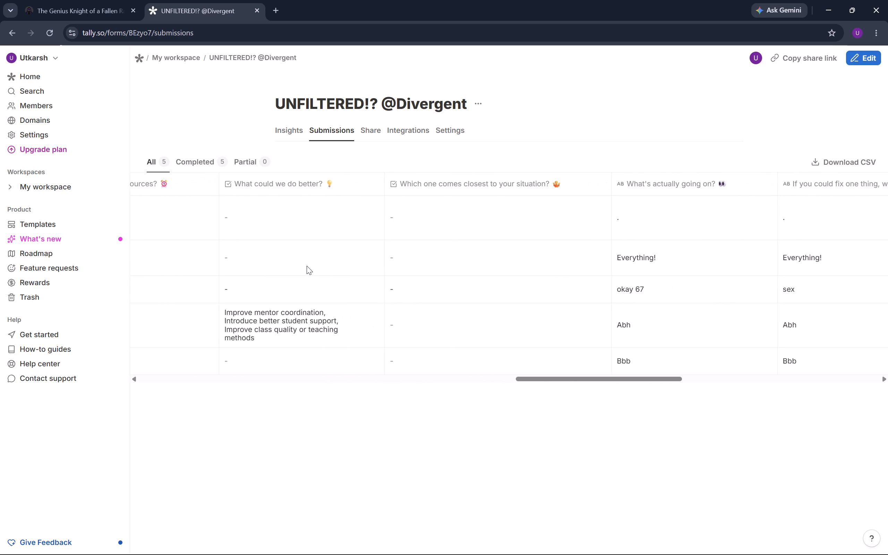
scroll(307, 266, "left", 3)
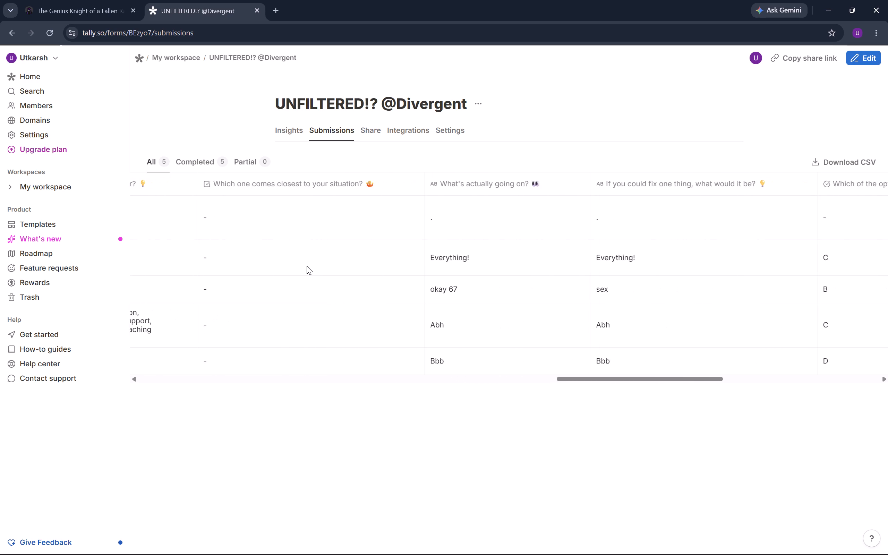
scroll(307, 266, "left", 3)
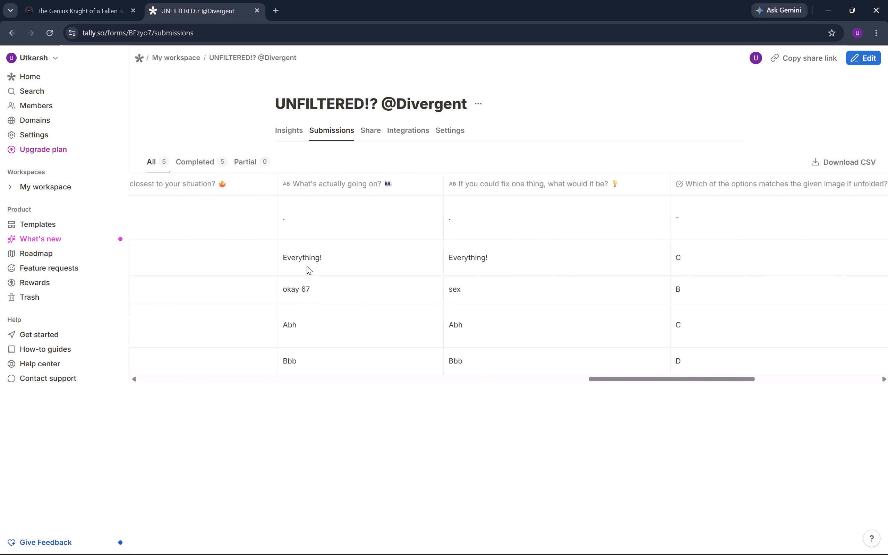
scroll(307, 266, "left", 2)
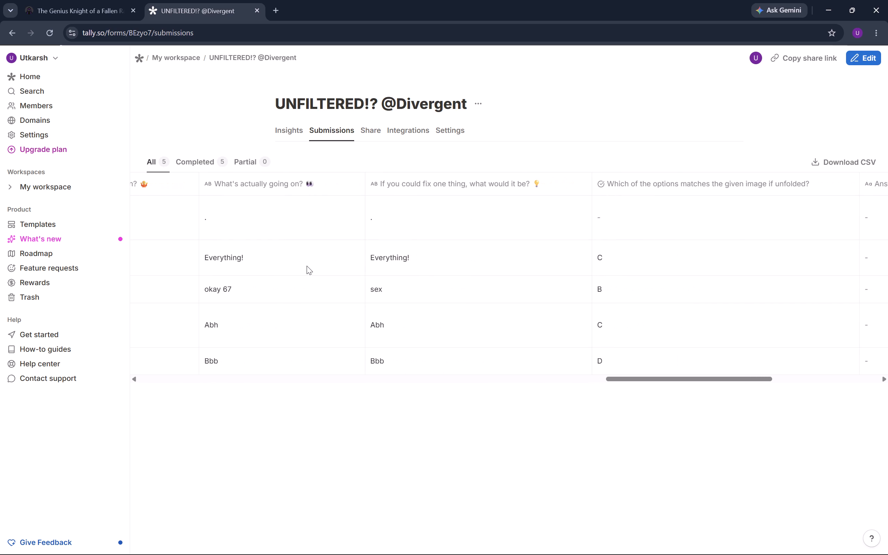
scroll(307, 266, "left", 2)
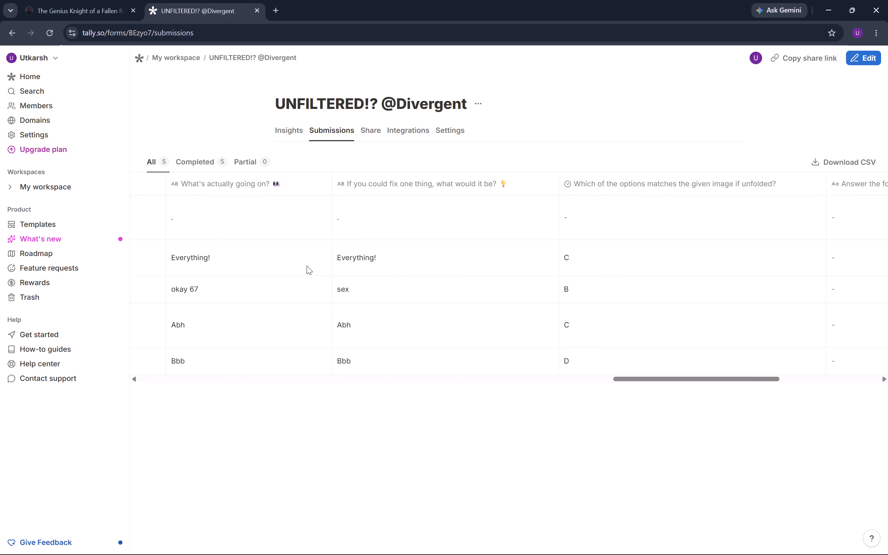
scroll(307, 266, "left", 11)
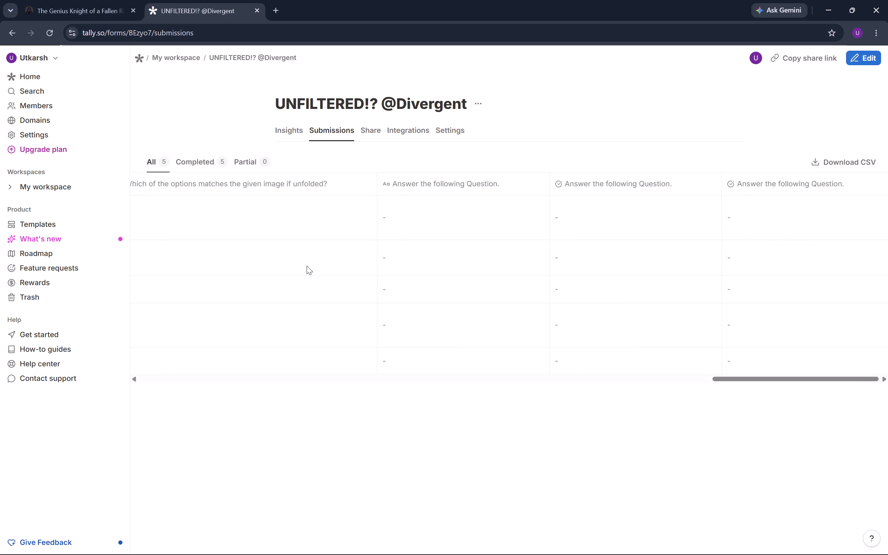
Examine the bonus round columns, comparing the unfolded-image answers with the three "Answer the following Question." columns.
scroll(307, 266, "right", 3)
scroll(307, 266, "left", 4)
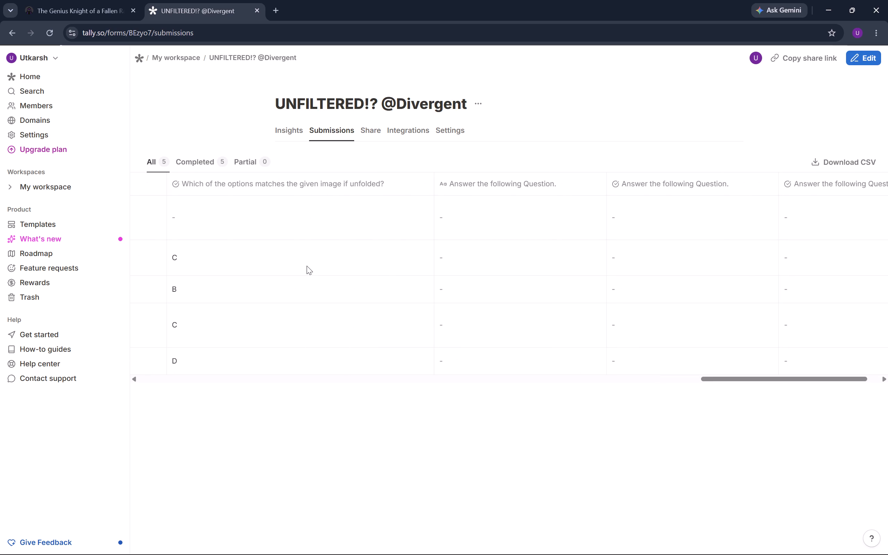
scroll(307, 266, "left", 2)
scroll(307, 266, "up", 1)
scroll(307, 266, "left", 3)
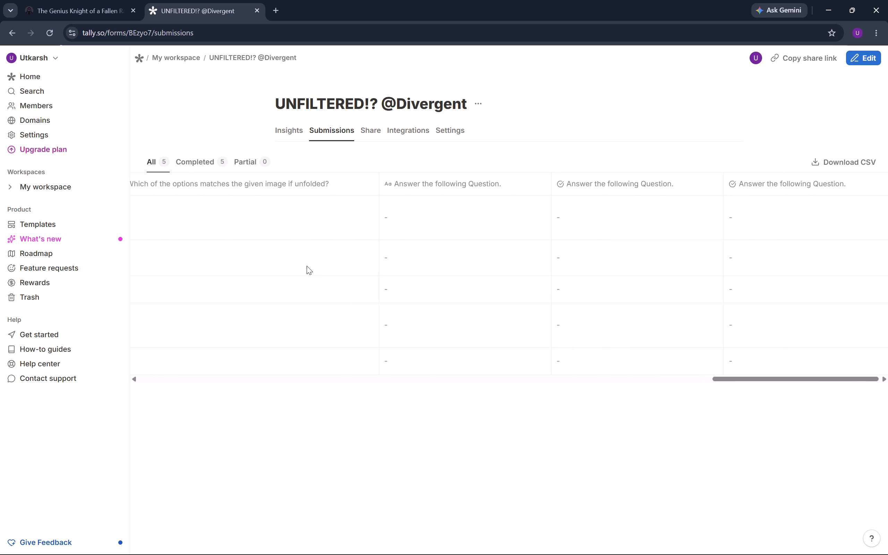
scroll(307, 266, "right", 6)
scroll(307, 266, "left", 3)
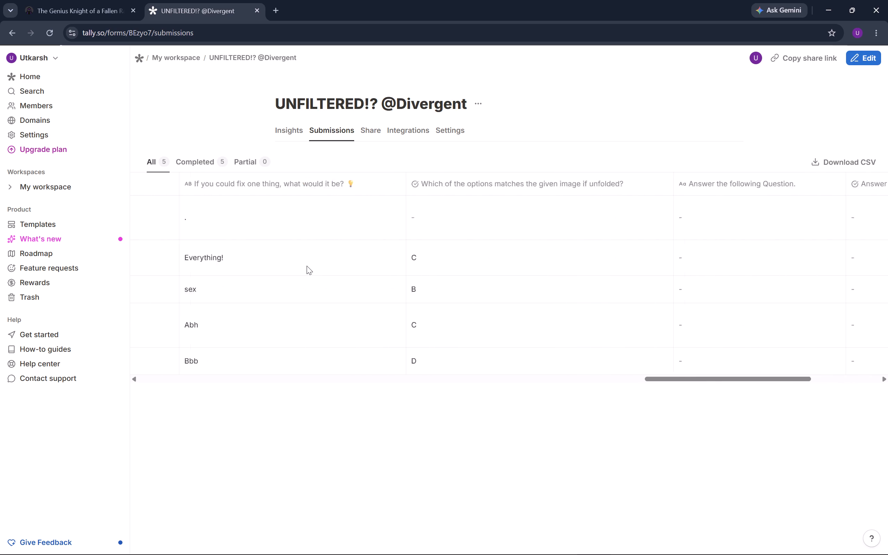
scroll(307, 266, "left", 2)
scroll(307, 266, "right", 4)
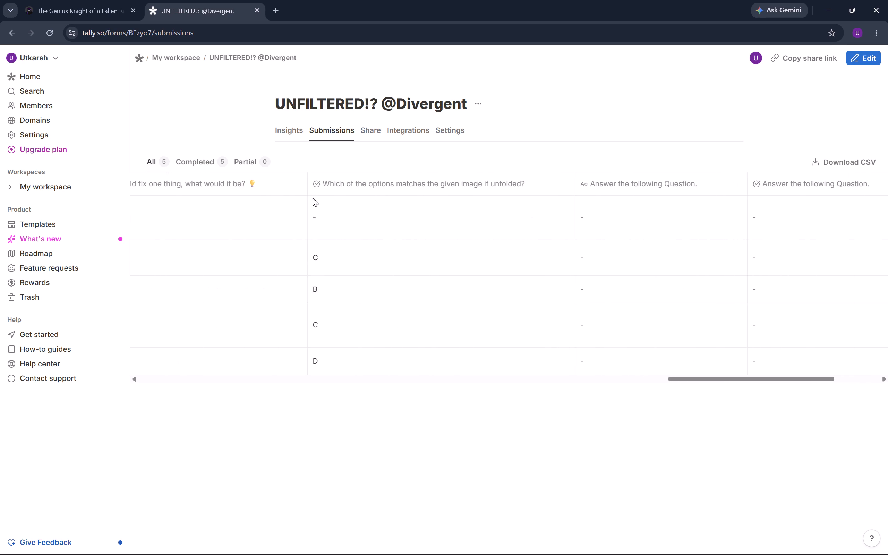
scroll(394, 215, "right", 4)
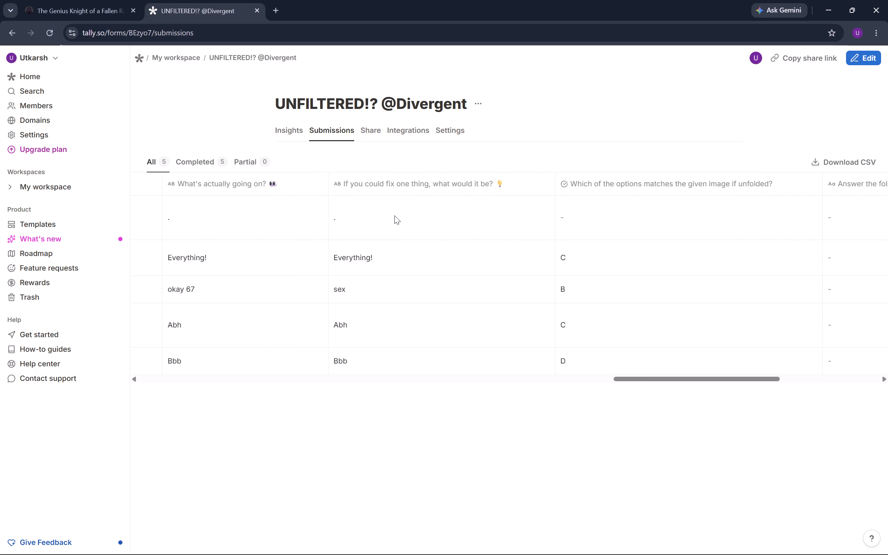
Recheck the submissions table from the submission dates through to the last bonus question column.
scroll(394, 215, "right", 4)
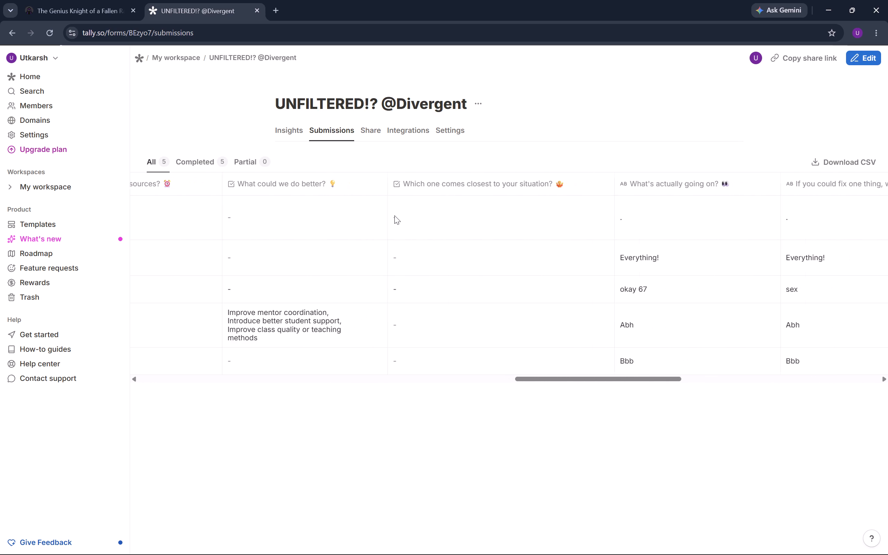
scroll(394, 215, "right", 4)
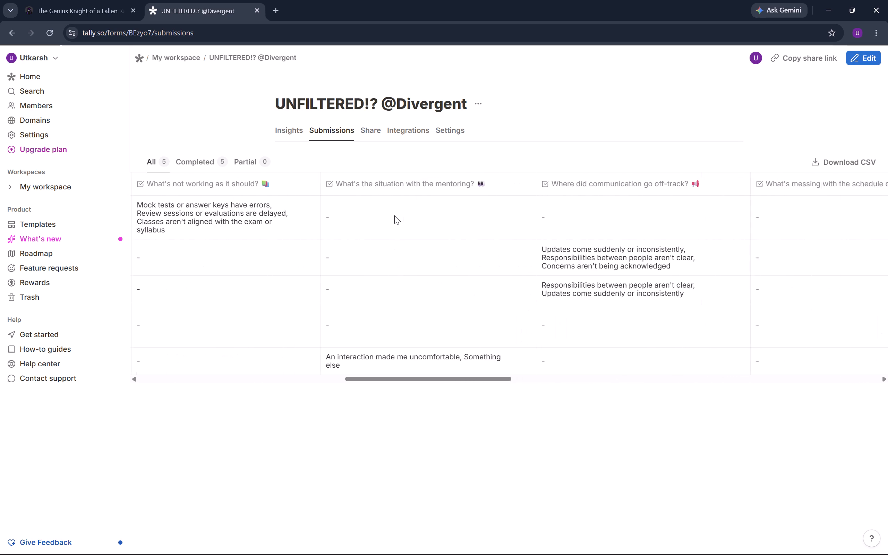
scroll(394, 215, "right", 8)
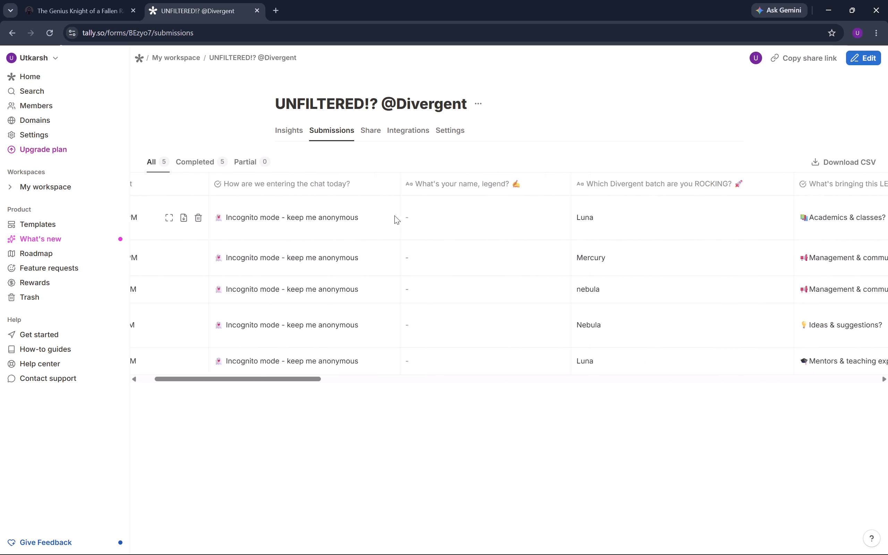
scroll(394, 215, "right", 4)
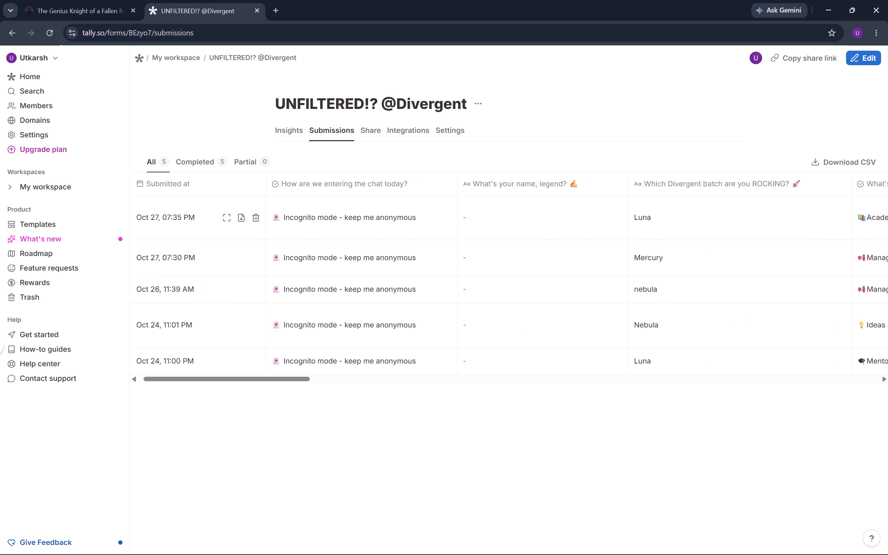
scroll(394, 215, "left", 15)
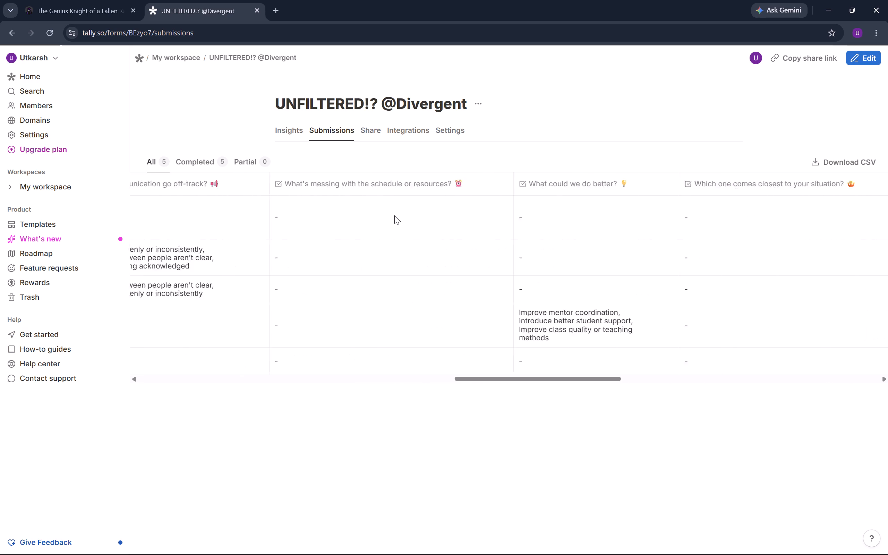
scroll(394, 215, "left", 12)
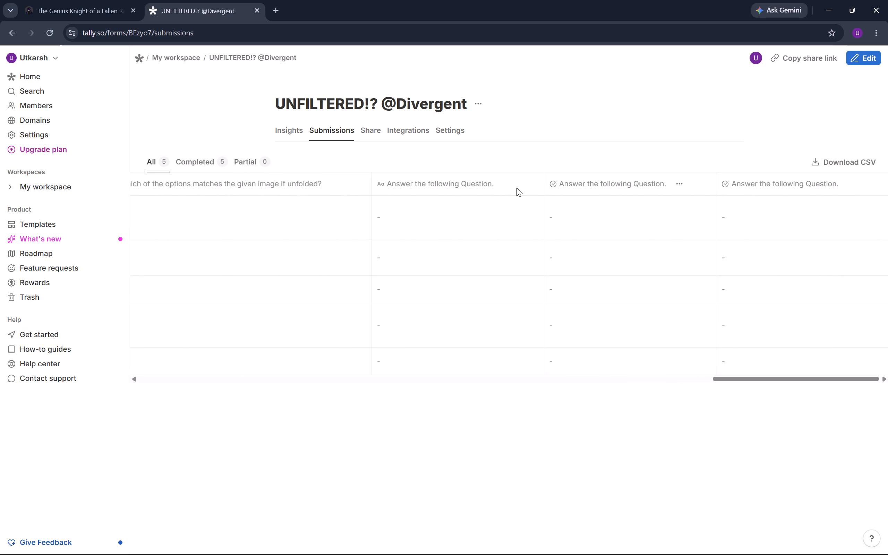
scroll(406, 238, "right", 7)
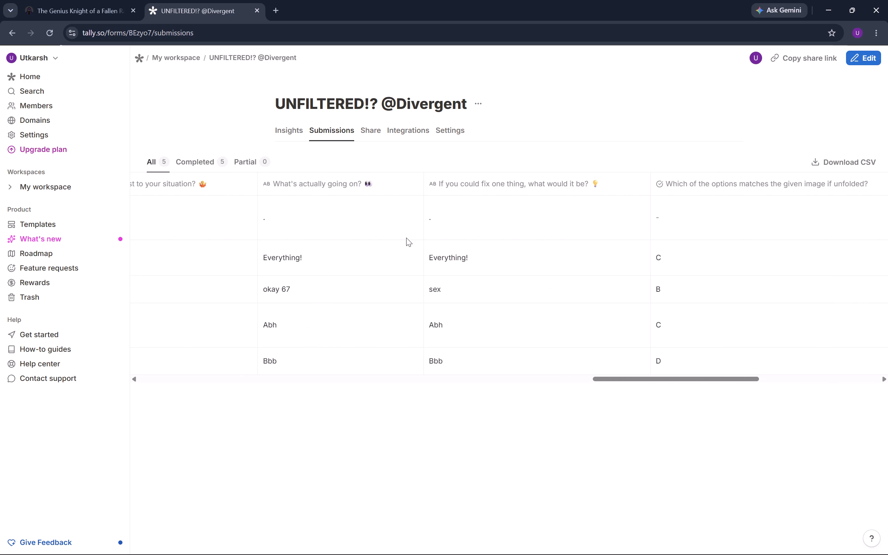
Scan the submissions table's answer columns and permanently delete the Oct 26, 11:39 AM submission.
scroll(433, 296, "right", 2)
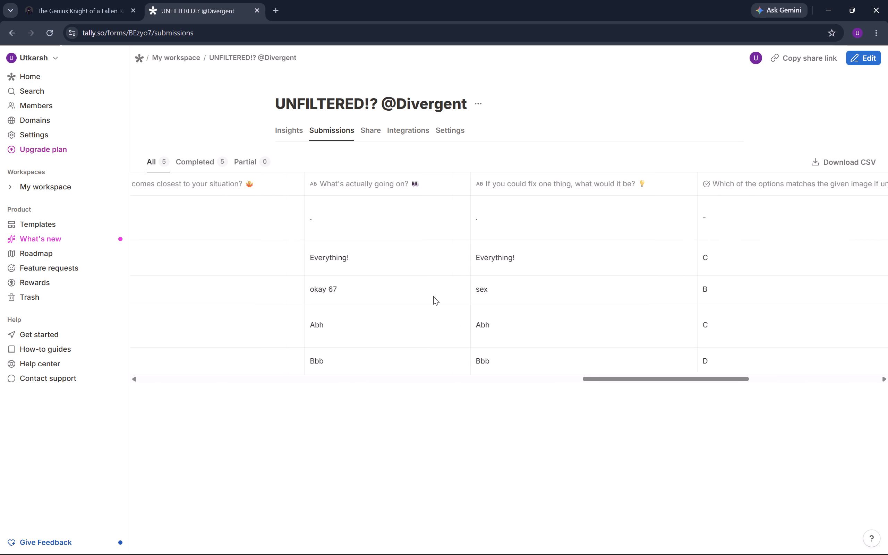
scroll(433, 296, "right", 12)
left_click(433, 296)
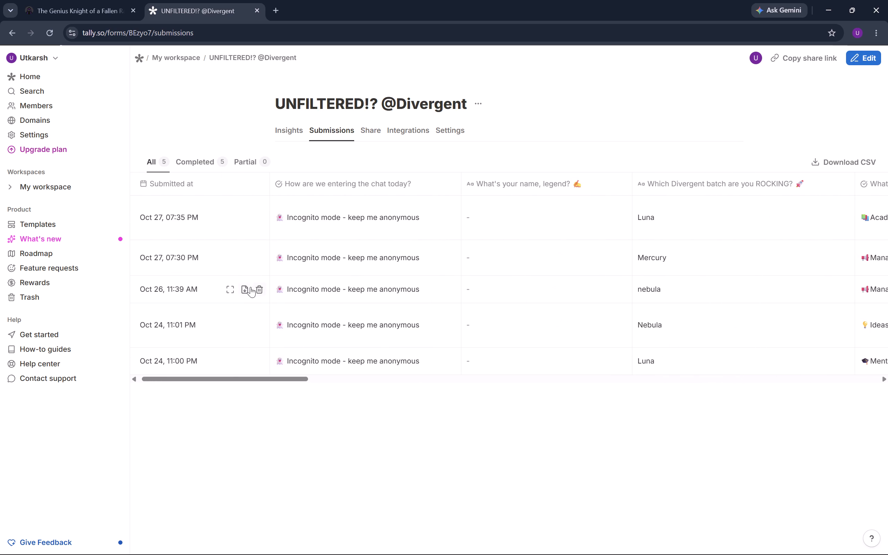
scroll(250, 287, "left", 15)
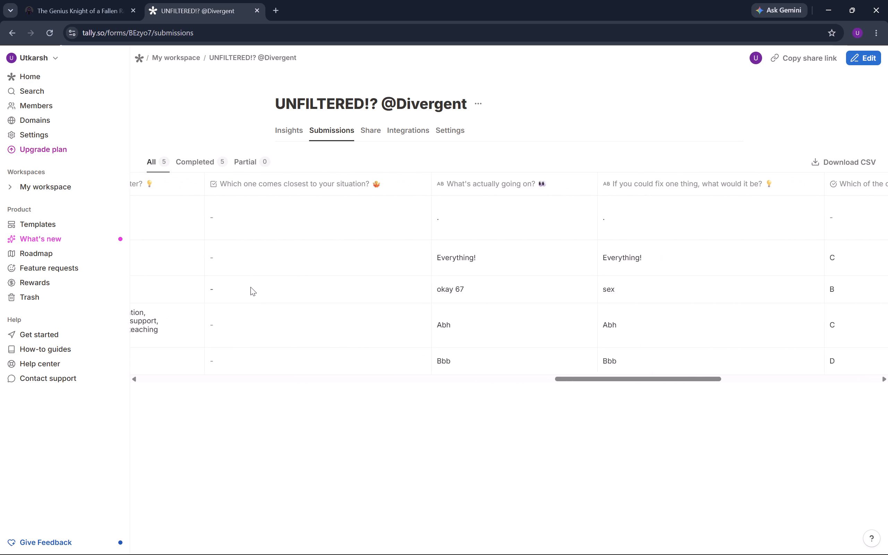
scroll(250, 287, "right", 16)
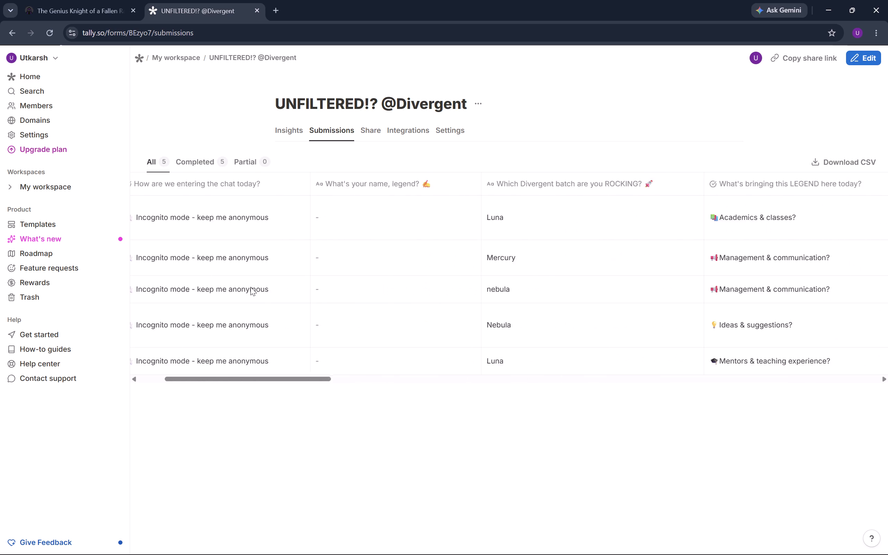
scroll(250, 287, "right", 1)
left_click(269, 290)
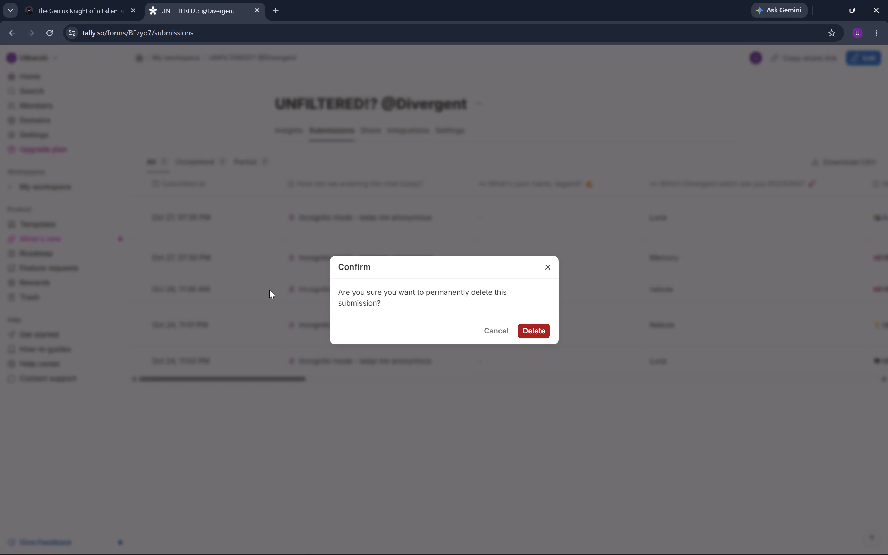
left_click(535, 330)
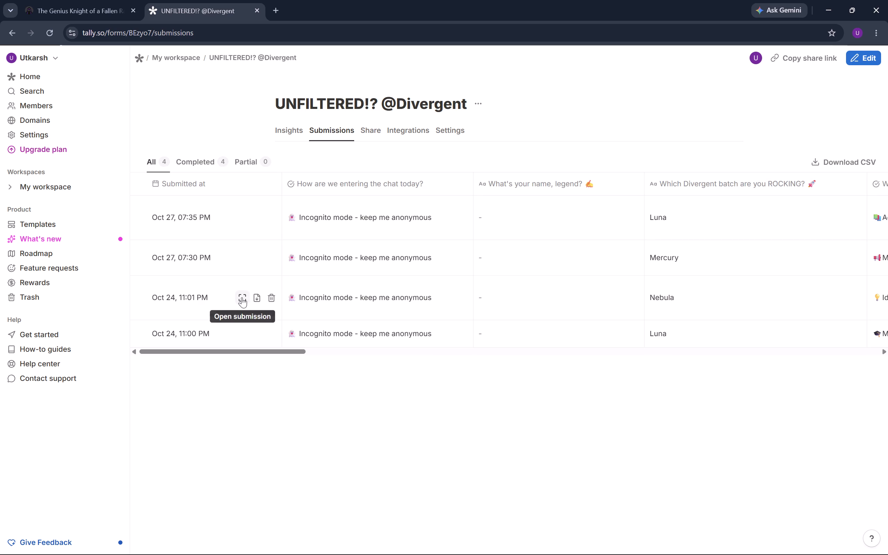
Open the Oct 24, 11:01 PM submission in full and read its answers down to the last bonus question.
left_click(240, 300)
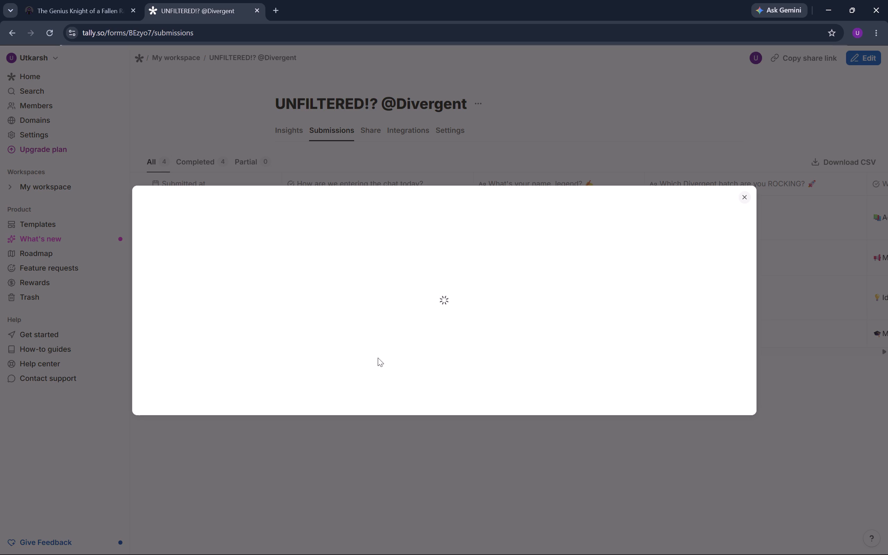
scroll(424, 348, "down", 15)
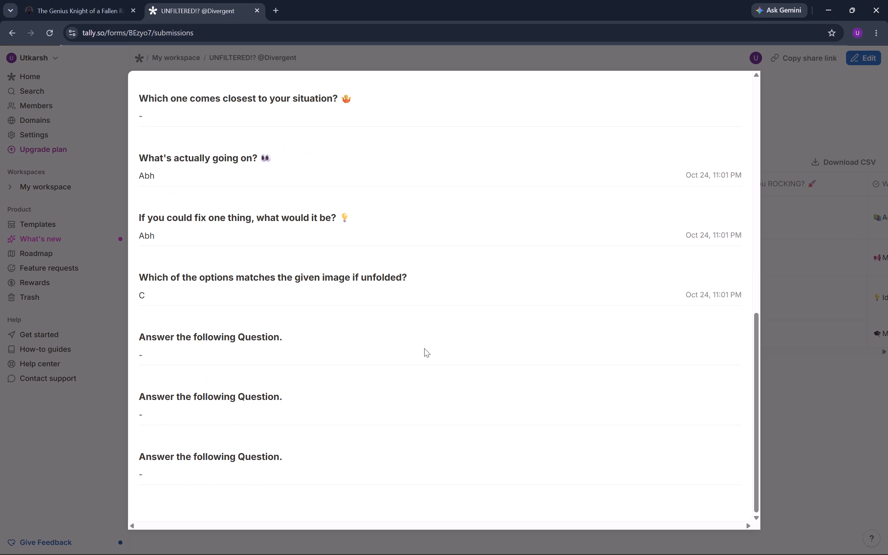
left_click(805, 85)
scroll(537, 171, "up", 2)
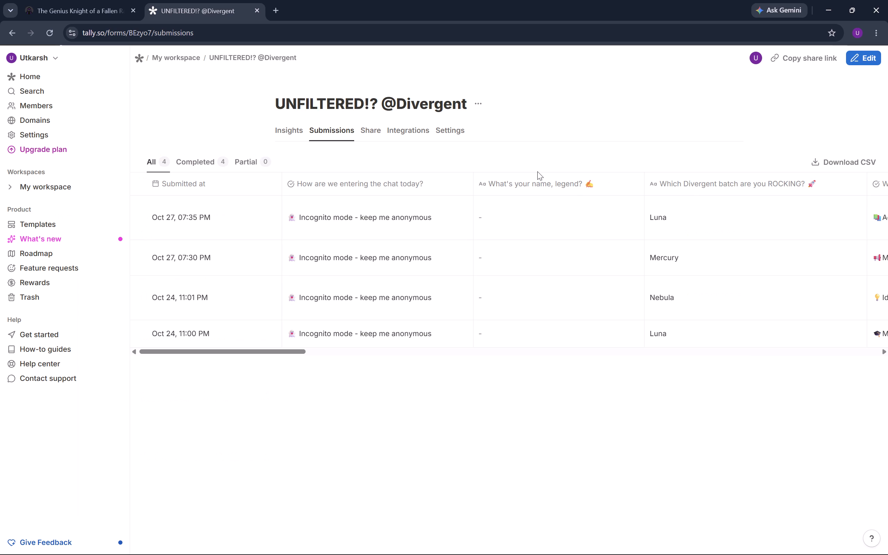
scroll(537, 171, "up", 1)
Open the form's sharing options and examine the Standard embed preview from top to bottom.
left_click(373, 137)
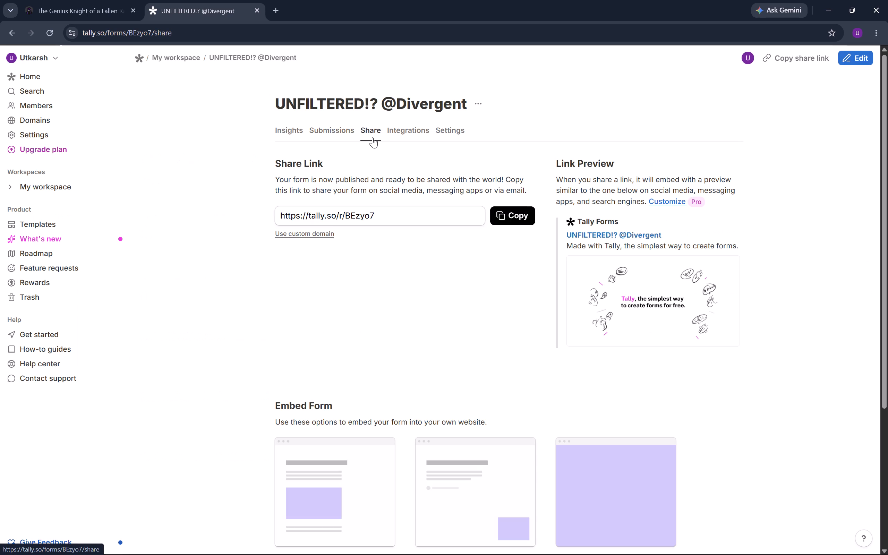
scroll(494, 219, "left", 2)
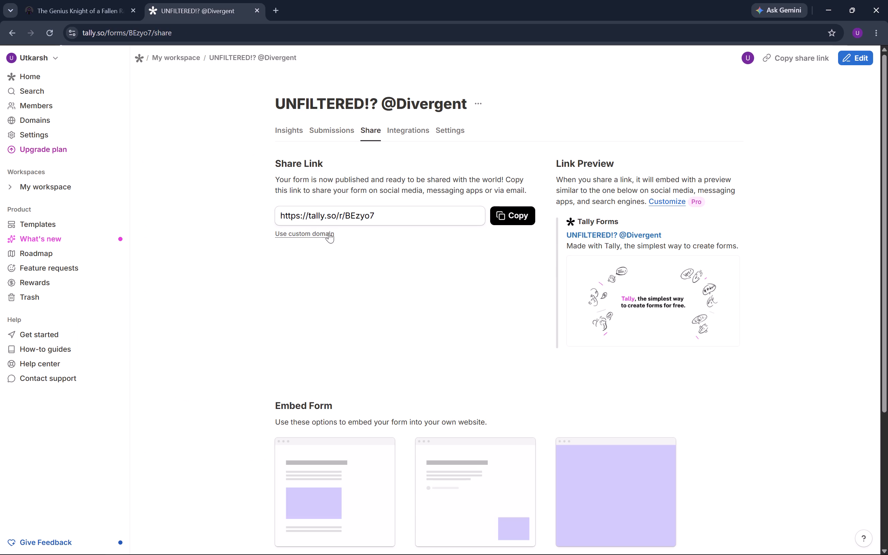
scroll(417, 346, "down", 6)
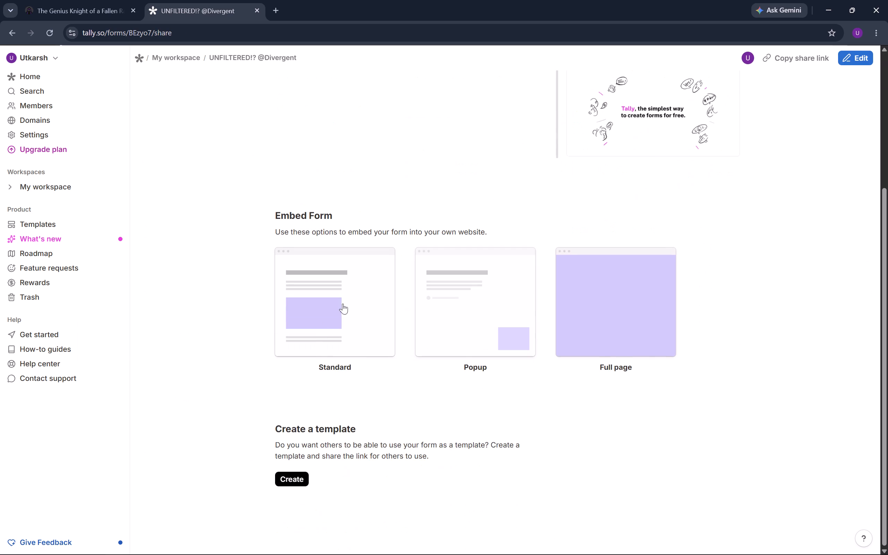
left_click(322, 323)
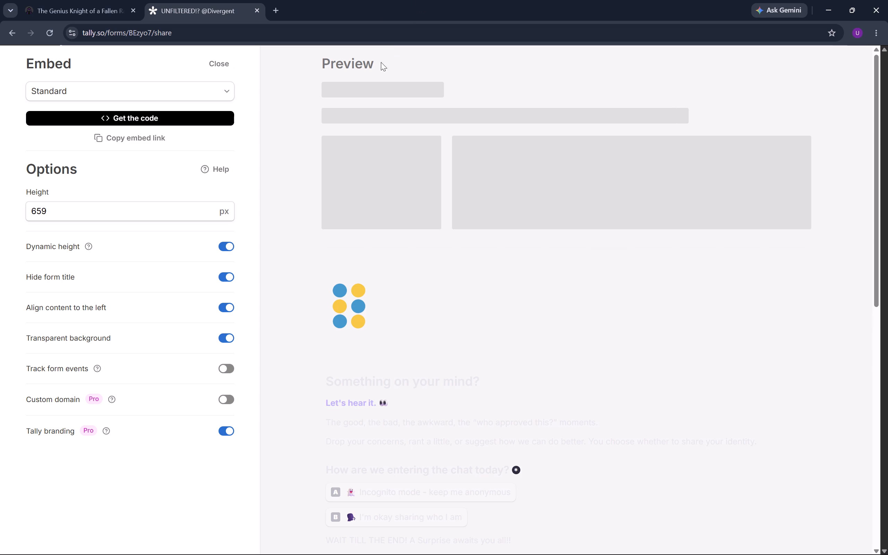
left_click(342, 73)
scroll(555, 352, "down", 5)
scroll(555, 352, "up", 1)
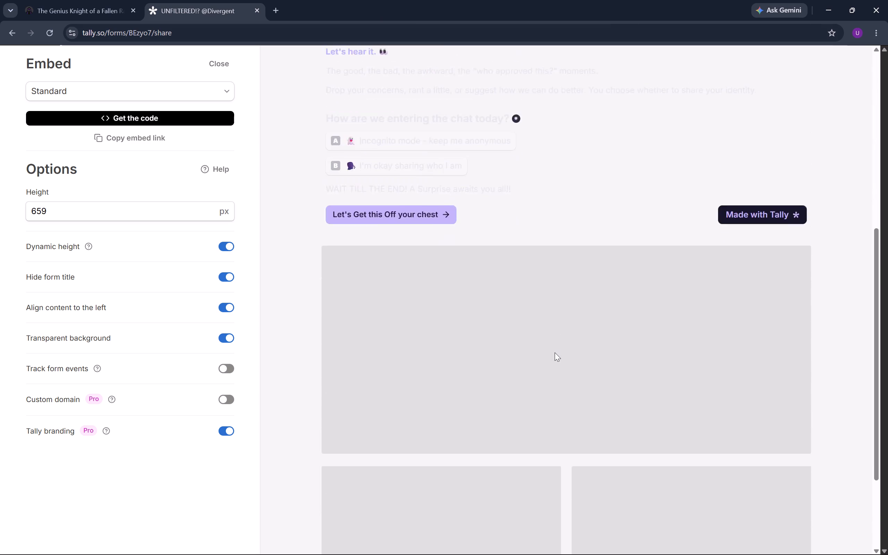
scroll(555, 352, "up", 1)
scroll(555, 352, "down", 4)
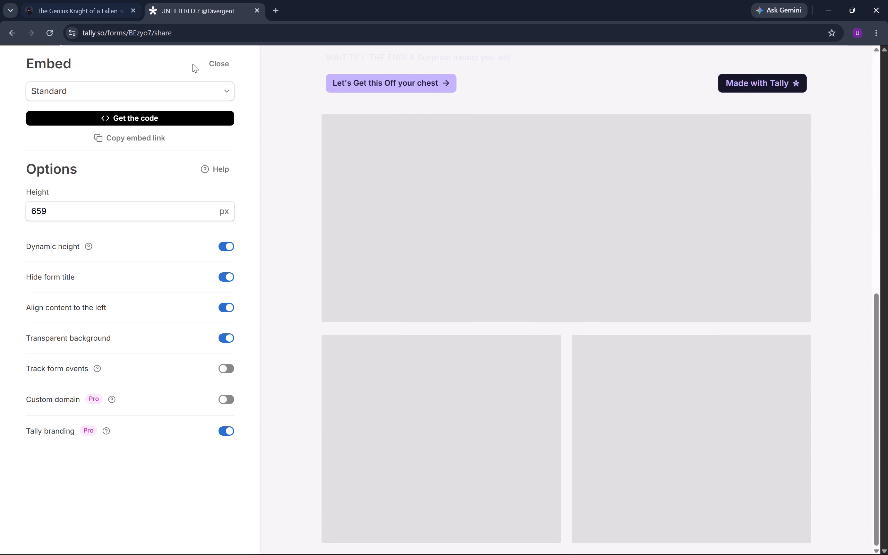
left_click(206, 58)
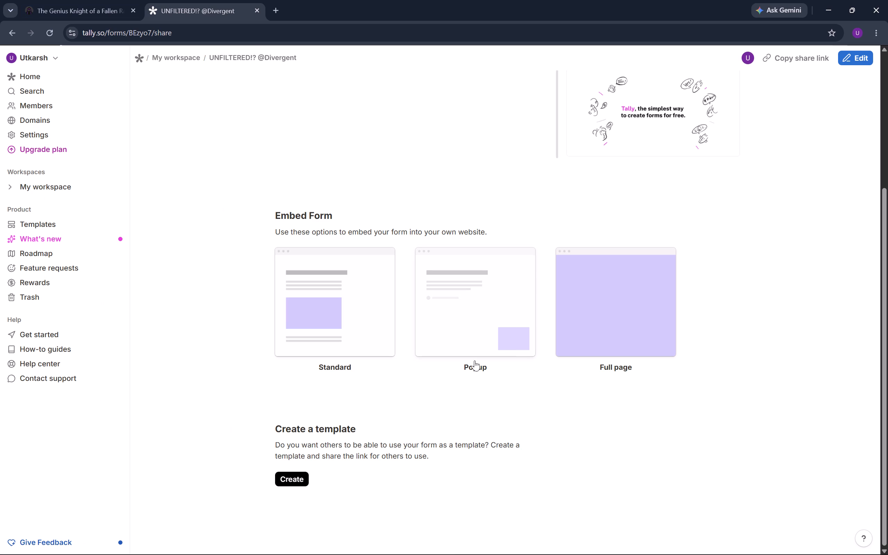
Open the Popup embed preview and look over the form's opening page inside it.
left_click(454, 331)
left_click(280, 140)
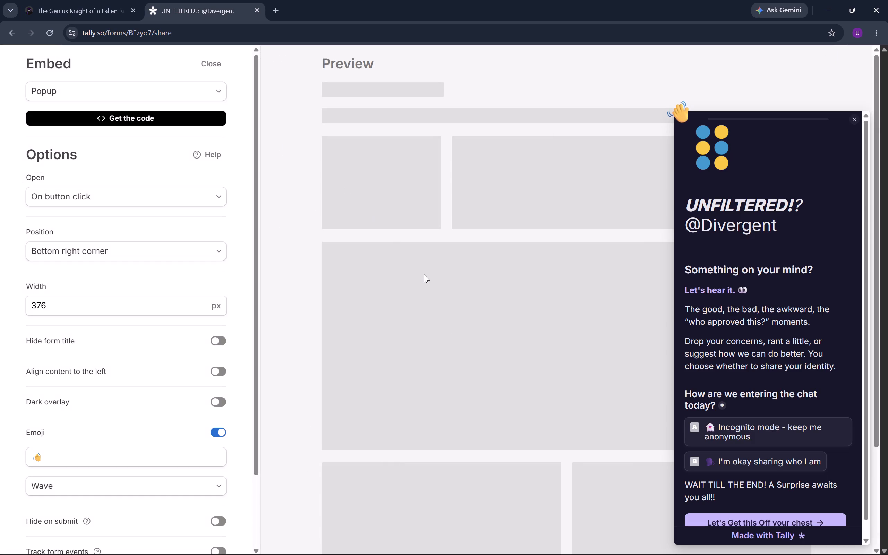
scroll(773, 353, "down", 6)
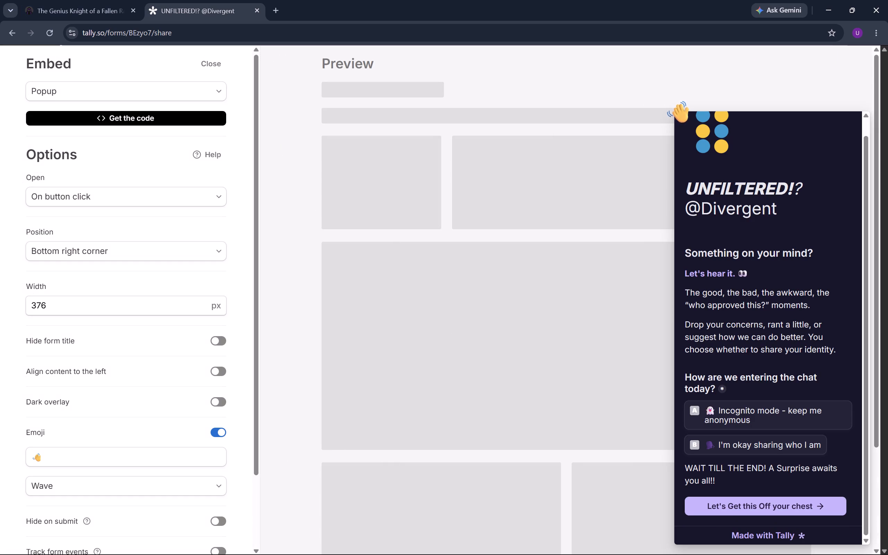
scroll(773, 353, "down", 1)
Test the popup form with "I'm okay sharing who I am", no name, and "hjh" as the Divergent batch.
left_click(719, 446)
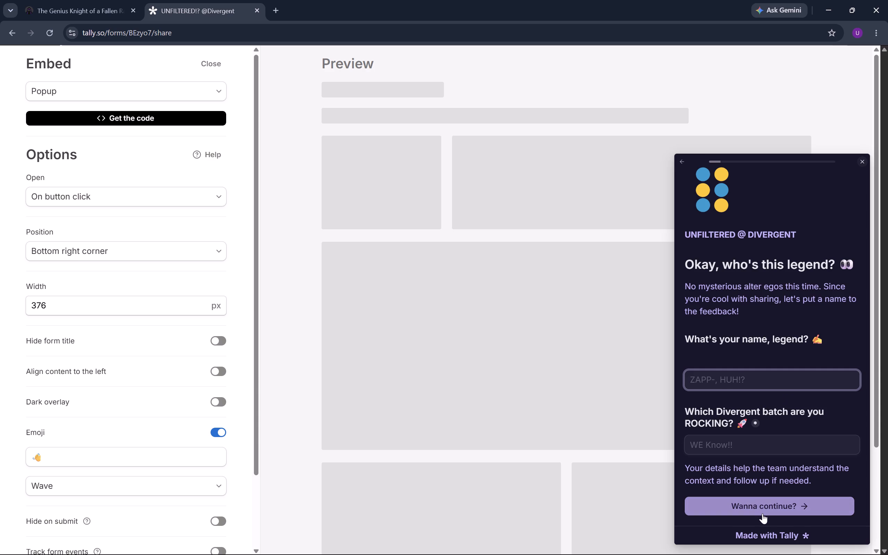
left_click(762, 513)
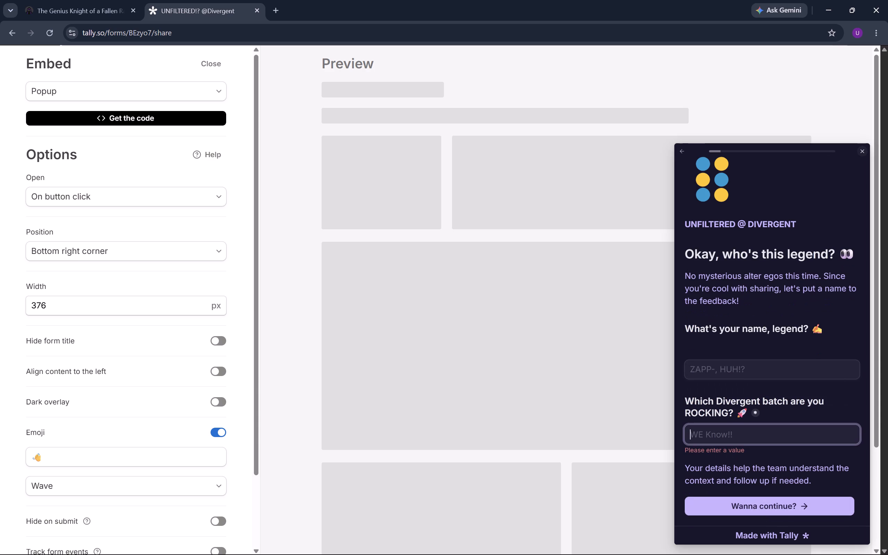
type("hjh")
left_click(723, 512)
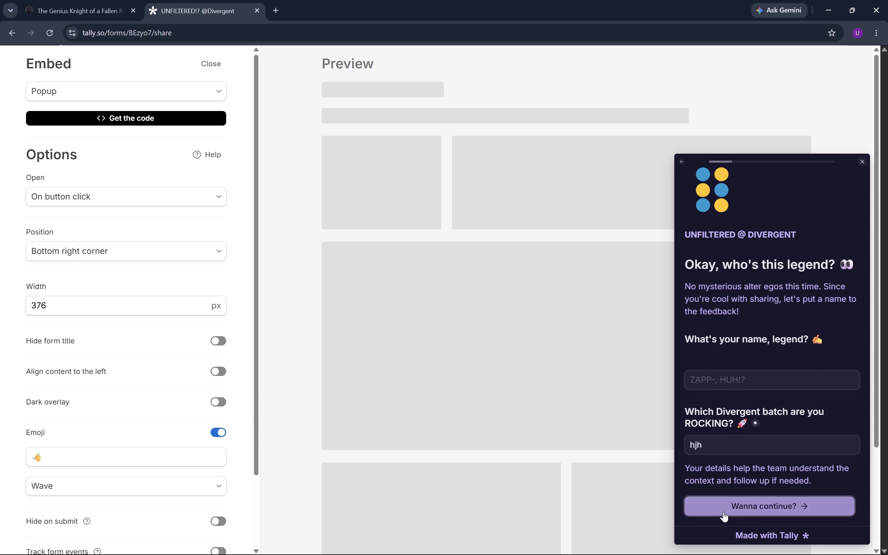
Pick "Ideas & suggestions?" as the topic and "Improve assignments, mocks or review systems" as what could be better, and continue.
left_click(770, 419)
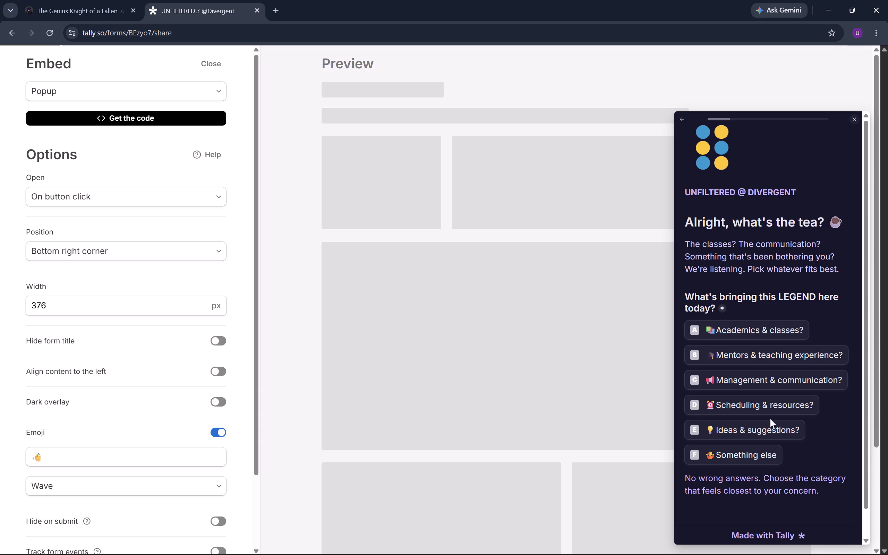
left_click(775, 429)
left_click(760, 377)
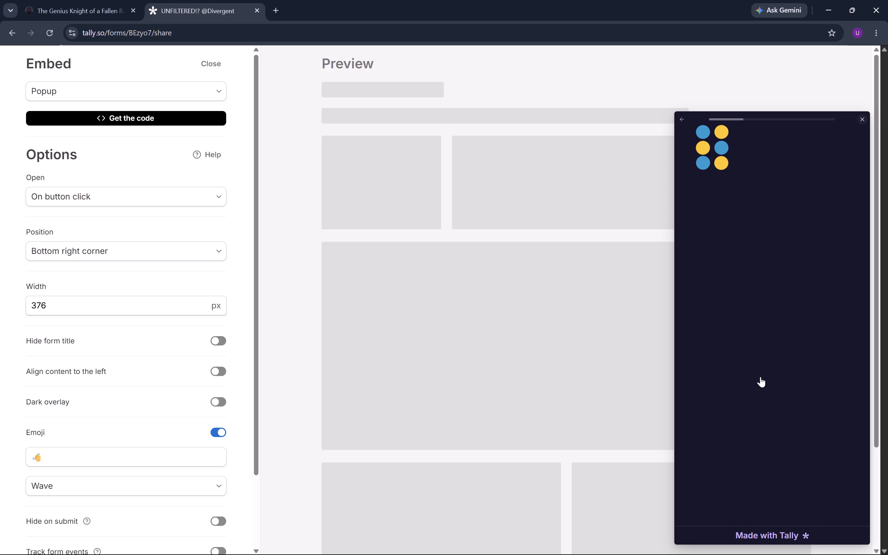
left_click(750, 416)
scroll(750, 416, "down", 2)
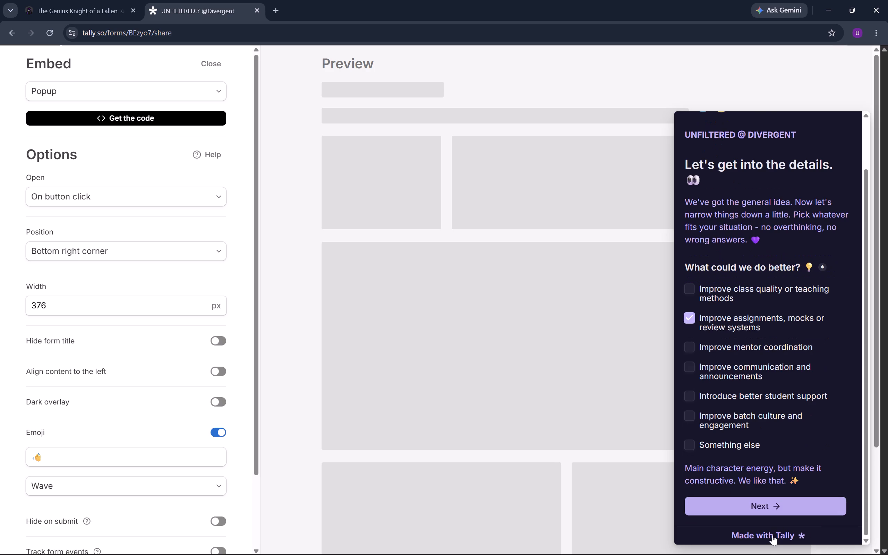
left_click(766, 505)
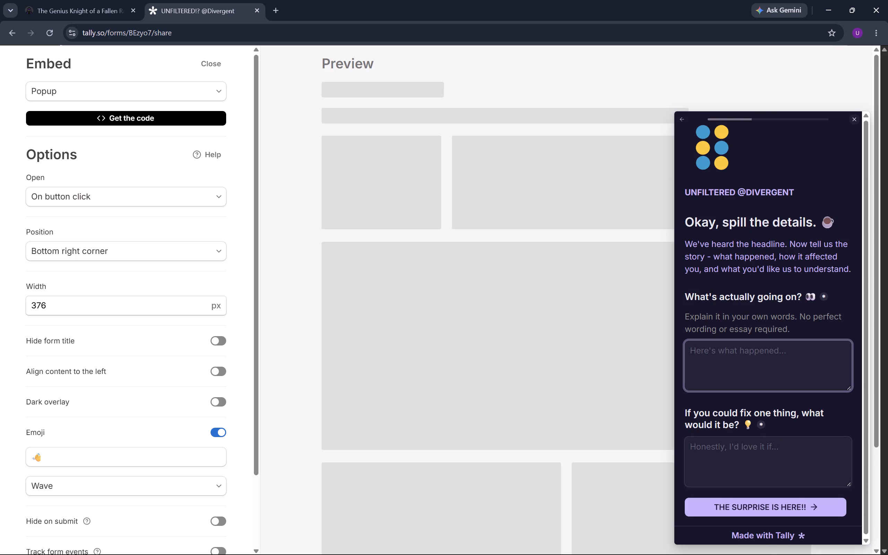
Answer "What's actually going on?" with "dsg" and "If you could fix one thing" with "sddg", and continue to the bonus round.
type("dsg")
key("Tab")
type("sddg")
key("Return")
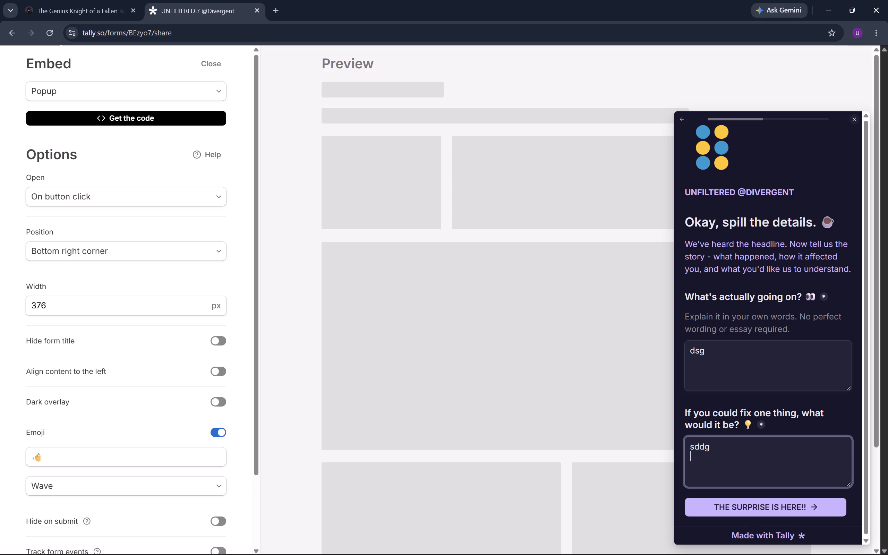
key("Tab")
key("Return")
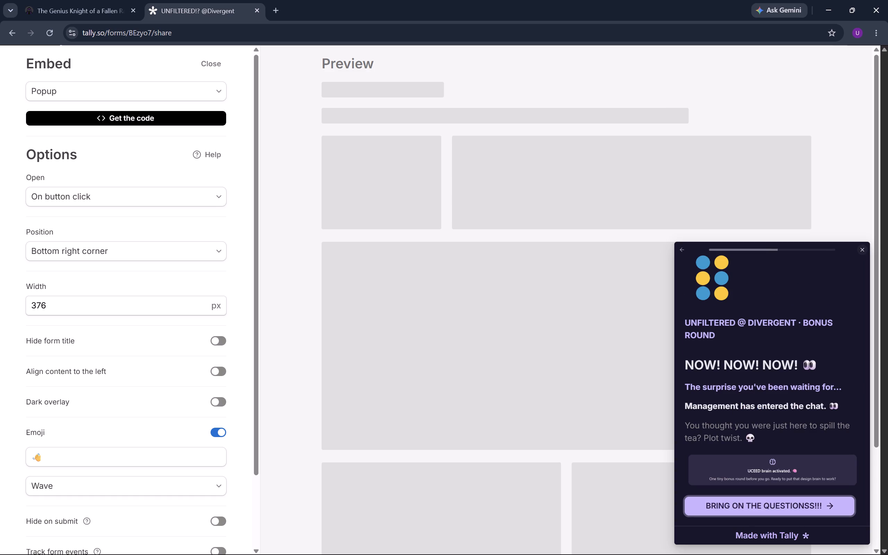
Start the bonus round questions and answer B to the unfolded-image question.
key("Return")
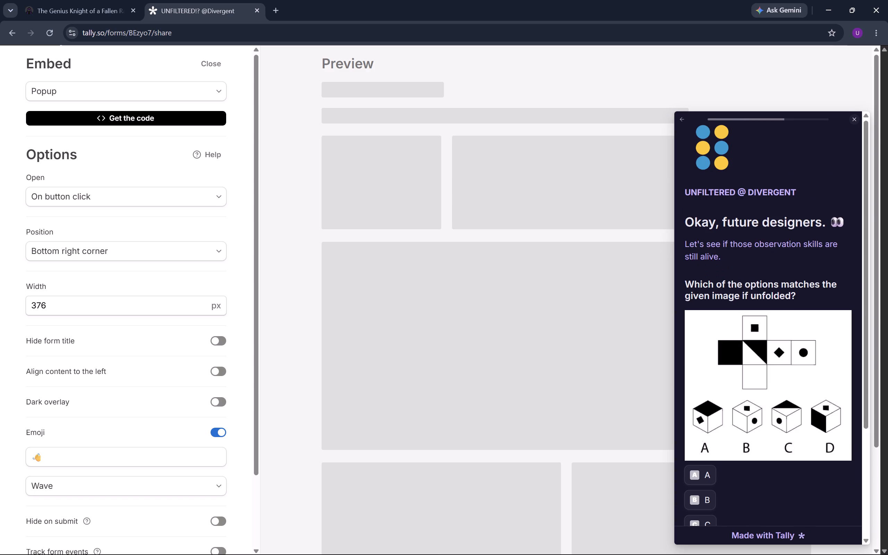
key("Tab")
key("Tab")
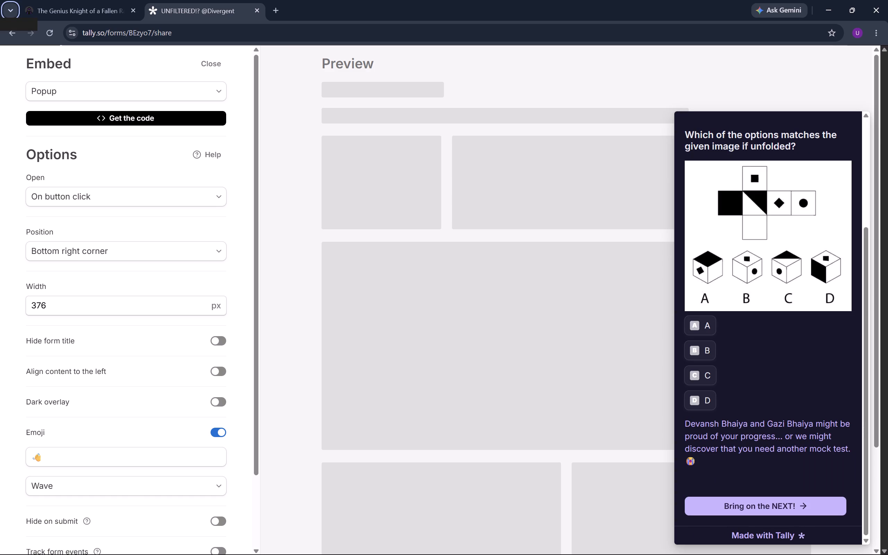
left_click(701, 350)
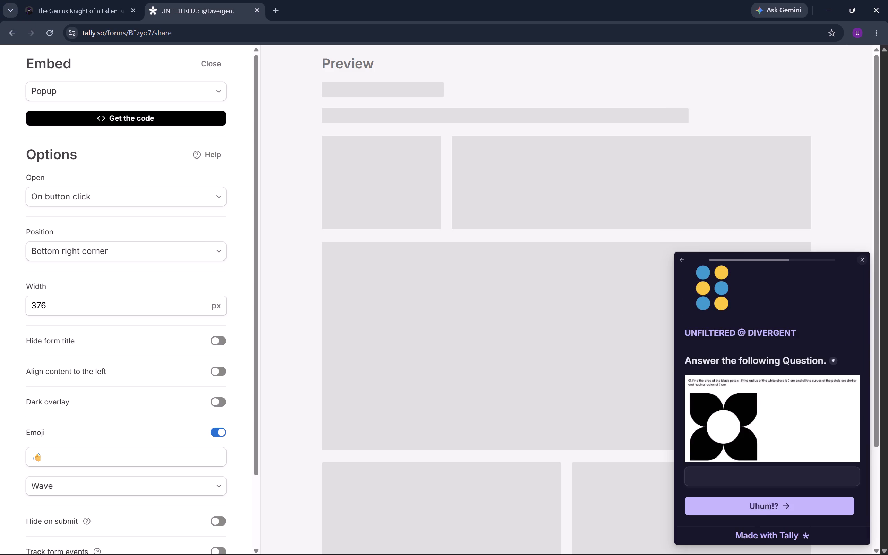
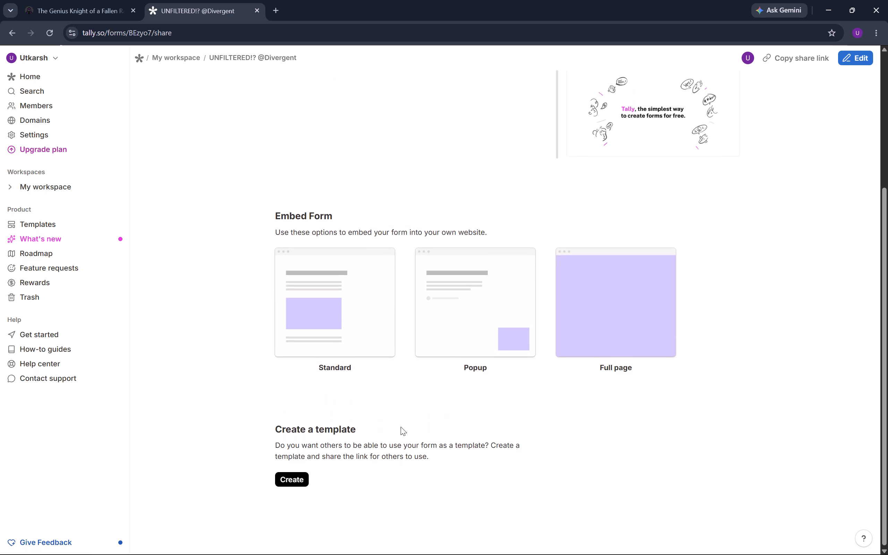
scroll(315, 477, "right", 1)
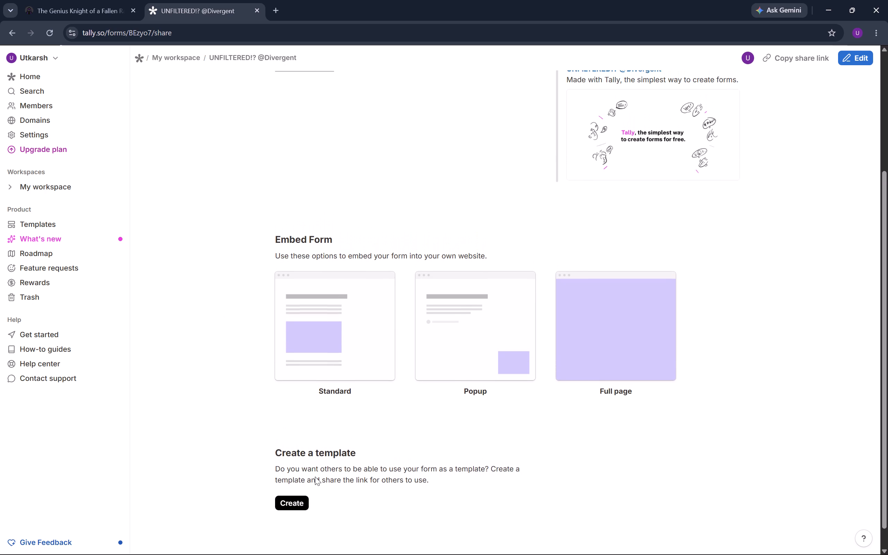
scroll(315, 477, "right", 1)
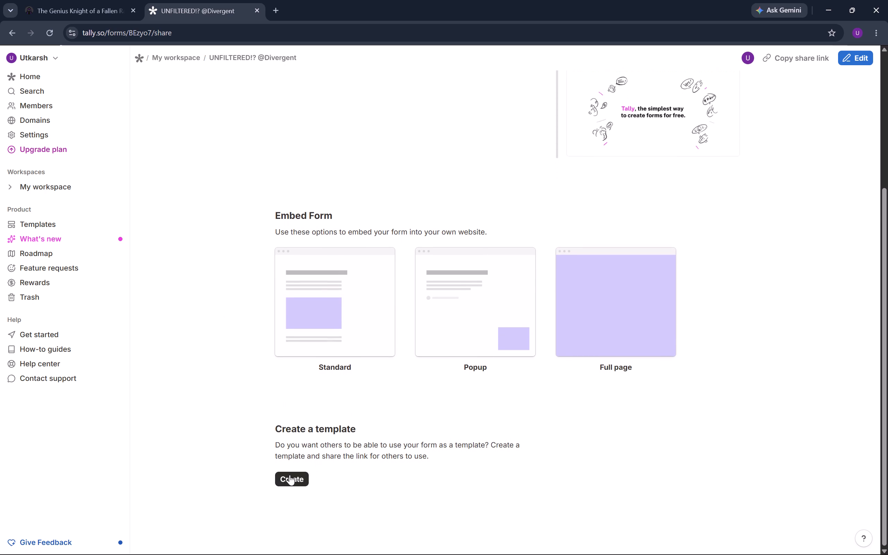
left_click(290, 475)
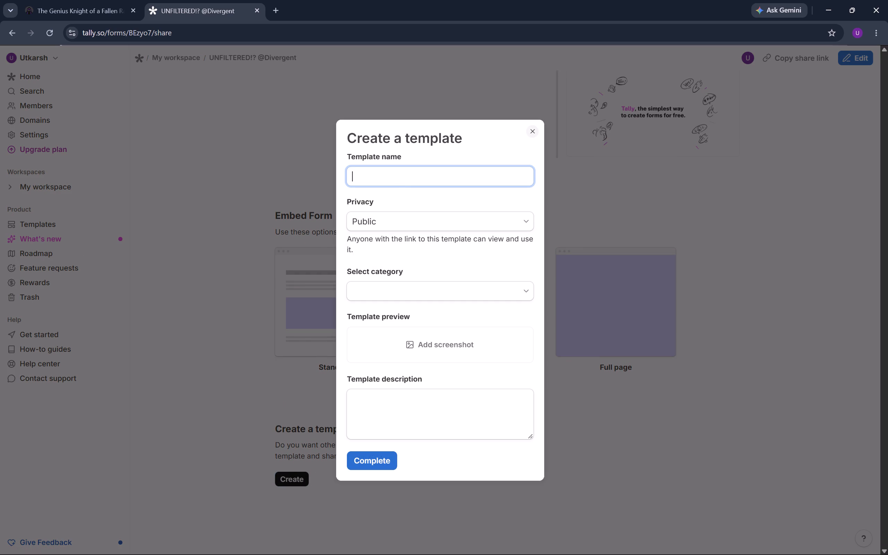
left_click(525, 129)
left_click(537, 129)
Open the customization settings for the form's link preview.
scroll(537, 129, "up", 1)
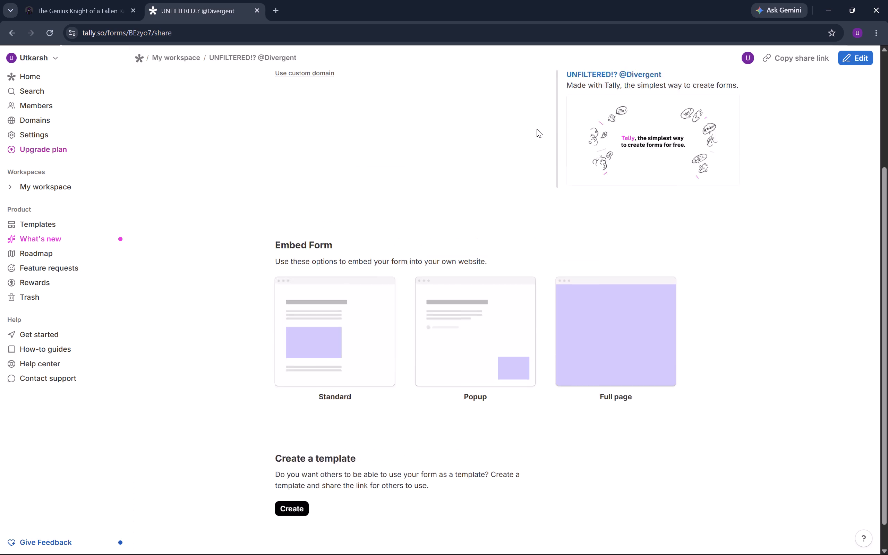
scroll(537, 129, "up", 2)
left_click(614, 172)
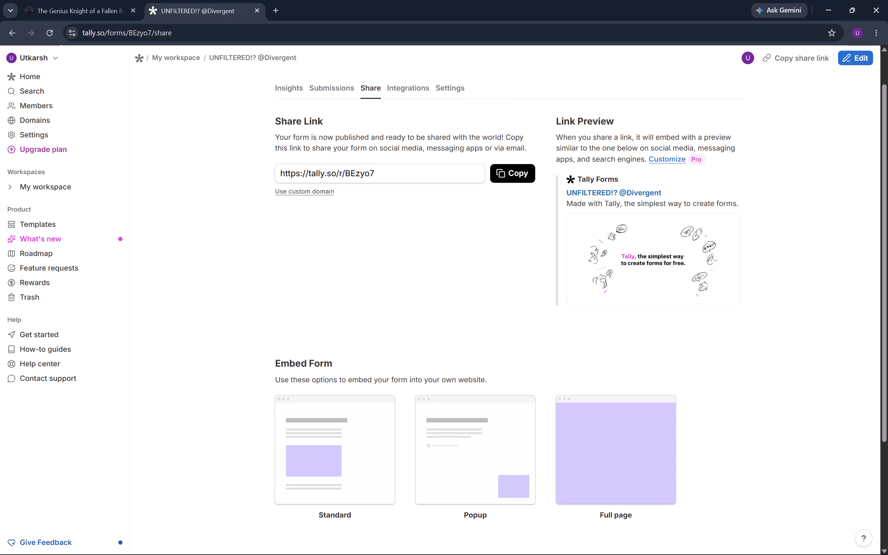
left_click_drag(567, 207, 611, 261)
left_click(647, 290)
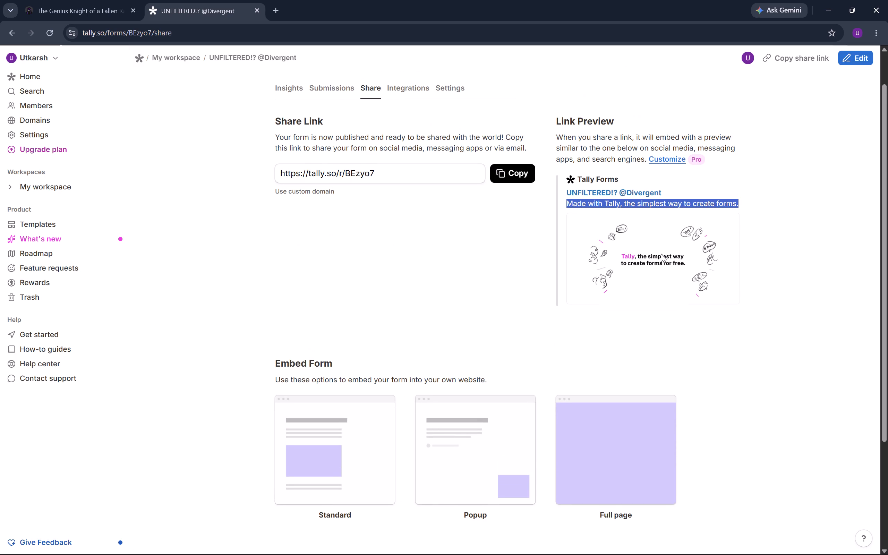
left_click(661, 254)
left_click(752, 182)
left_click(650, 158)
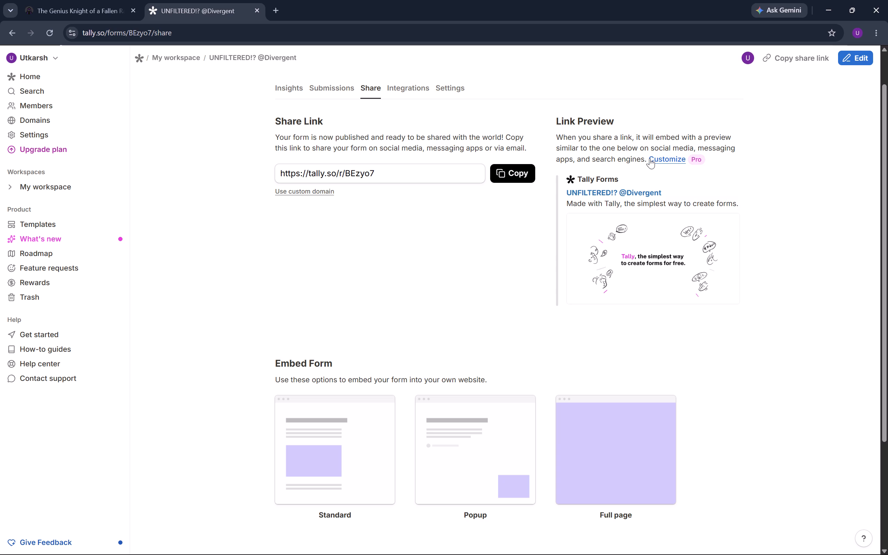
left_click(497, 255)
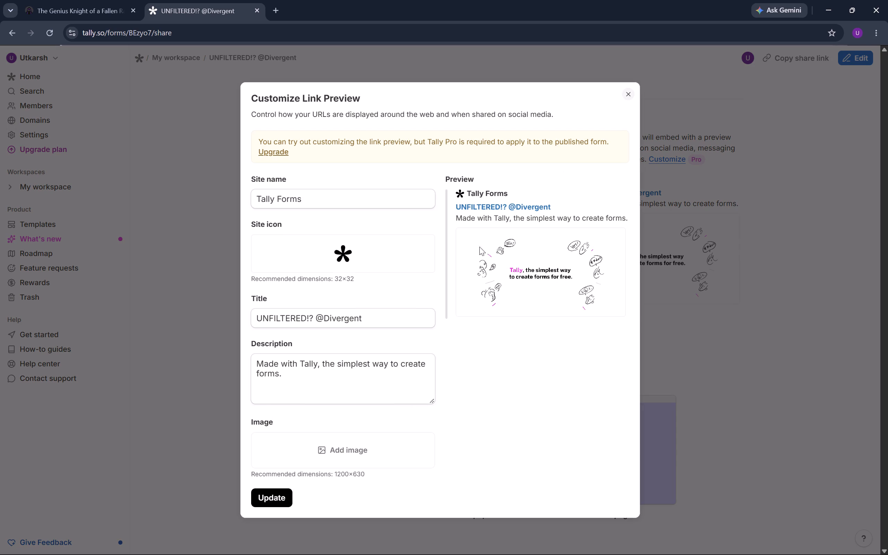
Set the link preview's site name to UNFILTERED.
left_click(334, 194)
left_click_drag(318, 194, 228, 191)
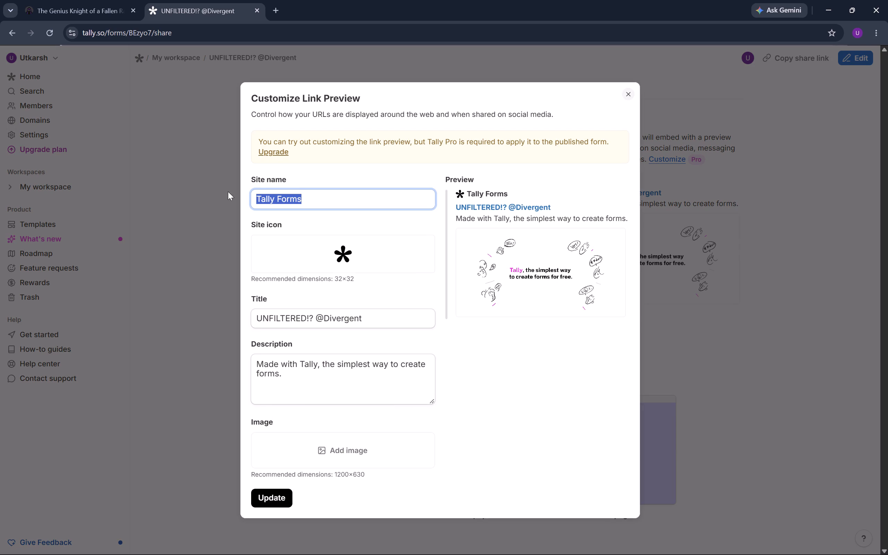
left_click_drag(228, 191, 217, 189)
type("UNFILTERED")
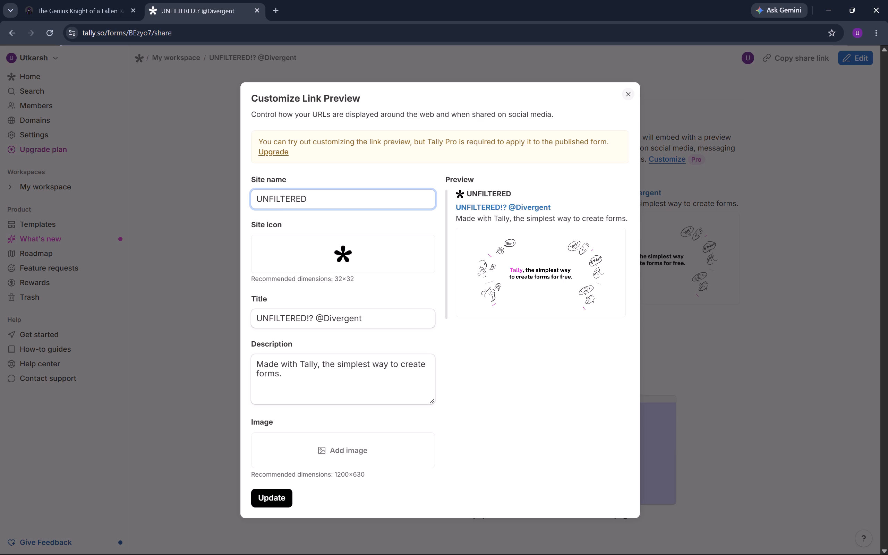
type("@DI")
type("ivergent")
type("ent")
key("BackSpace")
key("BackSpace")
key("BackSpace")
key("BackSpace")
key("BackSpace")
key("BackSpace")
key("BackSpace")
Upload the dc logo image from the assets folder in Downloads as the link preview's site icon.
left_click(302, 250)
left_click(397, 322)
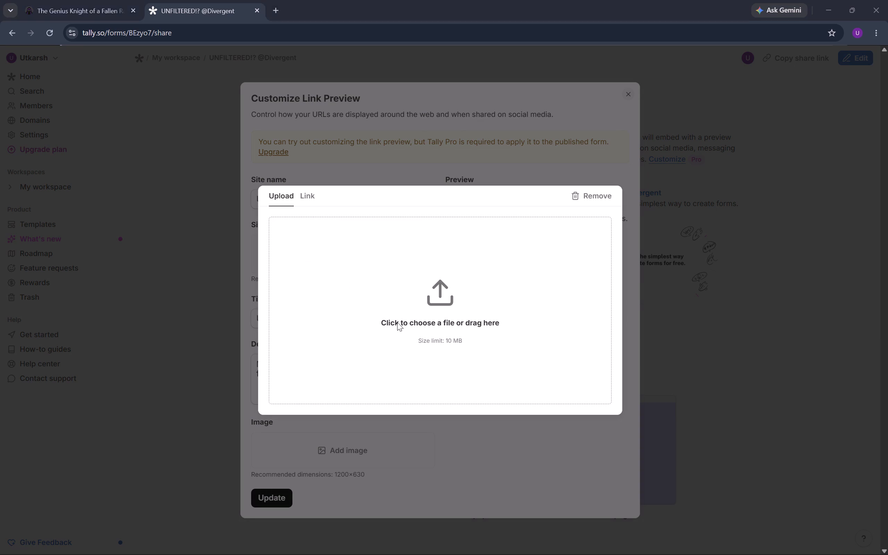
scroll(182, 147, "down", 1)
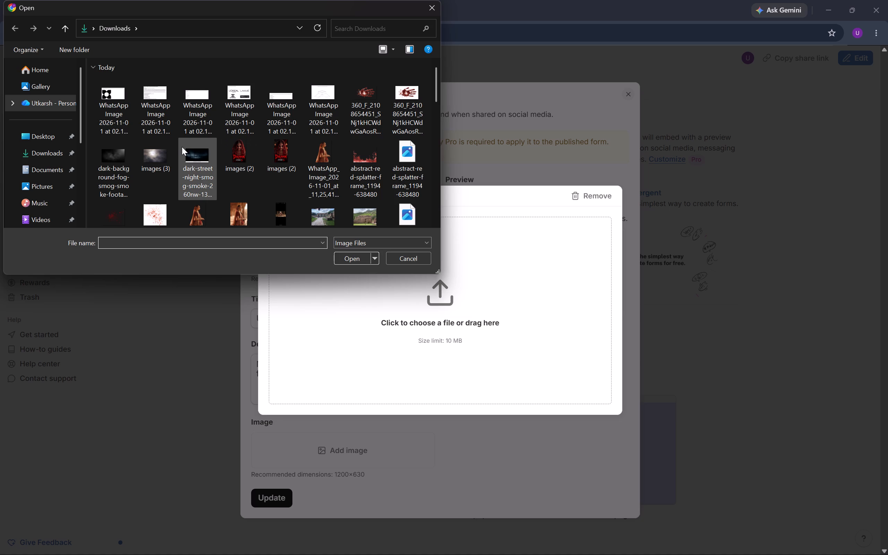
scroll(182, 147, "down", 2)
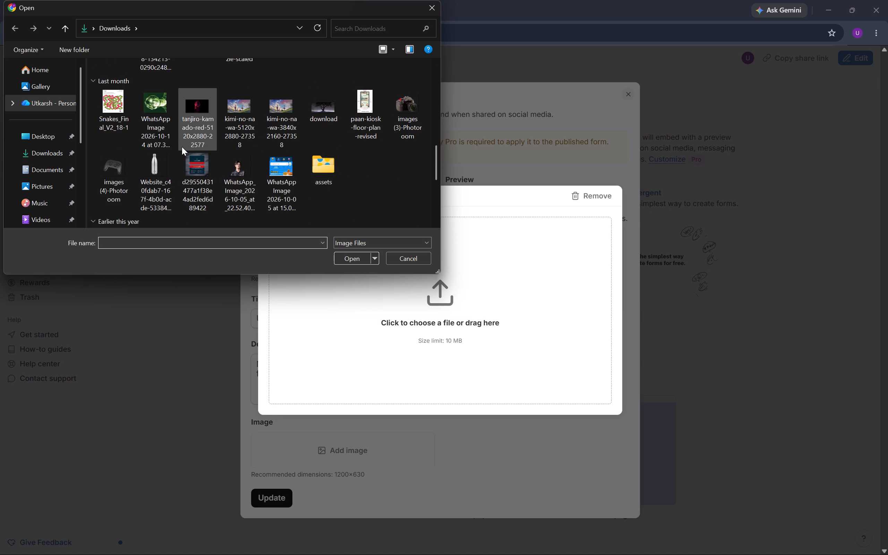
double_click(309, 174)
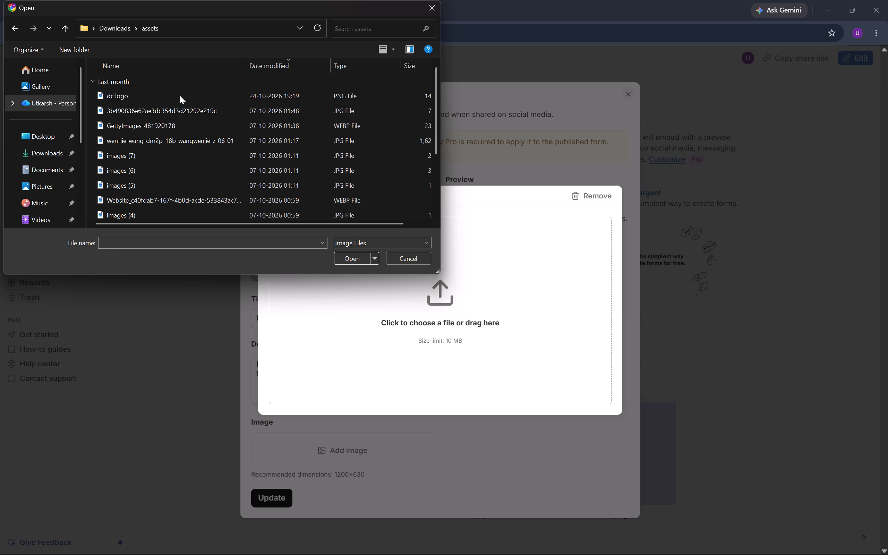
left_click(183, 92)
key("Return")
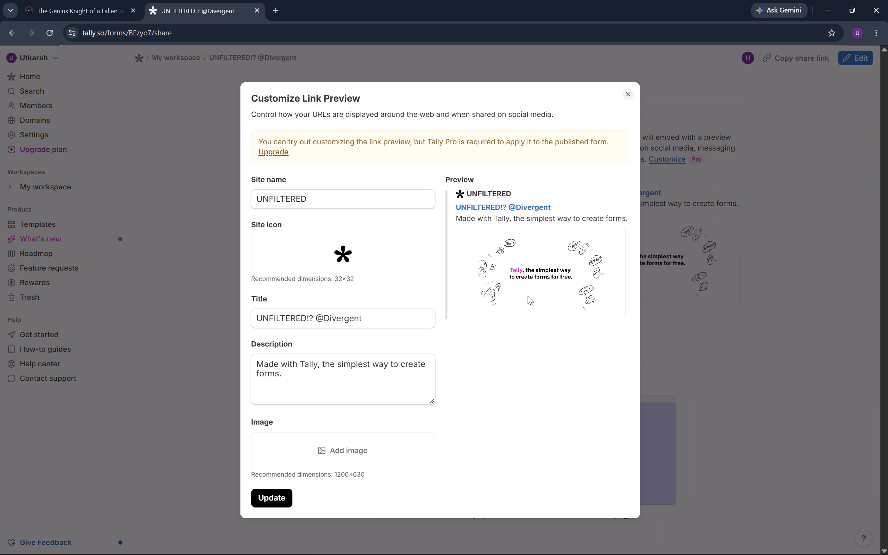
Replace the link preview's description with text beginning "Let's spil".
scroll(361, 343, "down", 2)
left_click_drag(294, 379, 286, 351)
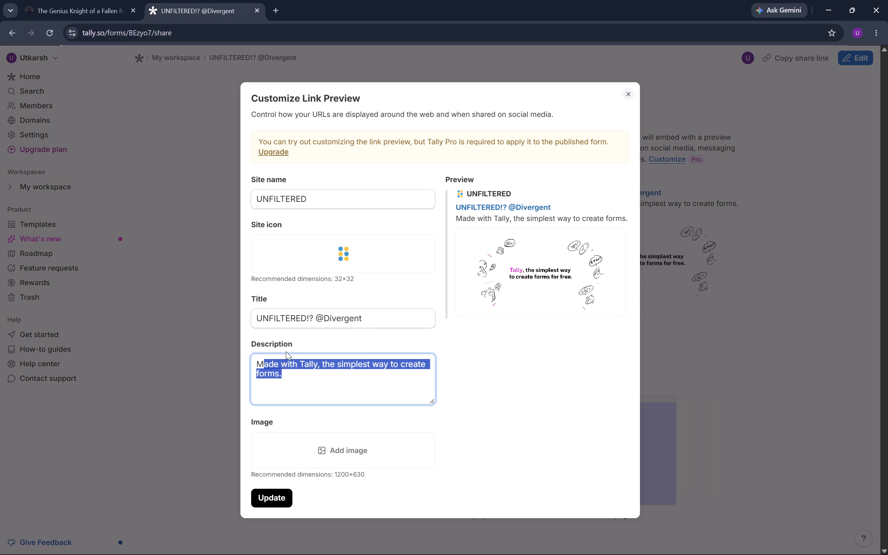
left_click_drag(286, 351, 225, 343)
type("et")
type("'")
key("space")
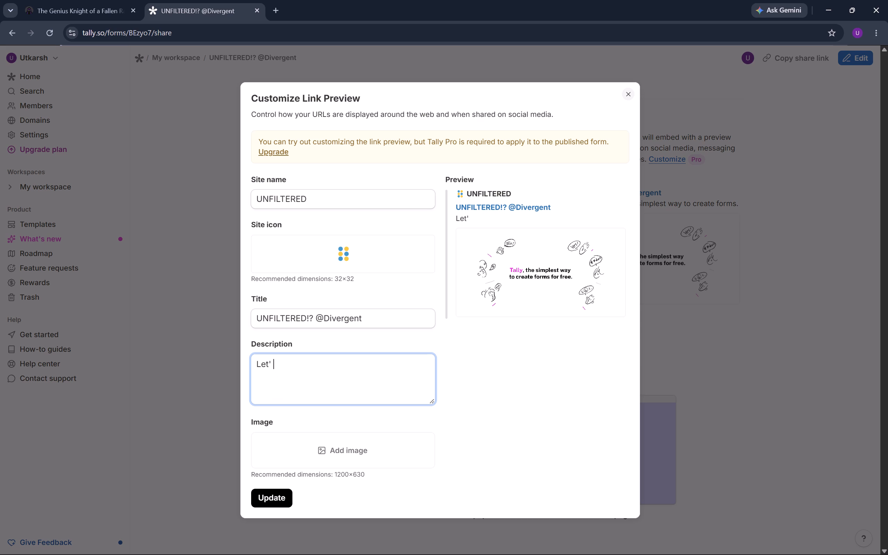
key("BackSpace")
key("BackSpace")
key("BackSpace")
type("s s[")
key("BackSpace")
type("pil")
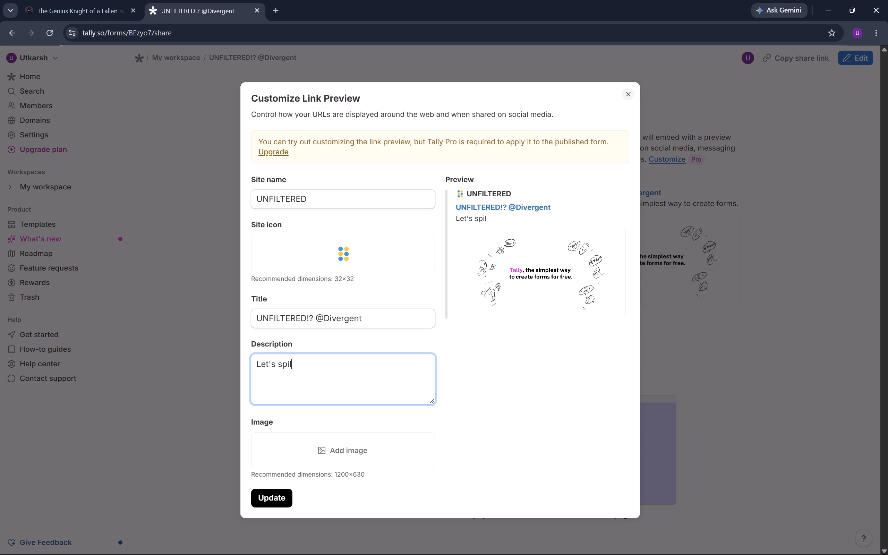
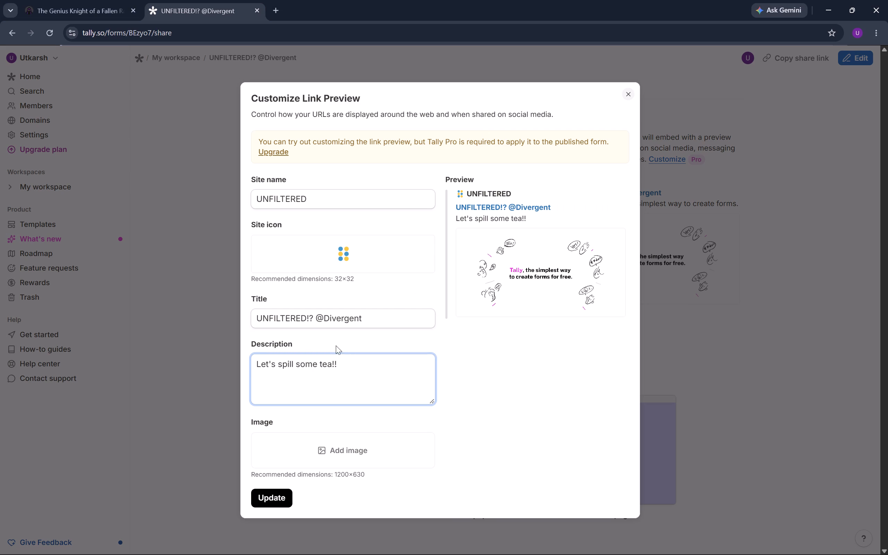
Open the image upload for the link preview's image.
scroll(348, 439, "down", 1)
left_click(322, 443)
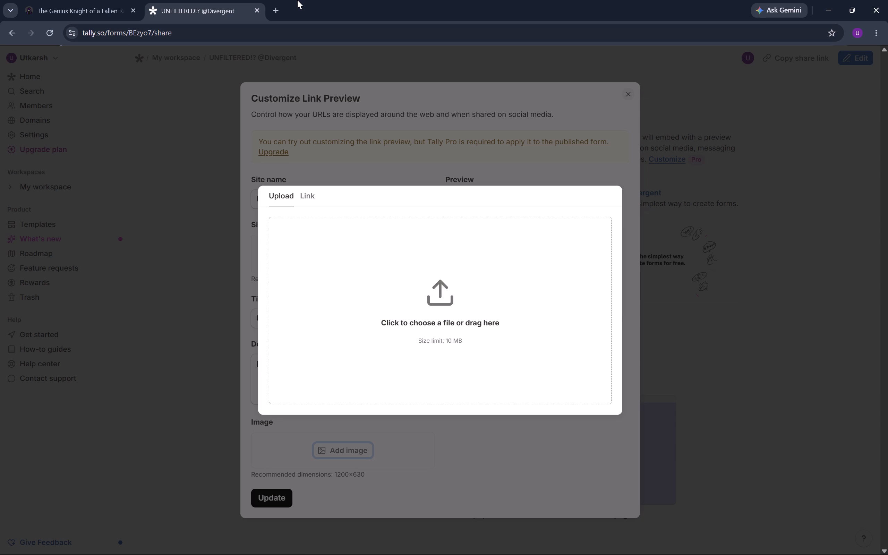
Search Google Images in a new tab for "spilling the tea with unfiltered".
left_click(276, 0)
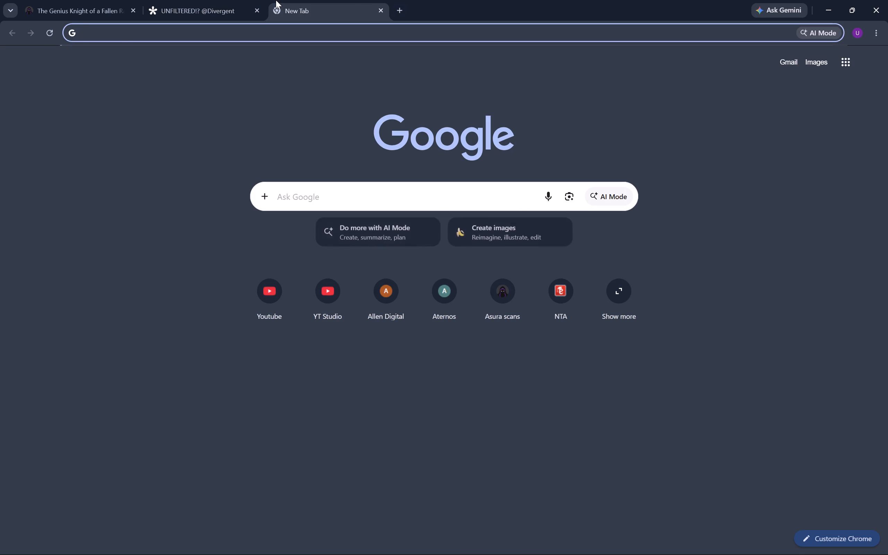
type("spilling the tea with unfiltered")
key("Return")
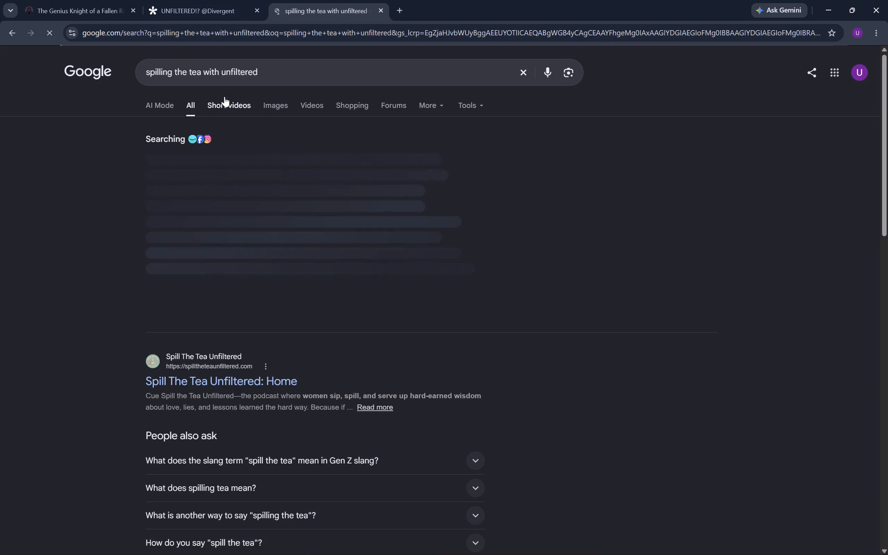
left_click(279, 108)
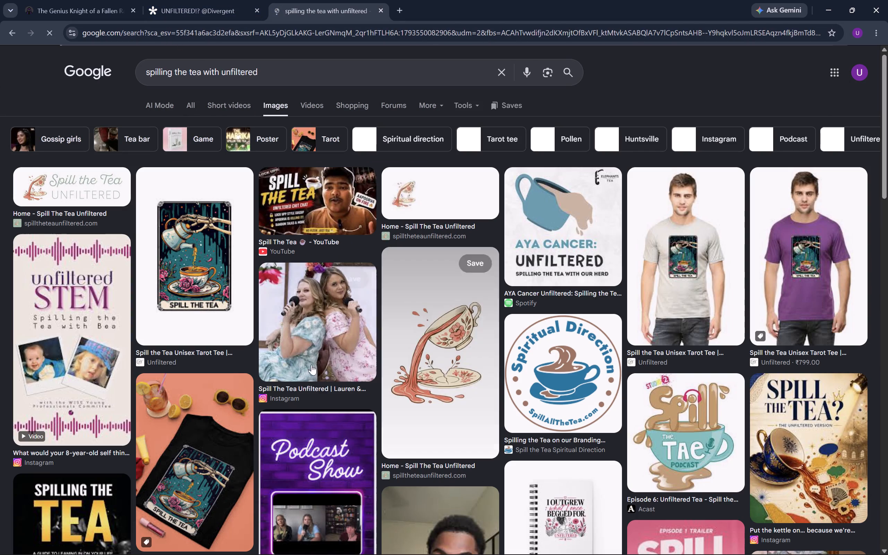
Save the Spill the Tea tarot card image as 1yewi in the assets folder in Downloads.
left_click(196, 273)
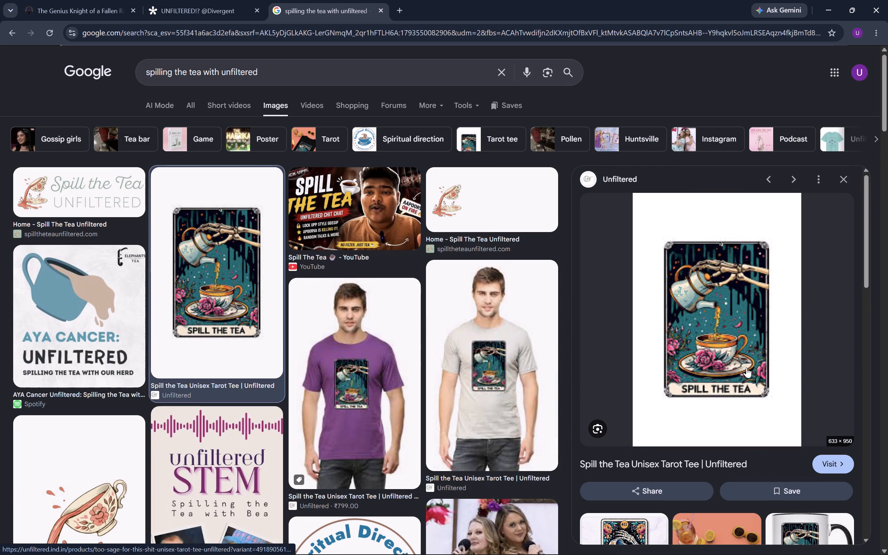
right_click(746, 367)
left_click(669, 280)
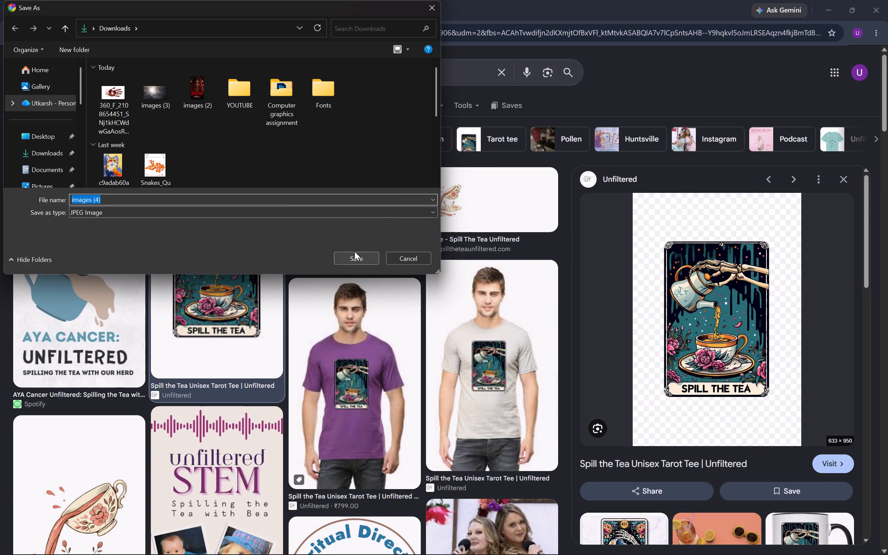
scroll(294, 145, "down", 1)
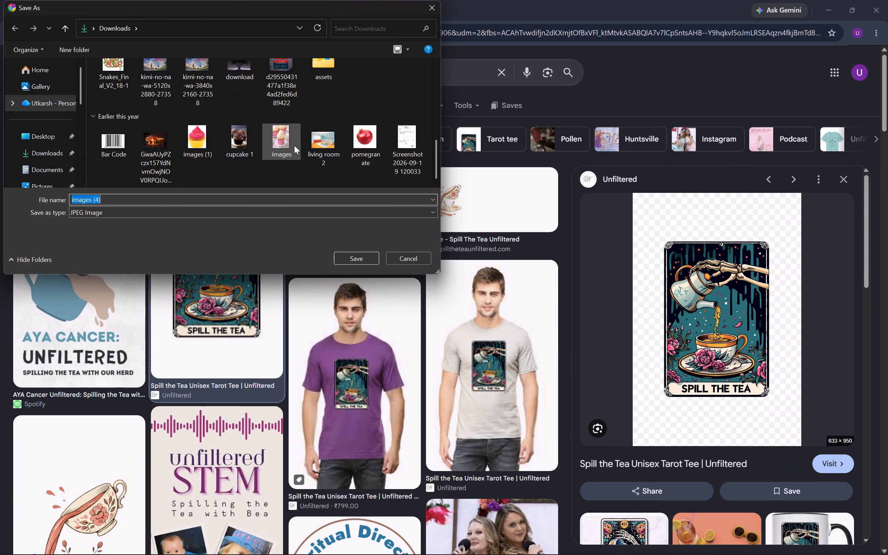
scroll(294, 145, "down", 1)
double_click(317, 79)
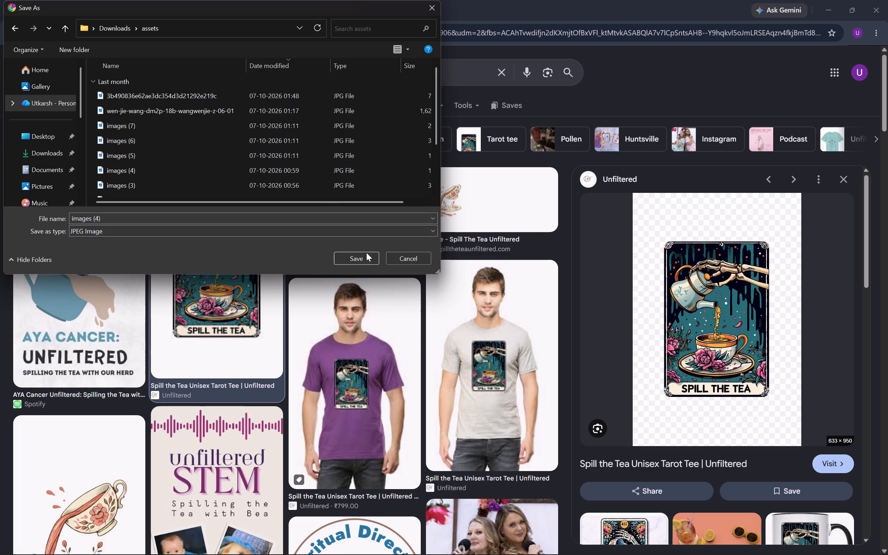
left_click(367, 258)
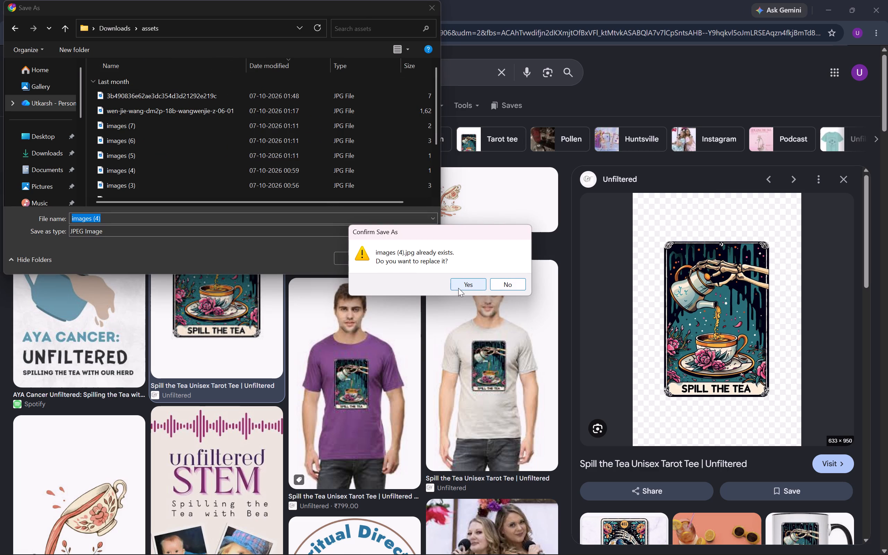
left_click_drag(213, 218, 517, 277)
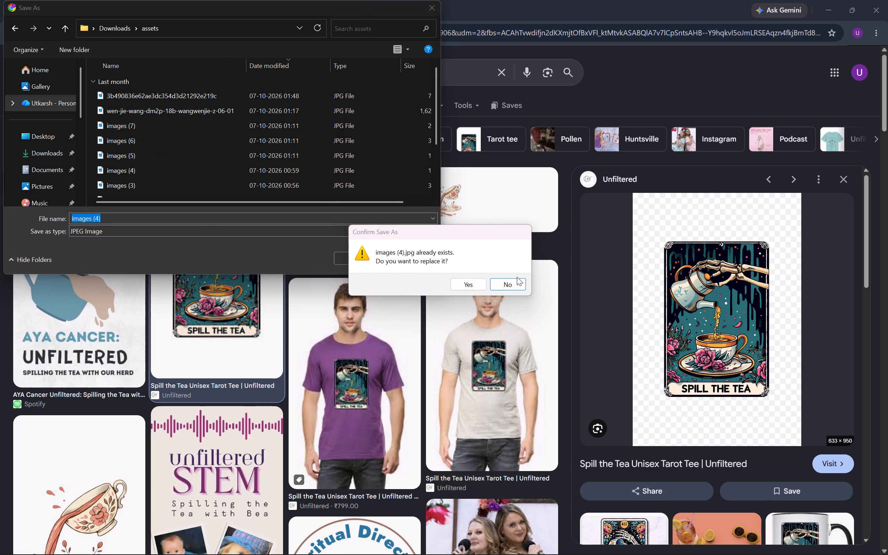
left_click_drag(517, 277, 514, 276)
left_click(514, 276)
left_click(506, 282)
left_click_drag(251, 211, 242, 212)
left_click(242, 212)
left_click(239, 216)
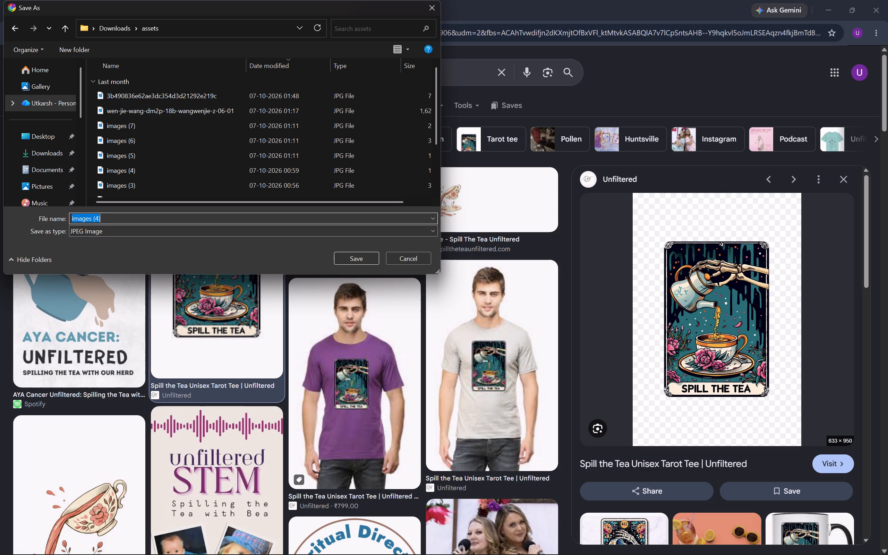
key("1")
type("yewi")
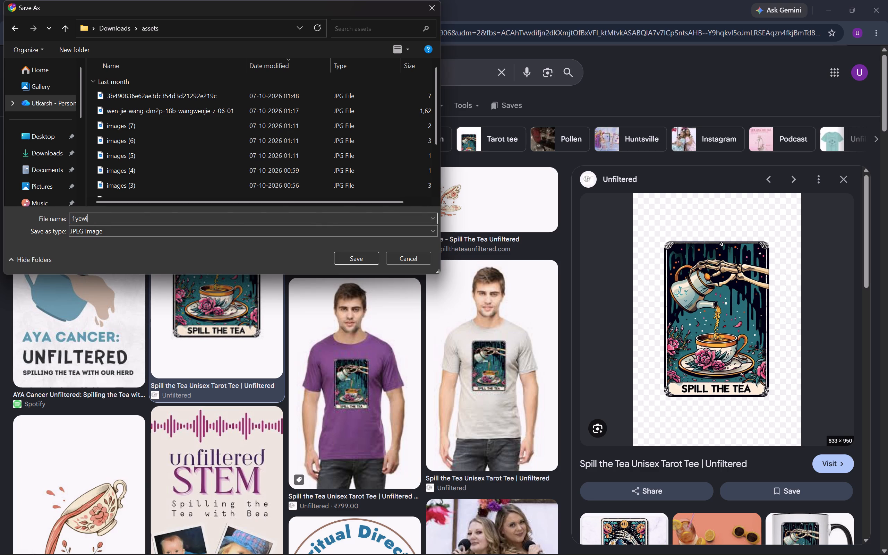
key("Return")
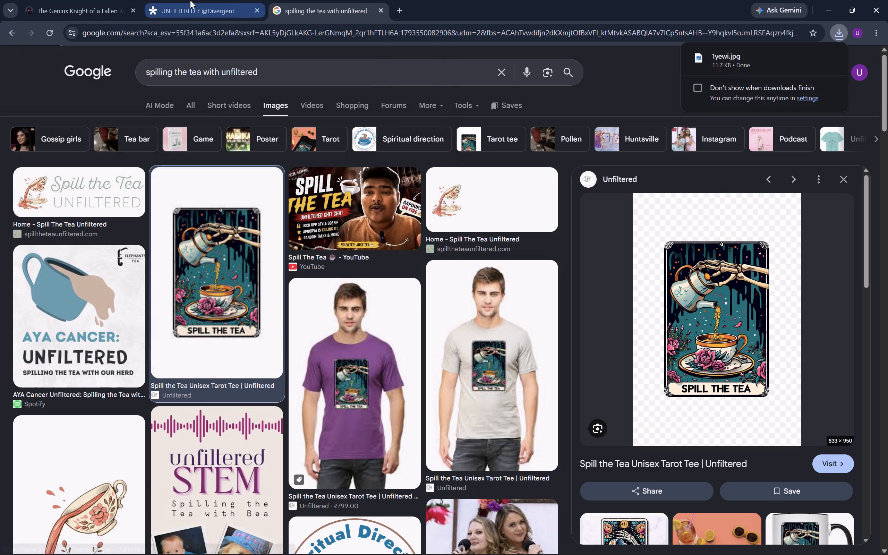
Back in the Tally form, upload 1yewi from the assets folder as the link preview's image.
left_click(190, 0)
left_click(408, 293)
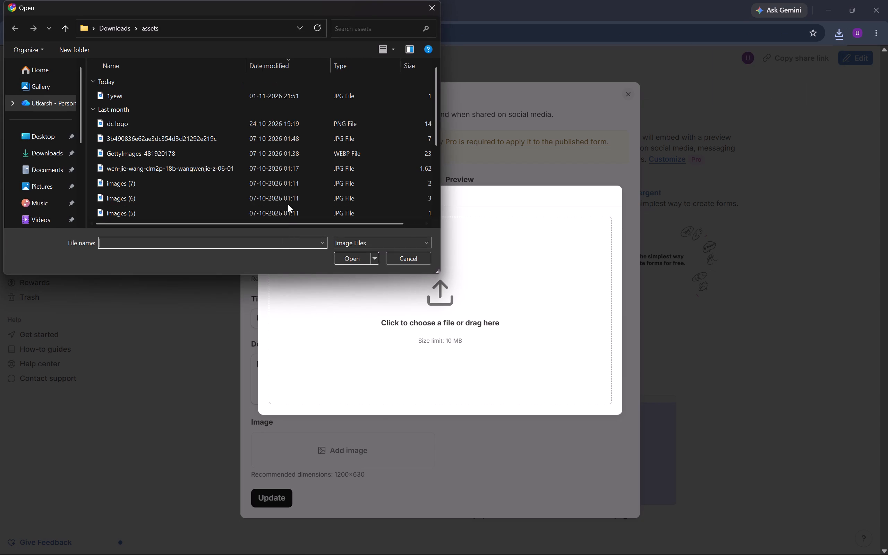
left_click(226, 96)
key("Return")
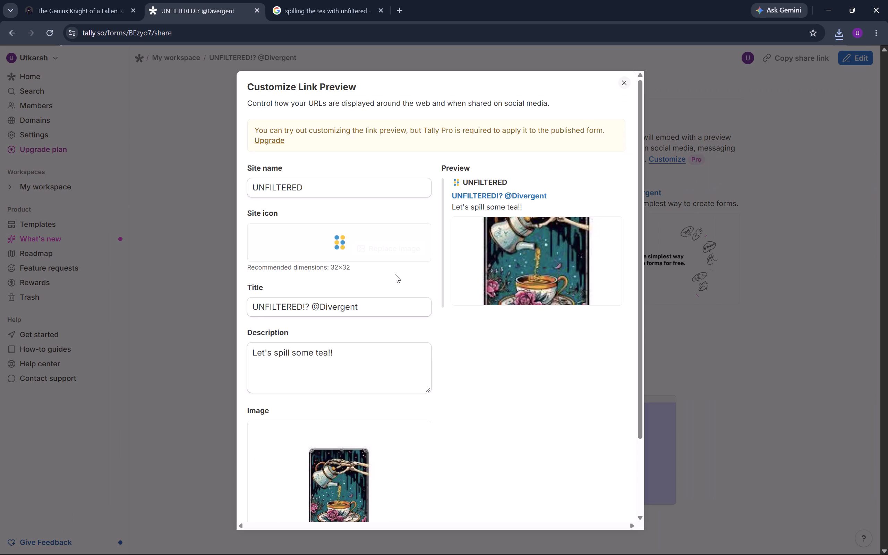
scroll(372, 390, "down", 4)
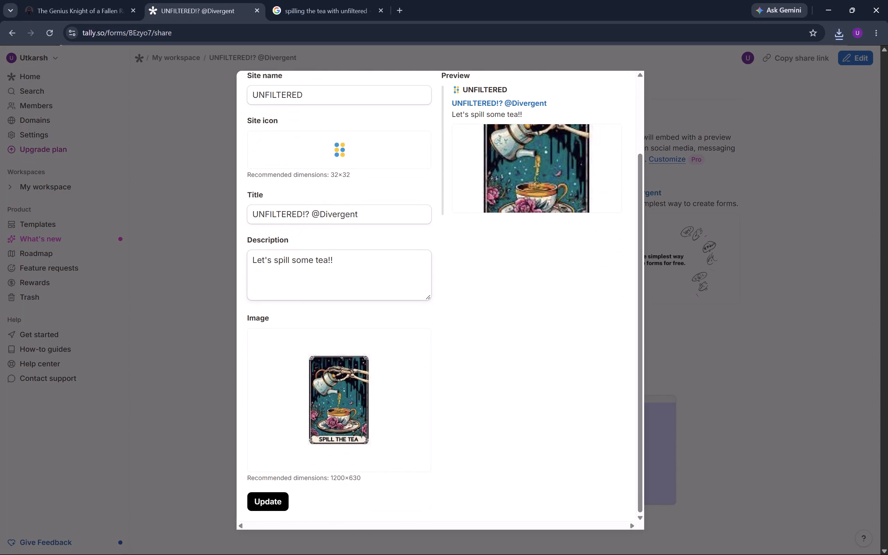
scroll(372, 390, "down", 1)
Look through the tea-spilling image results for an alternative link preview picture, and return to the link preview settings.
left_click(339, 0)
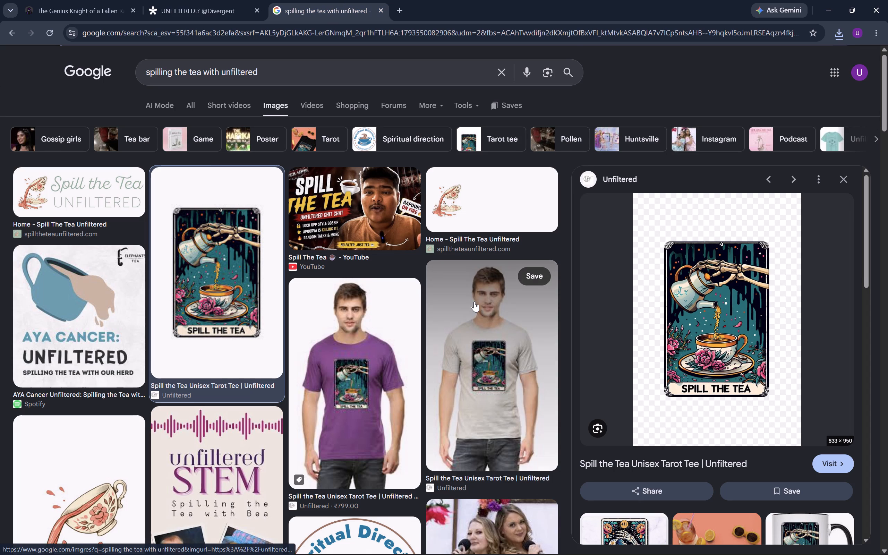
scroll(474, 301, "down", 5)
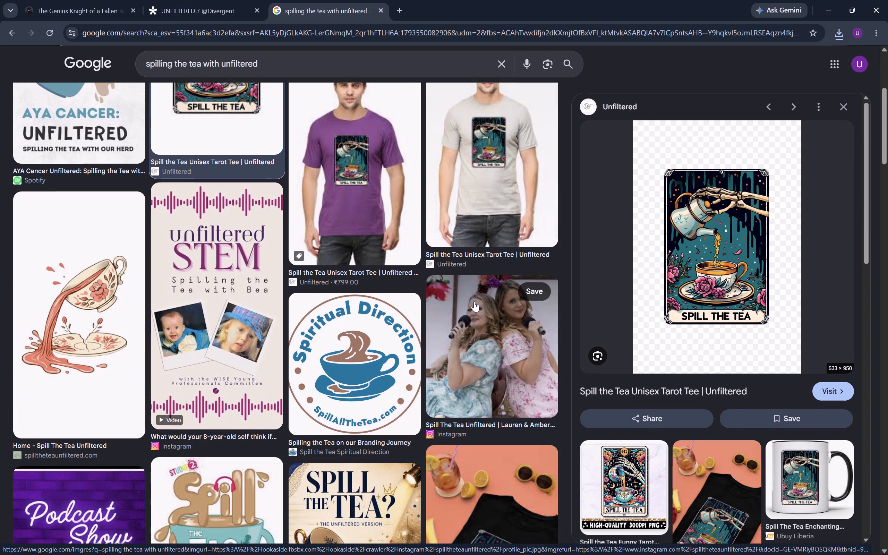
scroll(474, 301, "down", 3)
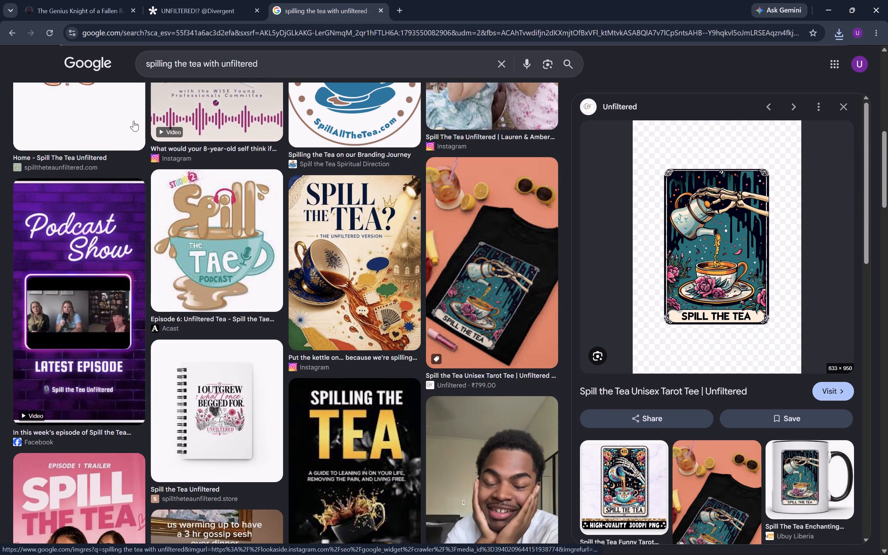
scroll(336, 267, "down", 6)
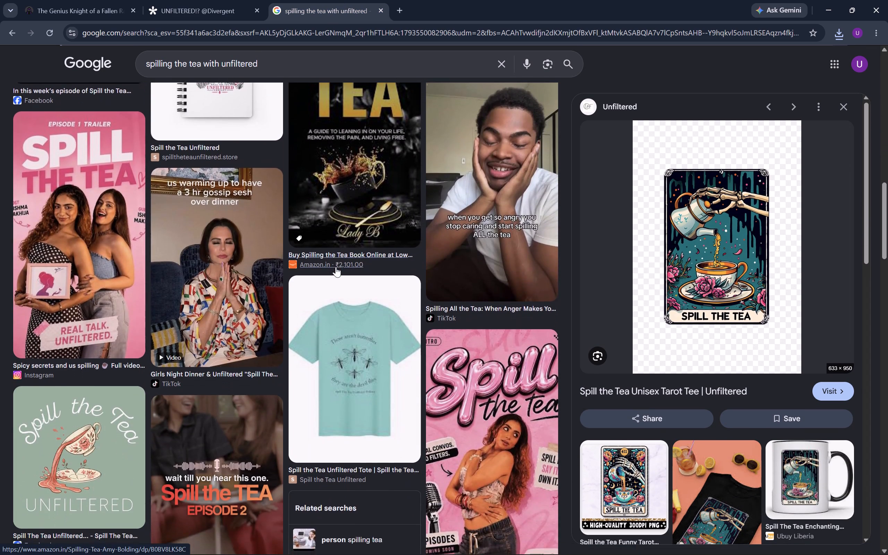
scroll(336, 267, "down", 3)
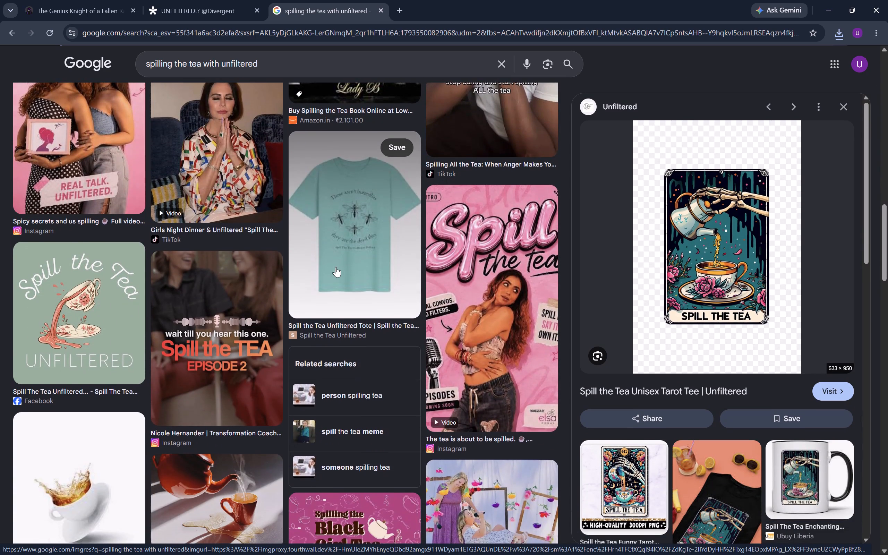
scroll(336, 267, "down", 3)
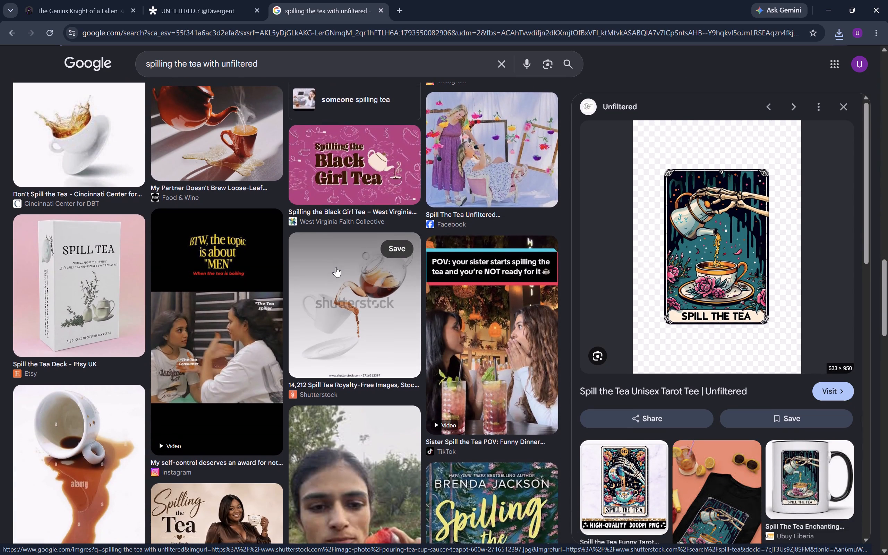
scroll(336, 267, "down", 3)
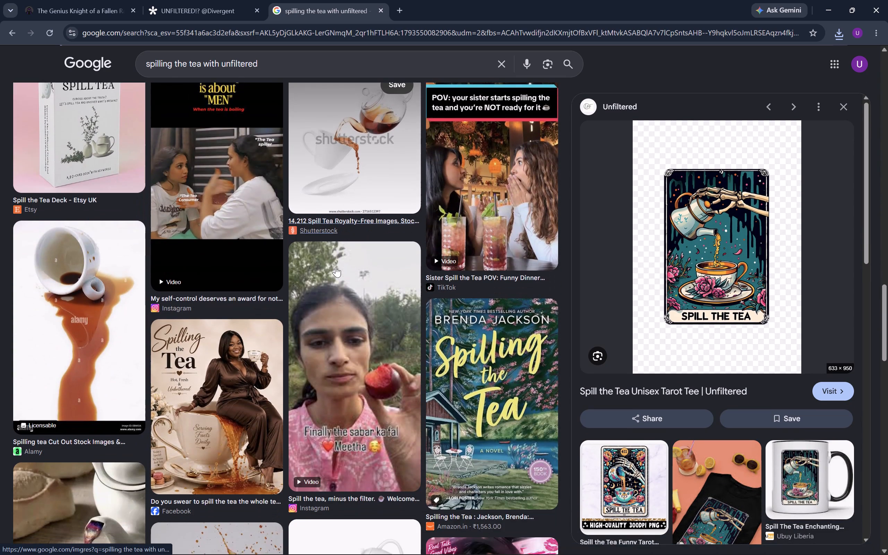
scroll(336, 267, "down", 3)
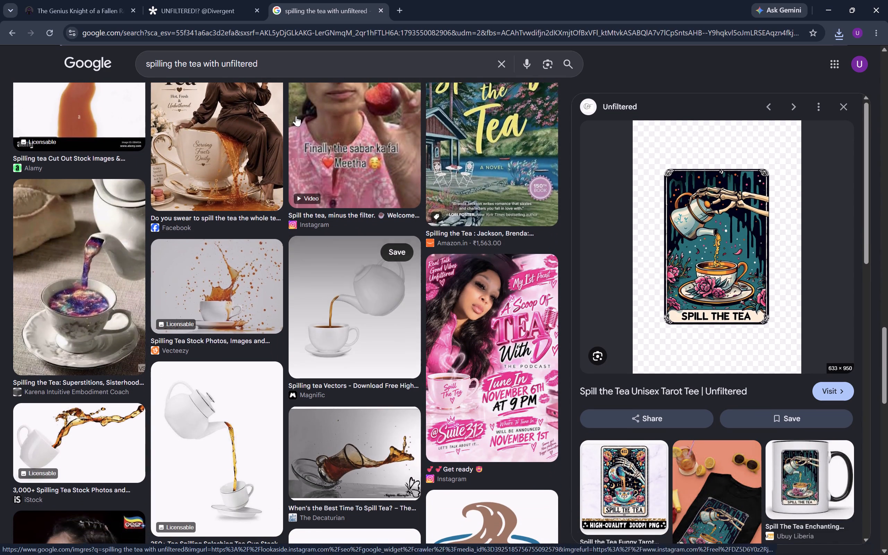
left_click(92, 0)
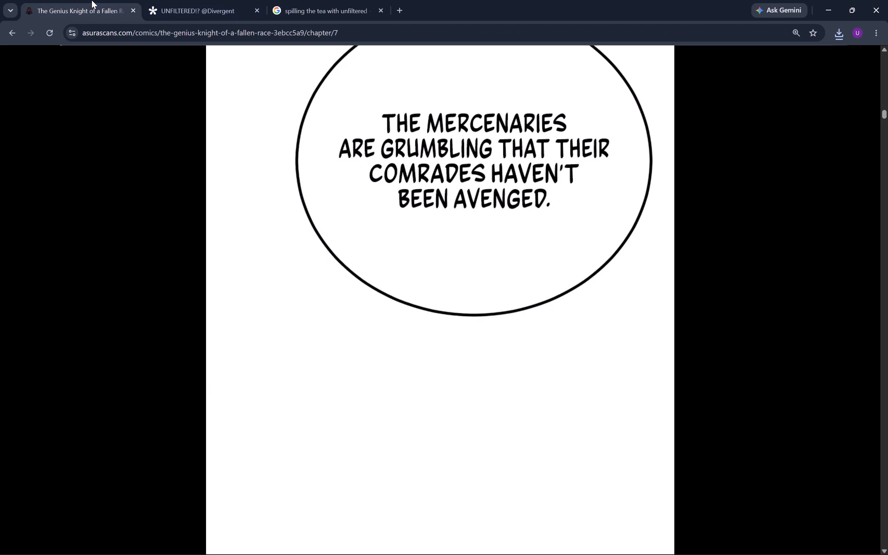
left_click(348, 0)
left_click(237, 0)
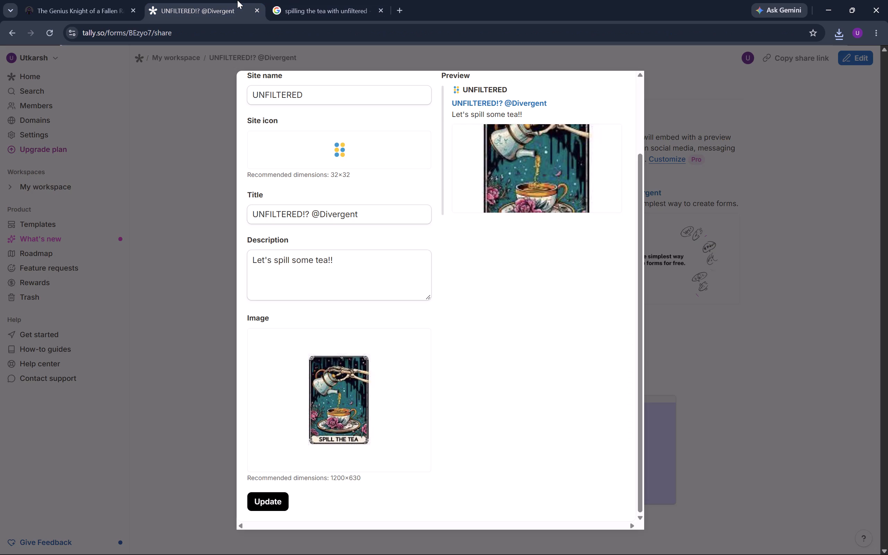
left_click(328, 366)
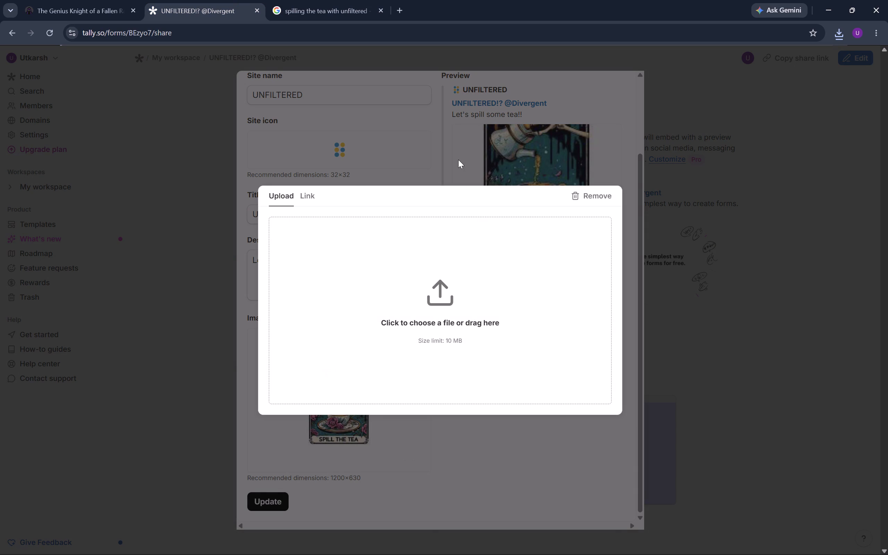
left_click(458, 160)
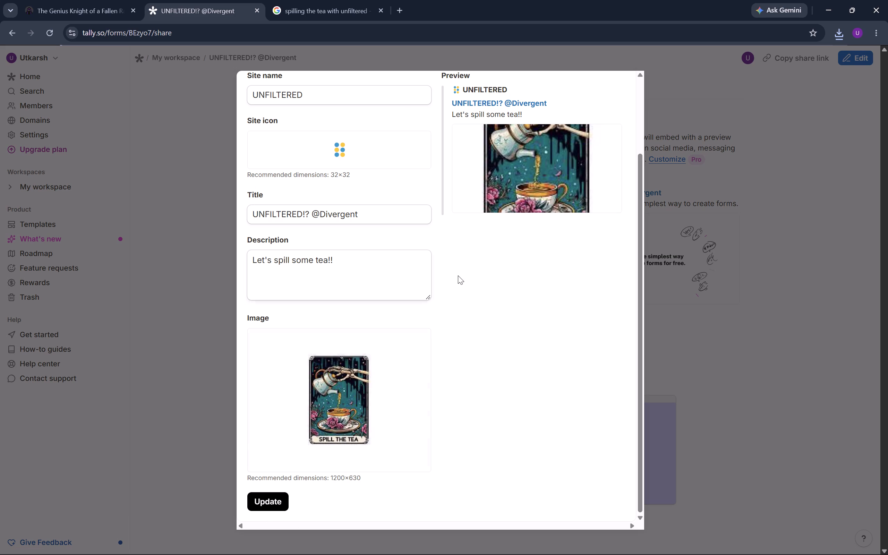
Review the link preview customization and apply the update.
scroll(458, 275, "up", 4)
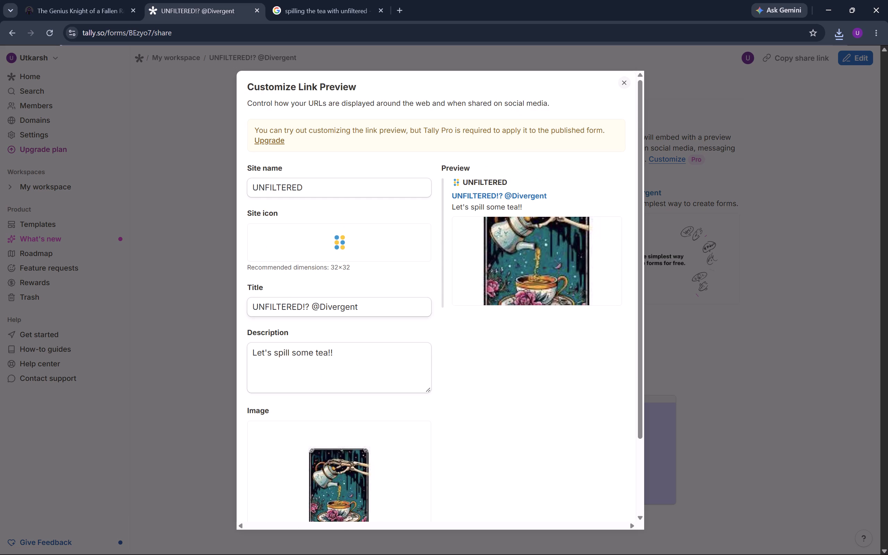
scroll(309, 376, "down", 3)
left_click(274, 503)
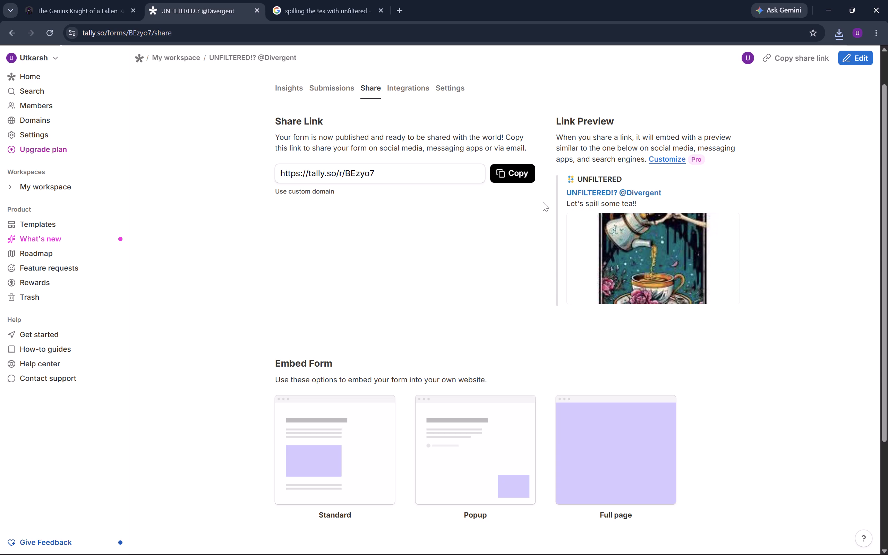
Copy the published form's share link.
left_click(513, 174)
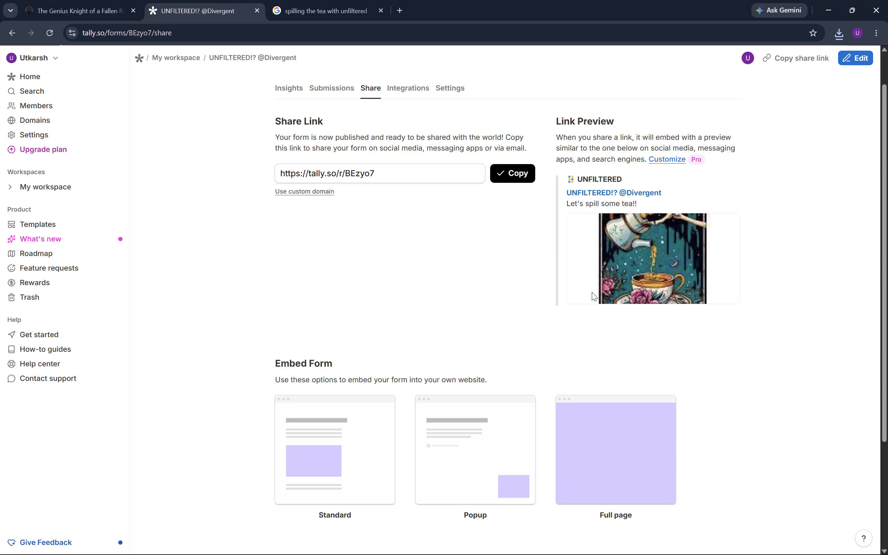